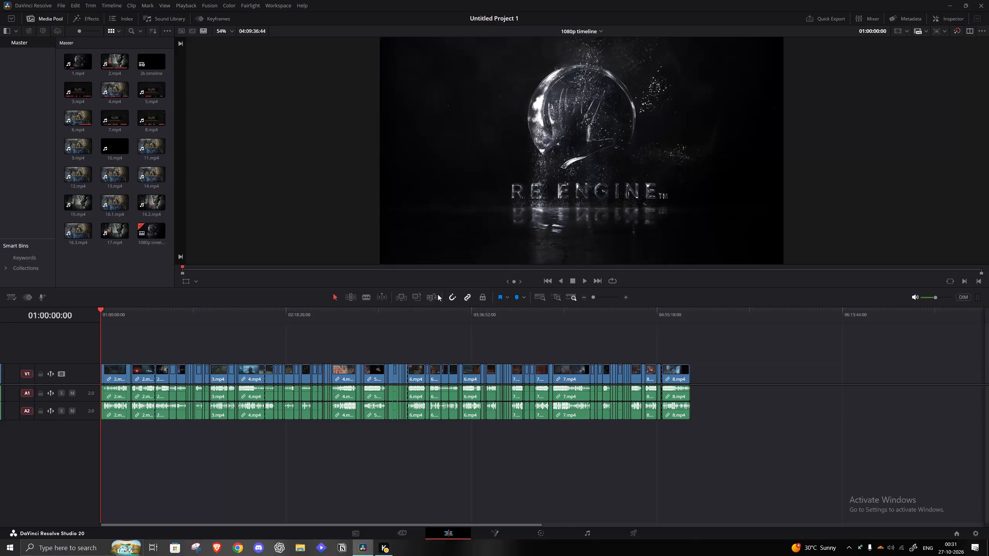
Delete all clips from the 1080p timeline.
left_click(594, 299)
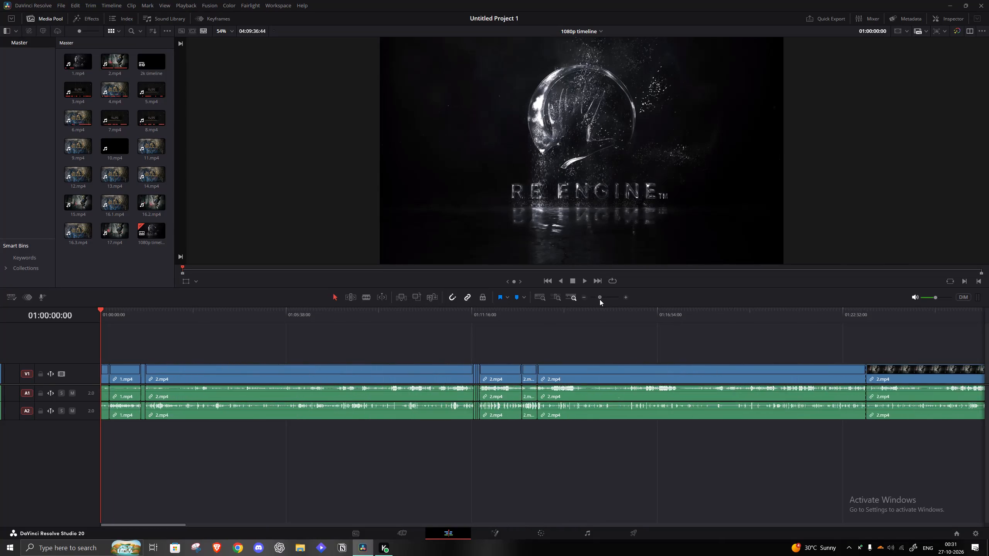
left_click_drag(559, 441, 0, 348)
key("BackSpace")
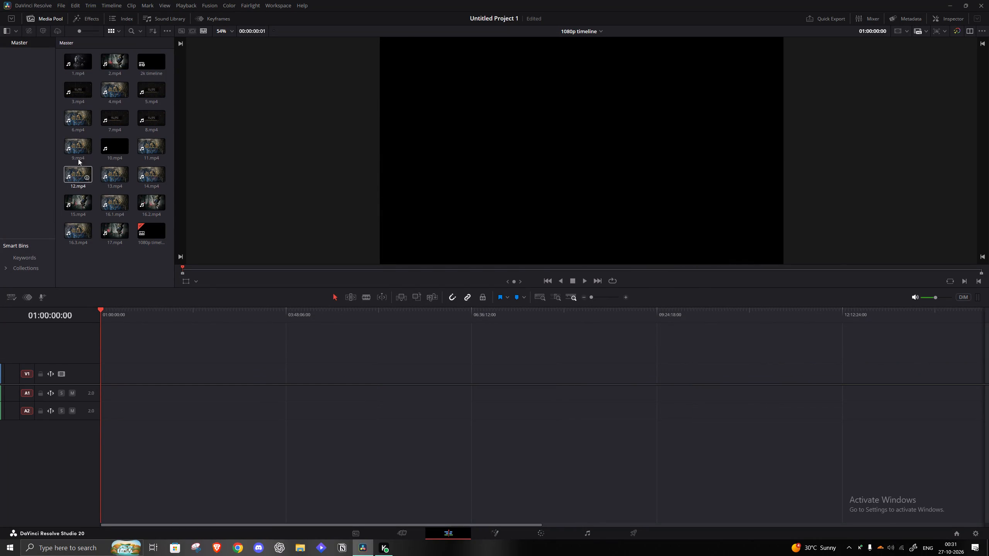
Place 9.mp4 with its audio at the start of the emptied 1080p timeline, on track V1.
left_click_drag(76, 151, 104, 386)
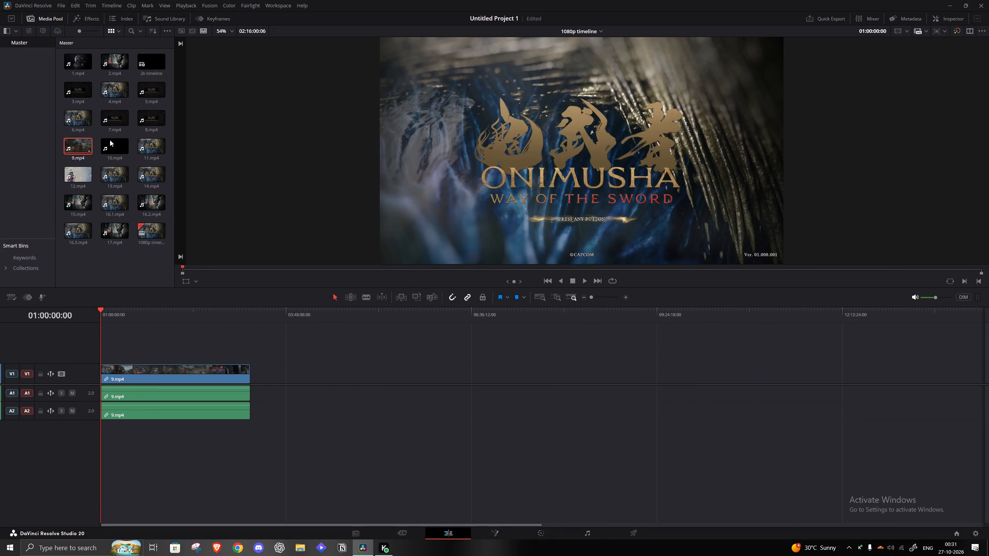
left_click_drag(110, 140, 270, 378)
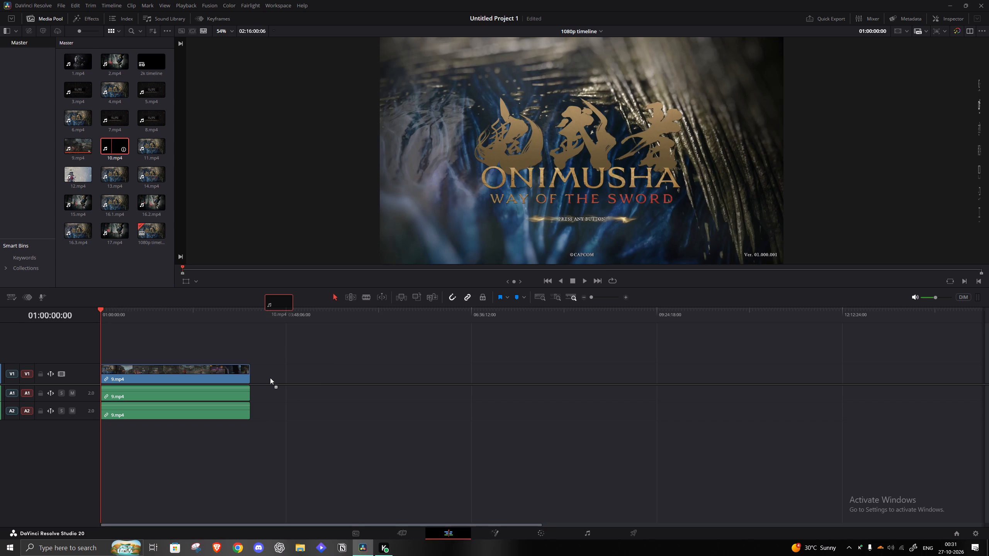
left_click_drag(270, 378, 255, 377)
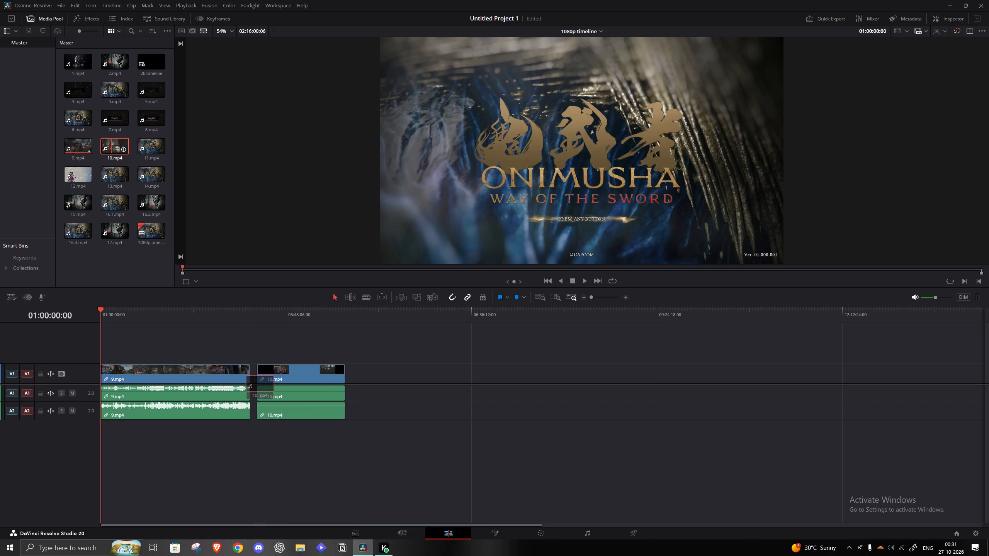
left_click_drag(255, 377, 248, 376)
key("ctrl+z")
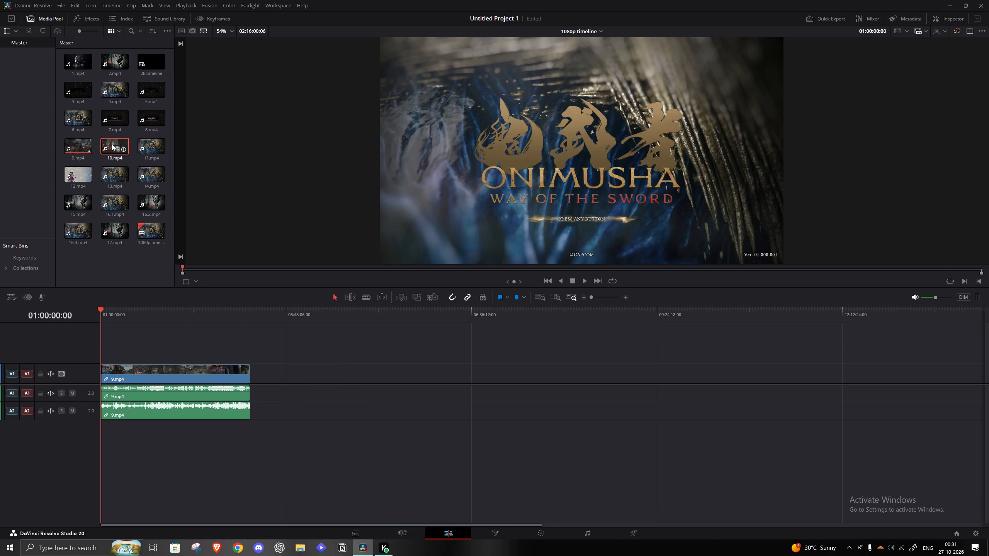
Append 10.mp4, 11.mp4 and 12.mp4 without gaps, in that order, after 9.mp4 on track V1.
left_click_drag(112, 142, 254, 370)
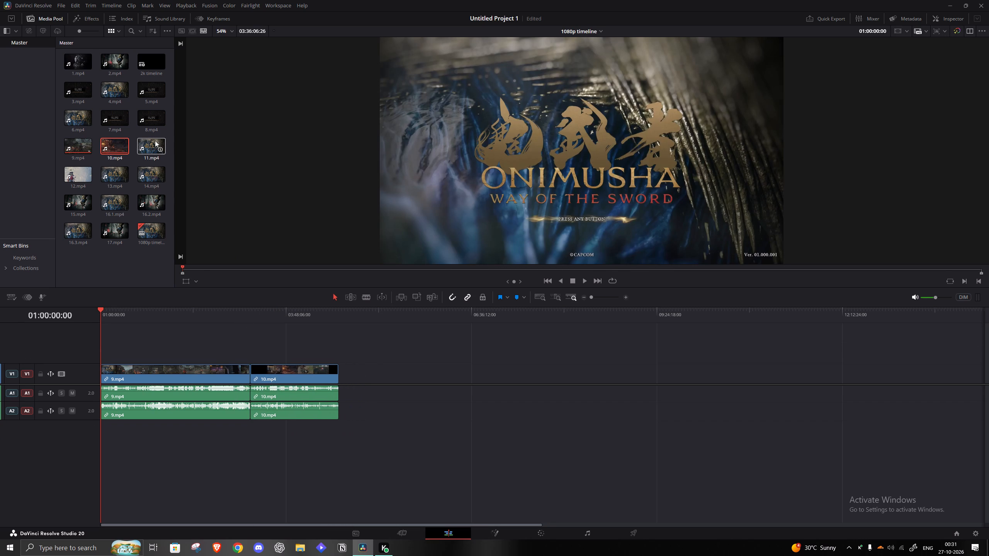
left_click_drag(153, 142, 353, 375)
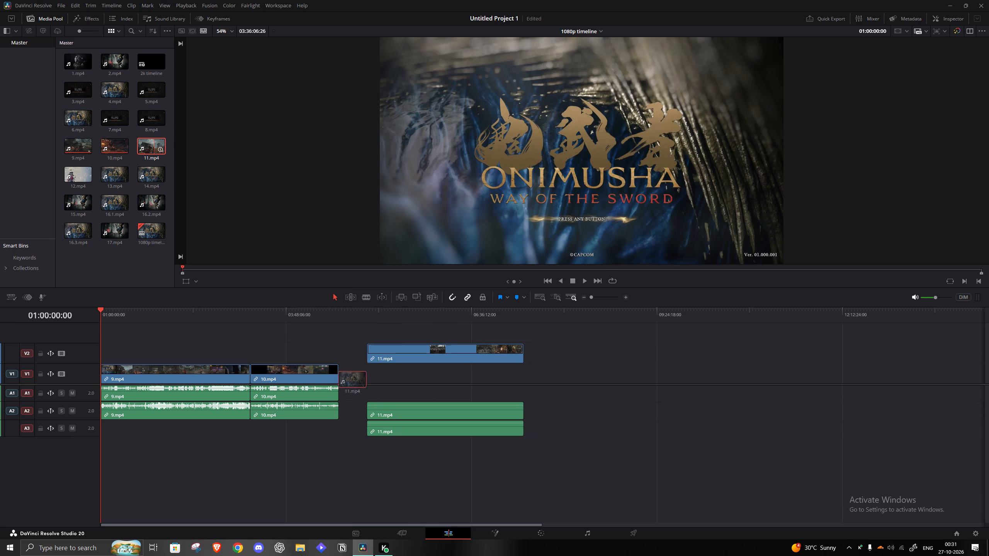
left_click_drag(353, 375, 341, 376)
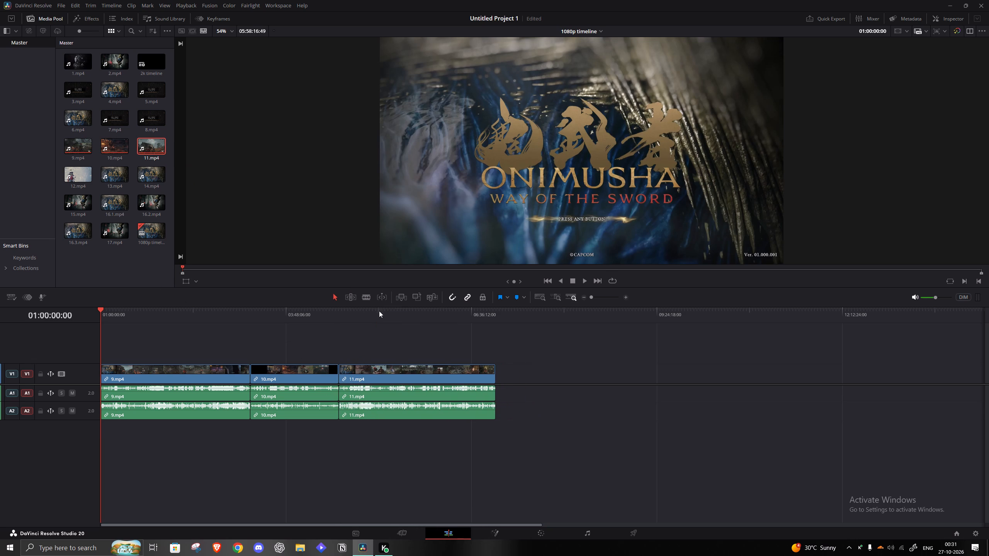
left_click_drag(477, 319, 90, 334)
left_click_drag(74, 174, 511, 383)
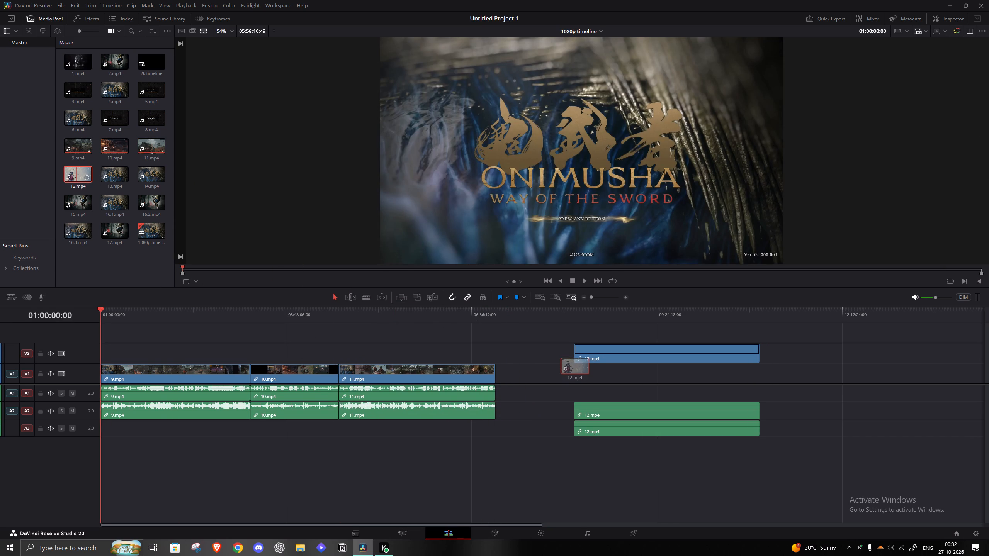
left_click_drag(511, 383, 495, 383)
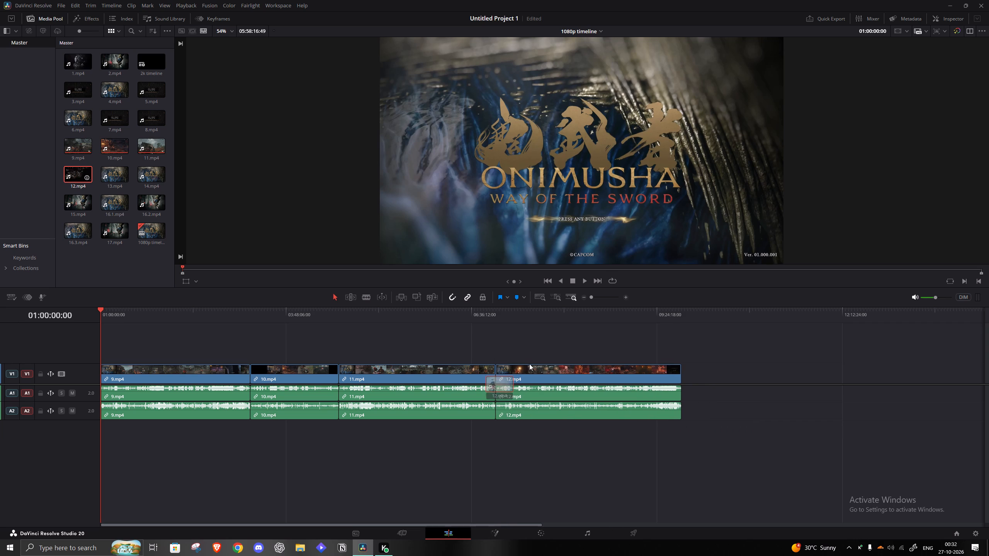
Check the end of the assembled timeline, then play from the start and skip through the first minute of 9.mp4.
left_click_drag(625, 317, 673, 319)
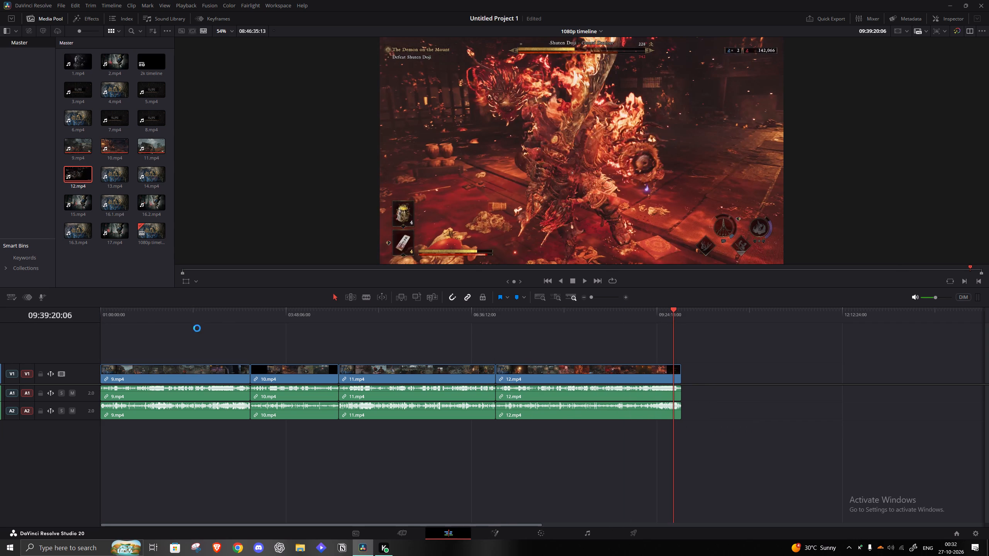
left_click_drag(138, 321, 34, 320)
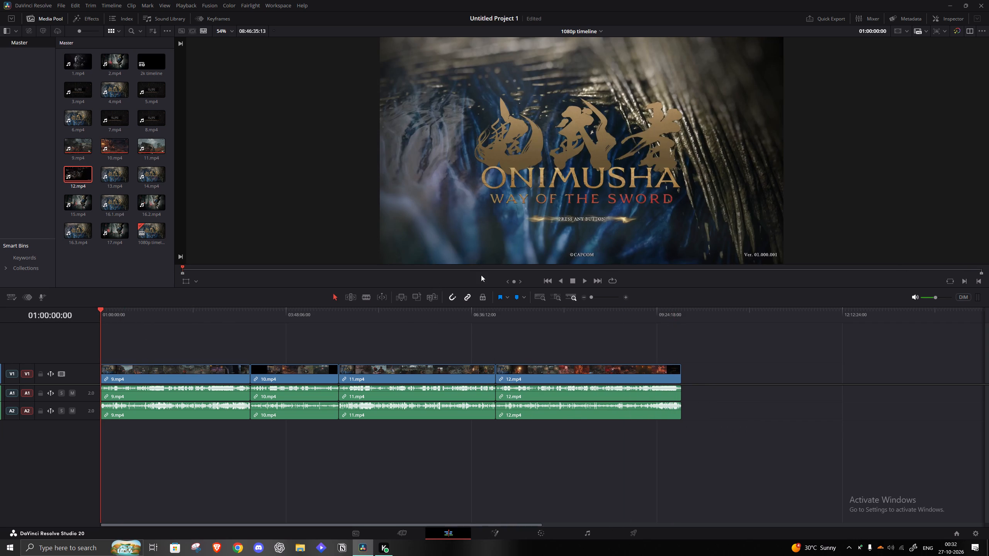
left_click(594, 294)
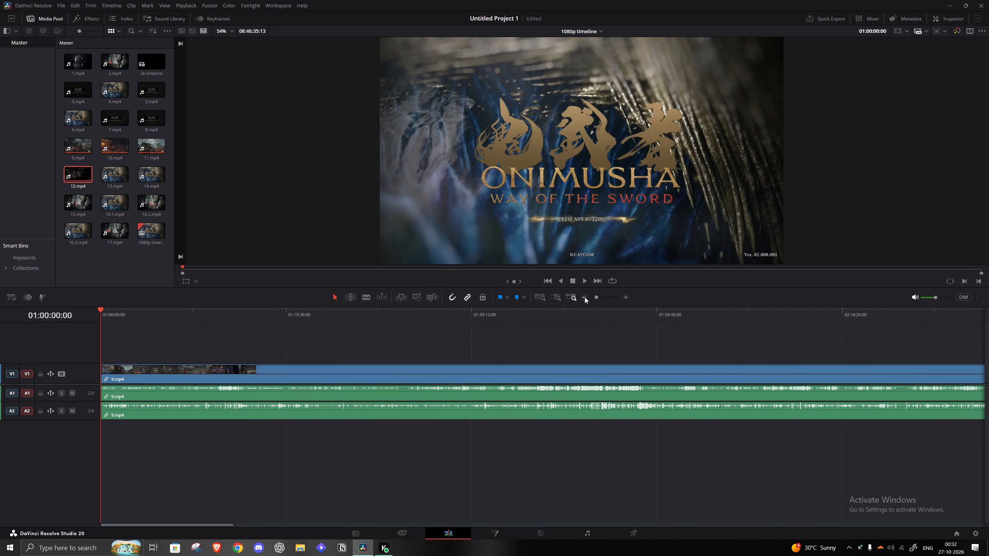
key("space")
left_click_drag(598, 295, 605, 295)
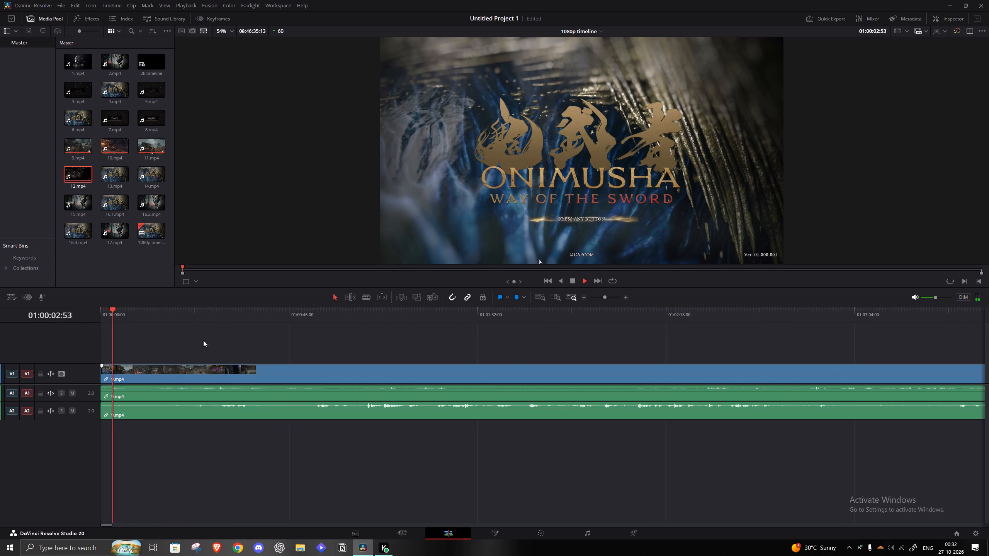
left_click(213, 319)
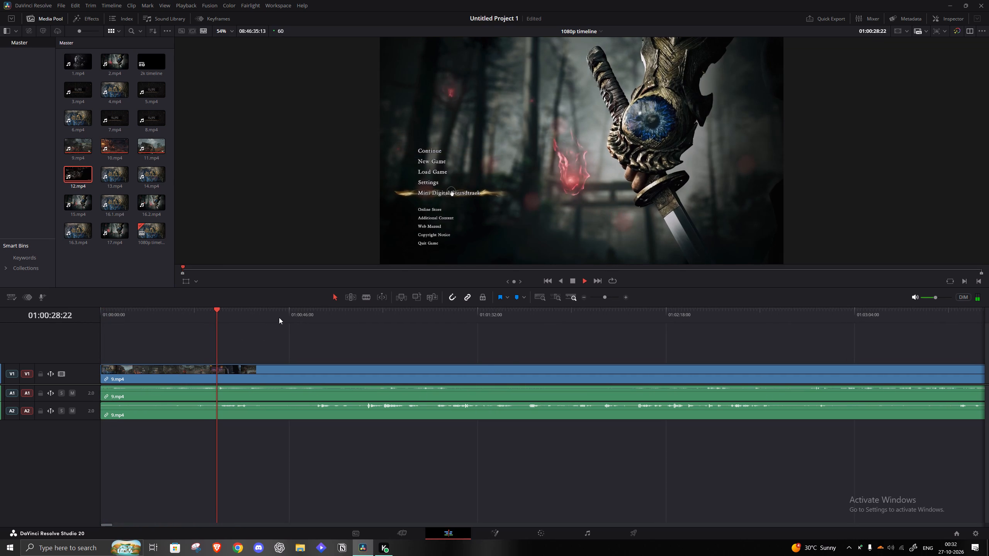
left_click(279, 317)
left_click(367, 331)
left_click(374, 319)
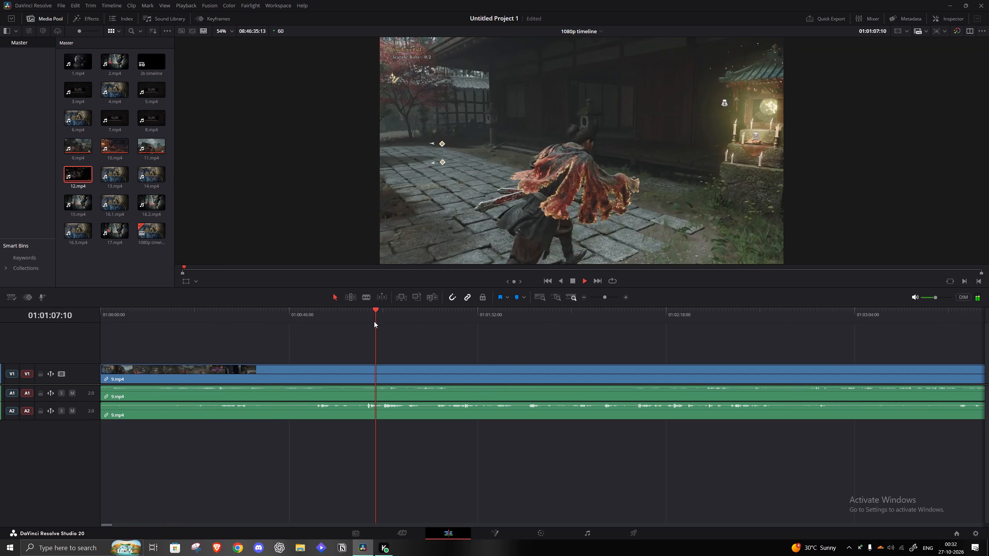
Set the playback monitoring volume to -14 dB.
left_click_drag(941, 299, 942, 299)
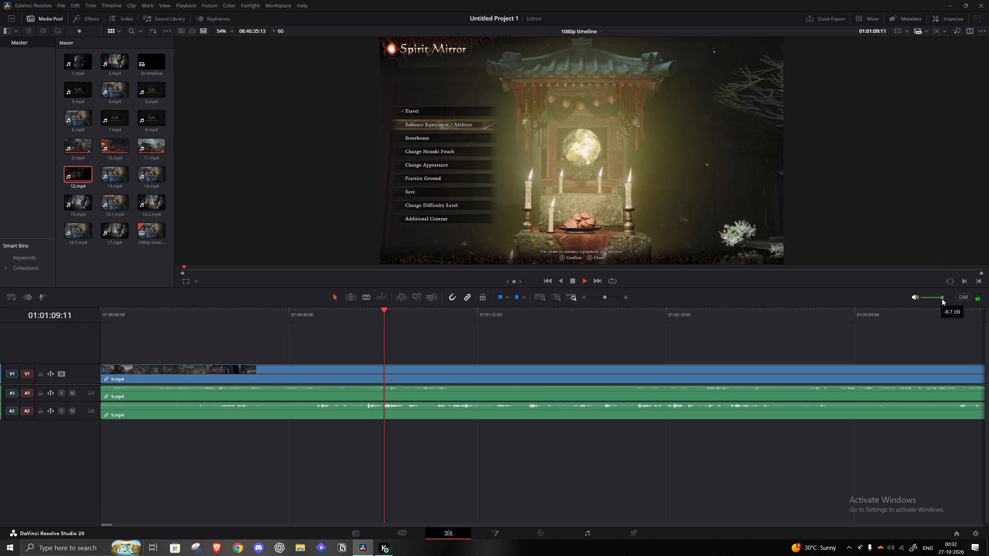
left_click_drag(942, 299, 938, 298)
left_click(938, 298)
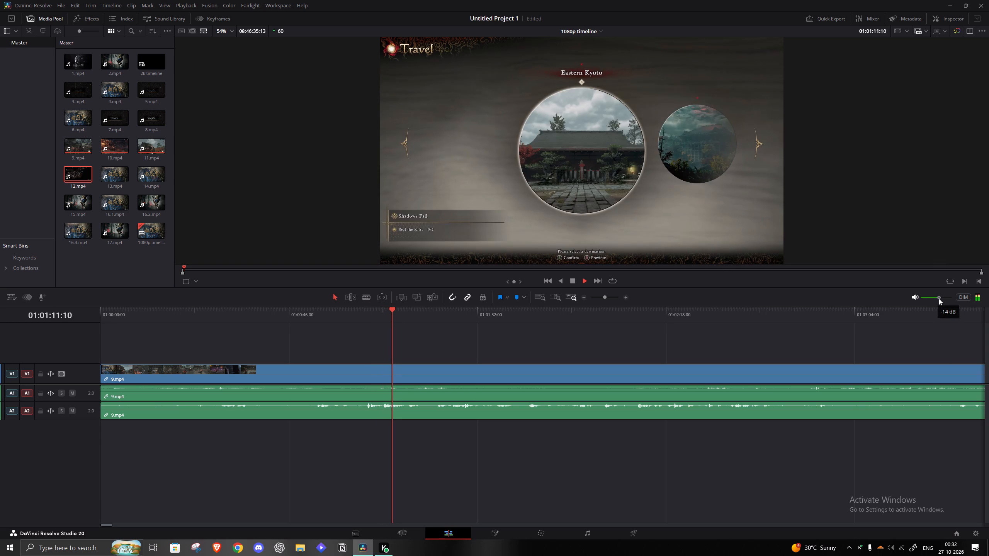
Skim the 9.mp4 footage from about 01:01:17 to 01:03:00, following the menu screens and the walk through town.
left_click(447, 344)
left_click(416, 313)
left_click(436, 319)
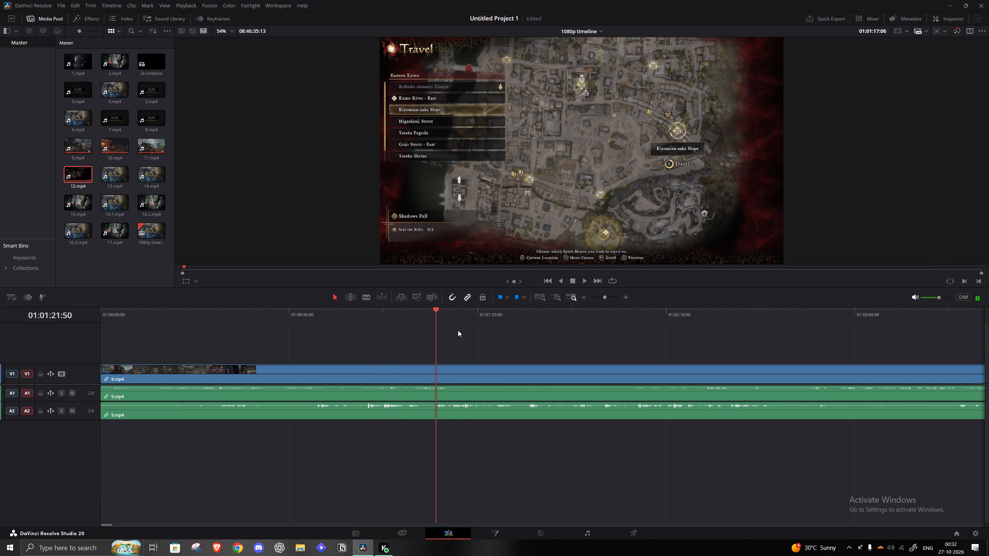
left_click(603, 298)
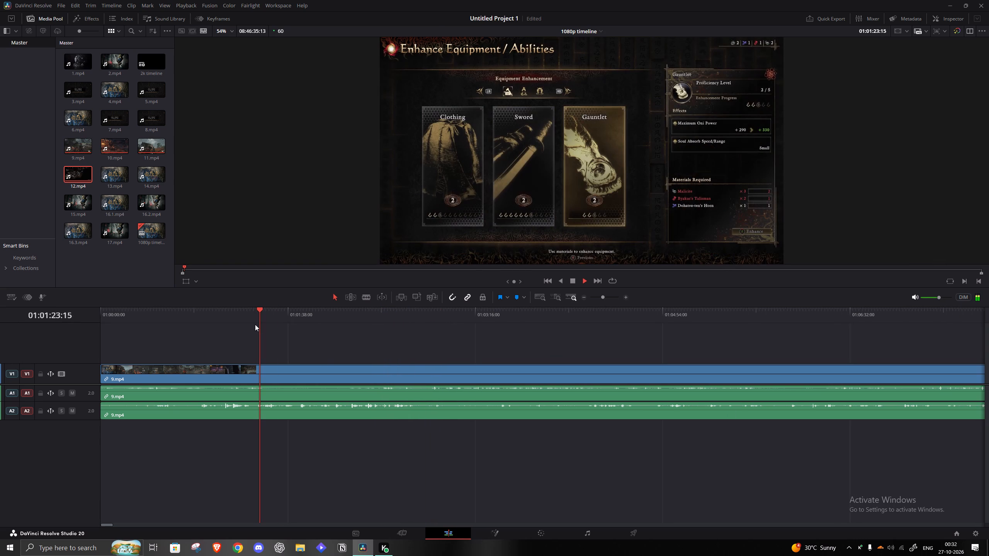
left_click(352, 317)
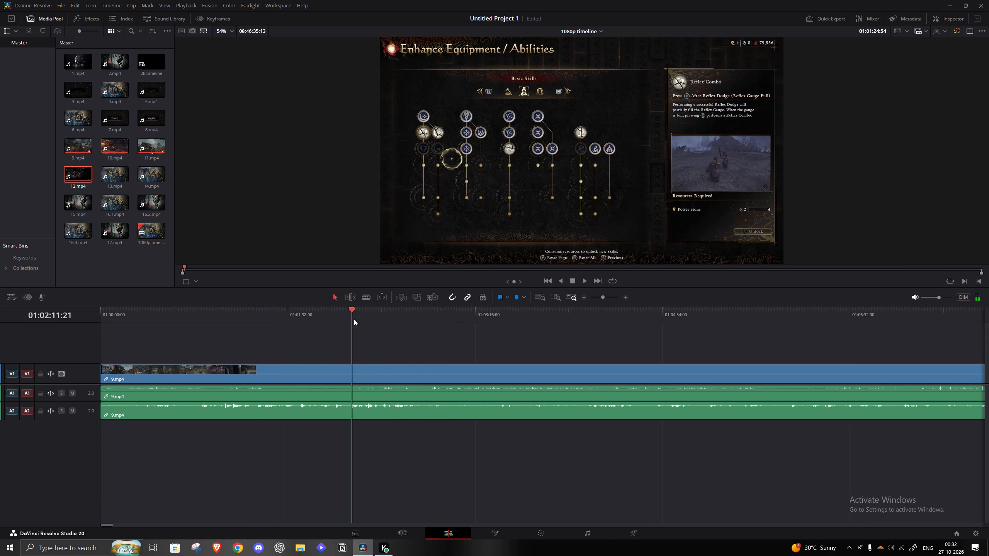
left_click(375, 315)
left_click(386, 319)
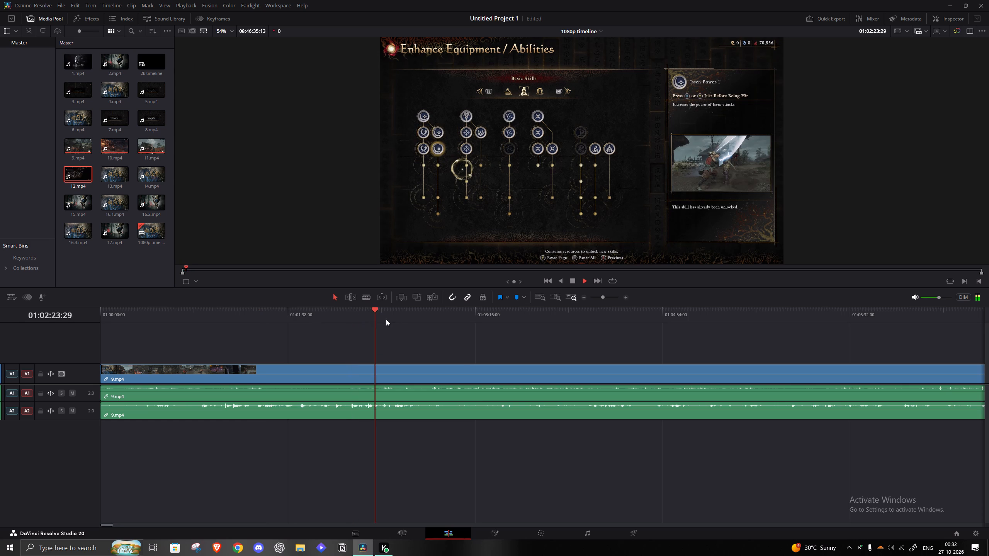
left_click(434, 328)
left_click(428, 314)
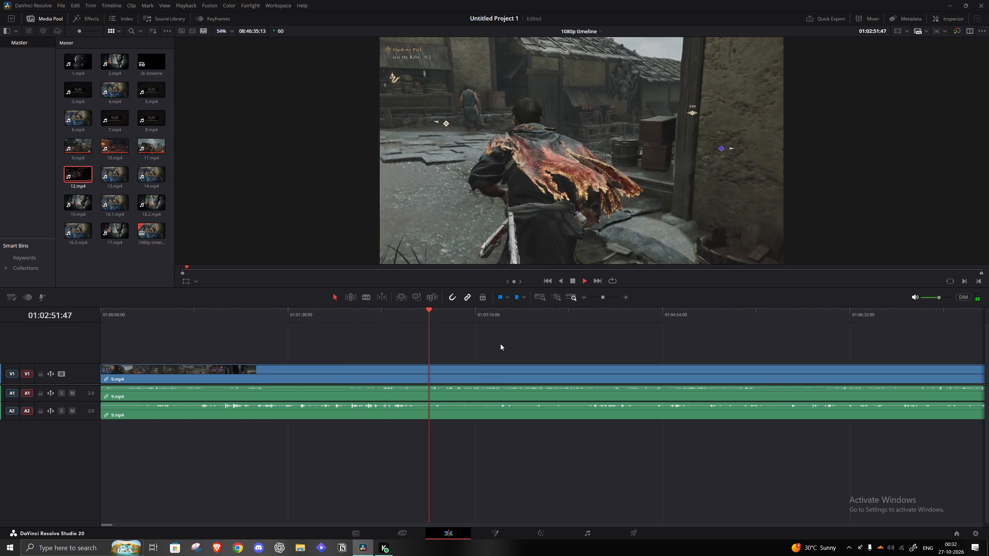
key("space")
left_click_drag(609, 293, 607, 293)
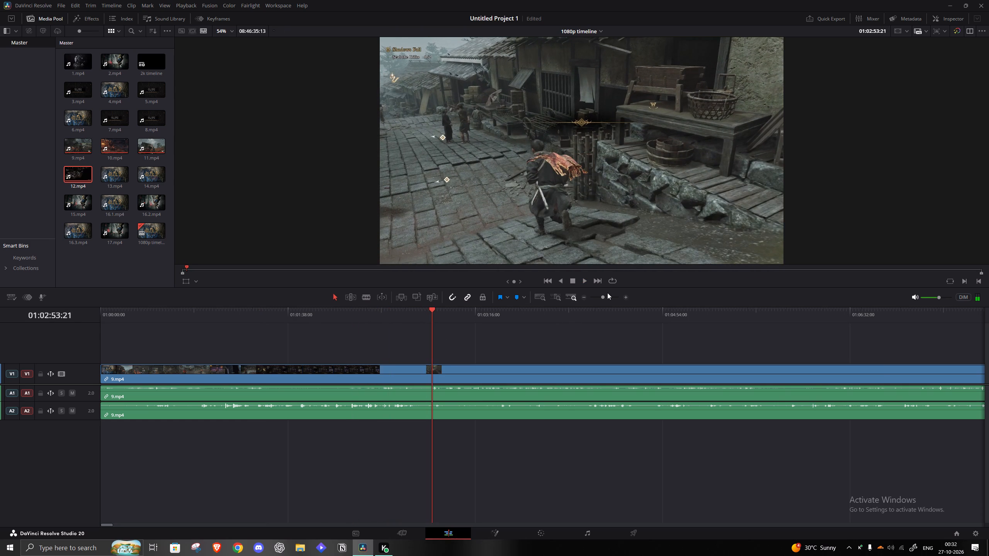
left_click_drag(607, 293, 605, 295)
key("space")
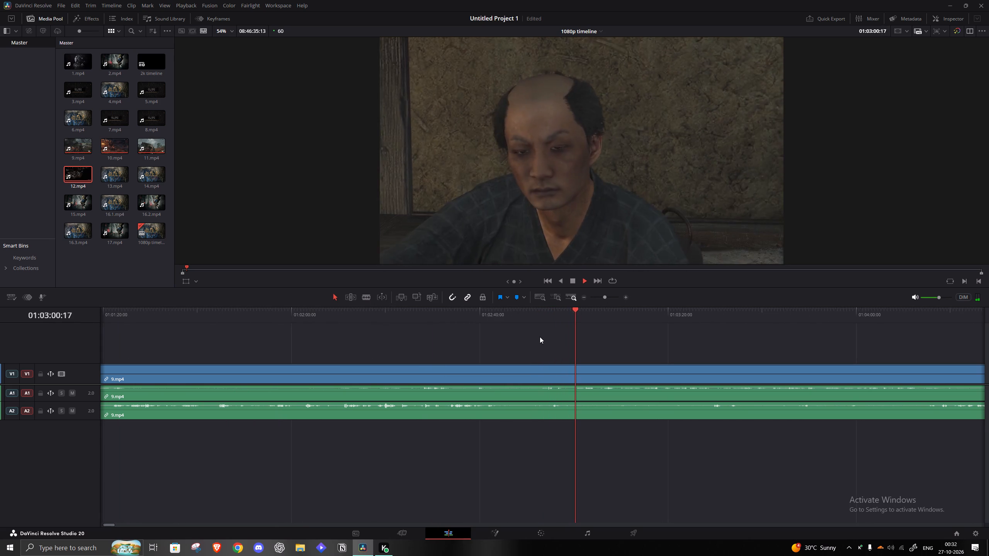
Skim the 9.mp4 footage from about 01:04:37 onward and pause playback at 01:12:12:10.
left_click_drag(602, 297, 599, 297)
left_click(208, 320)
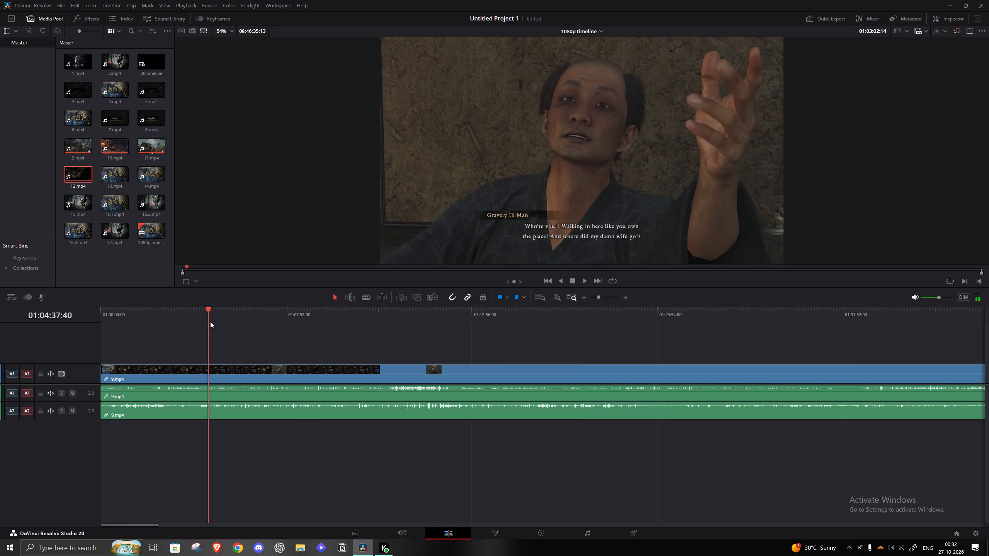
left_click(228, 320)
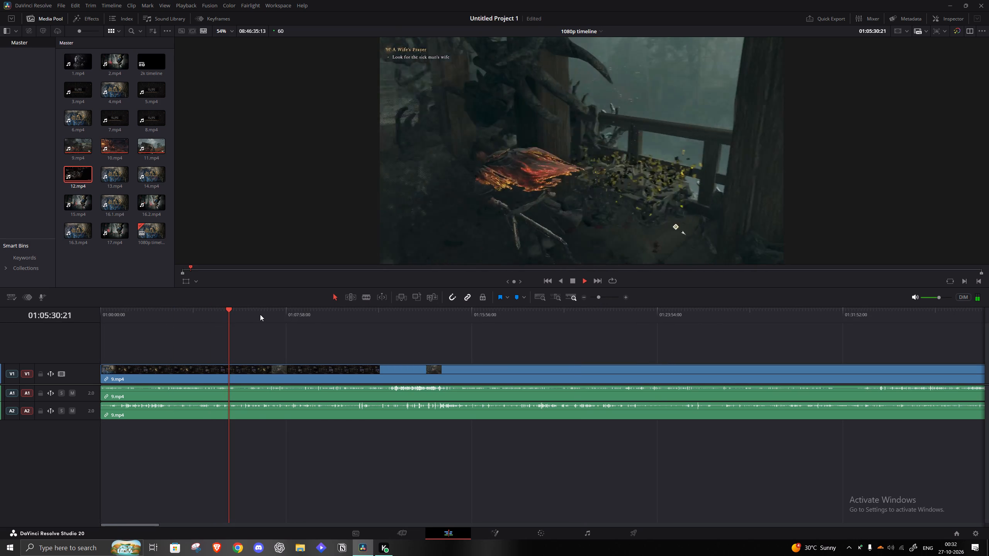
left_click(260, 314)
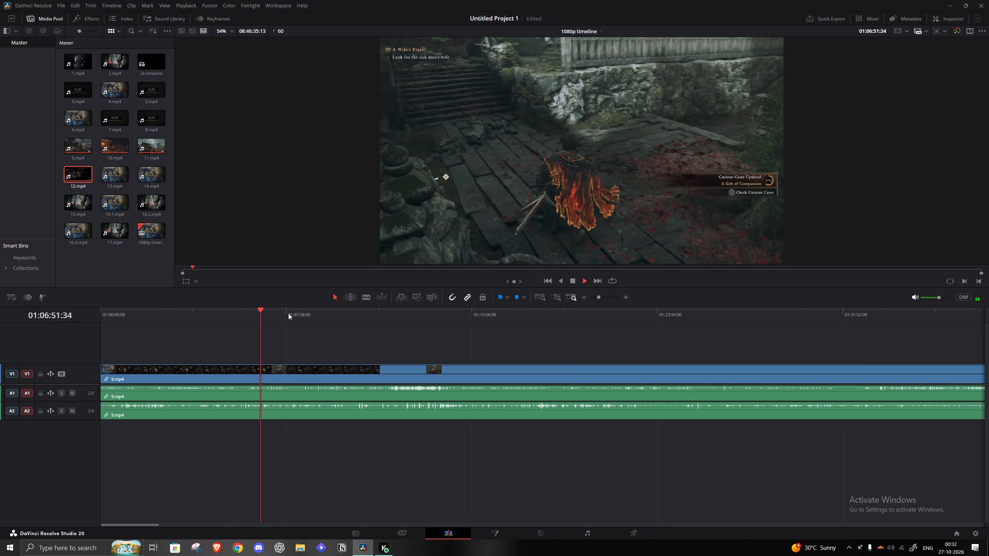
left_click(288, 313)
left_click(313, 316)
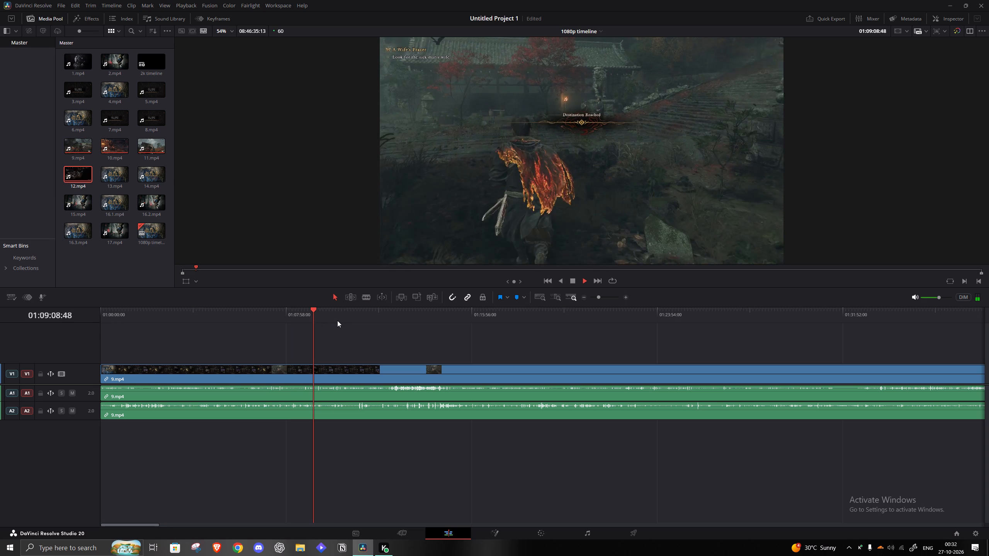
left_click(337, 320)
left_click(358, 323)
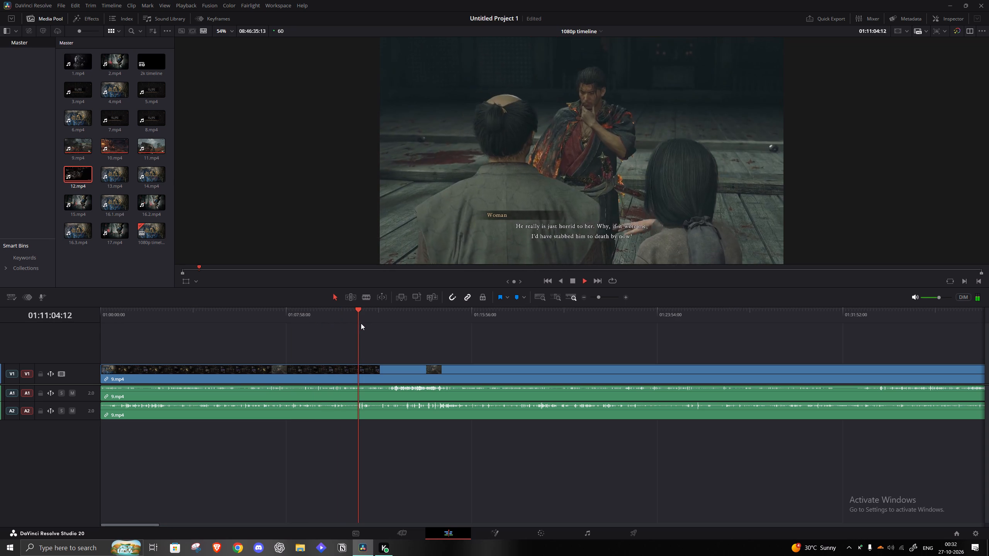
left_click(369, 324)
left_click(372, 319)
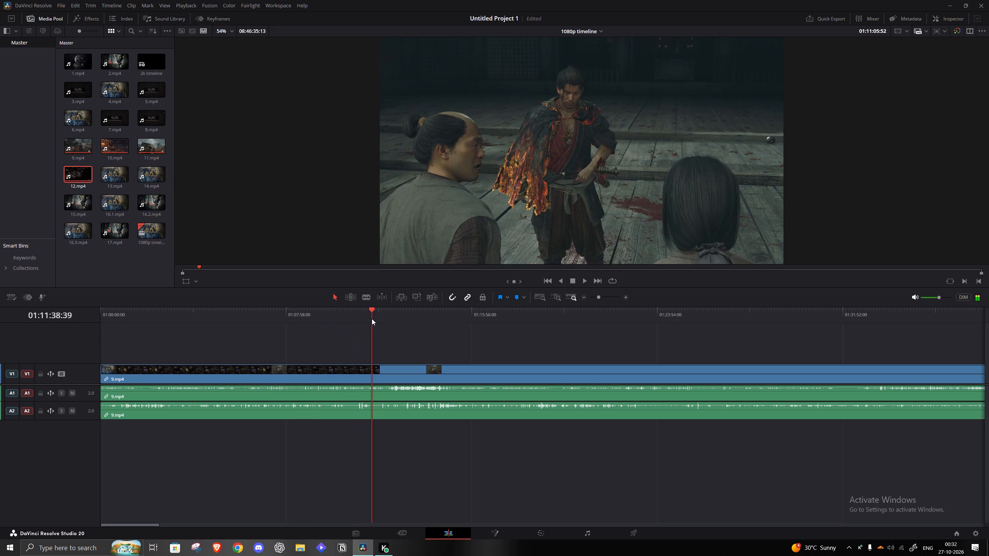
left_click(379, 320)
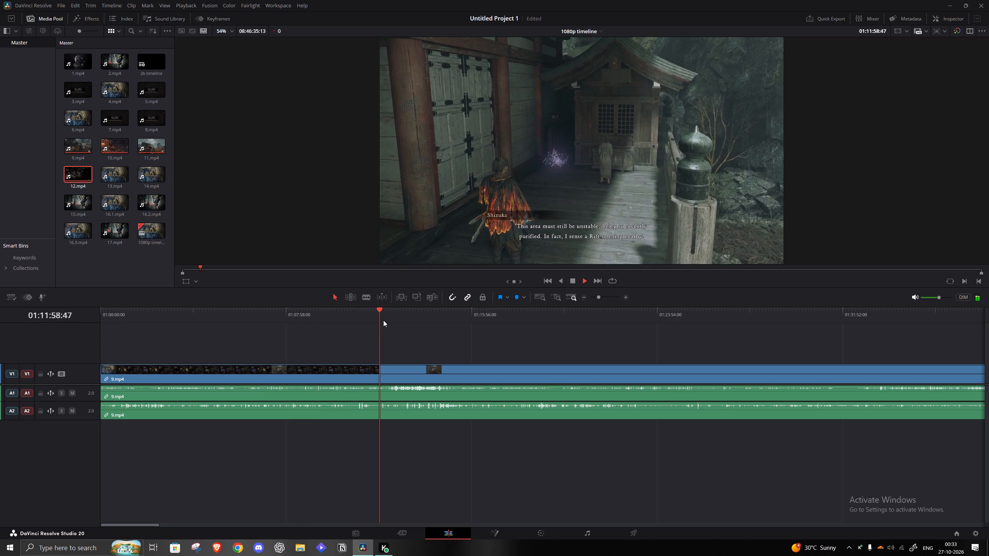
left_click(384, 320)
key("space")
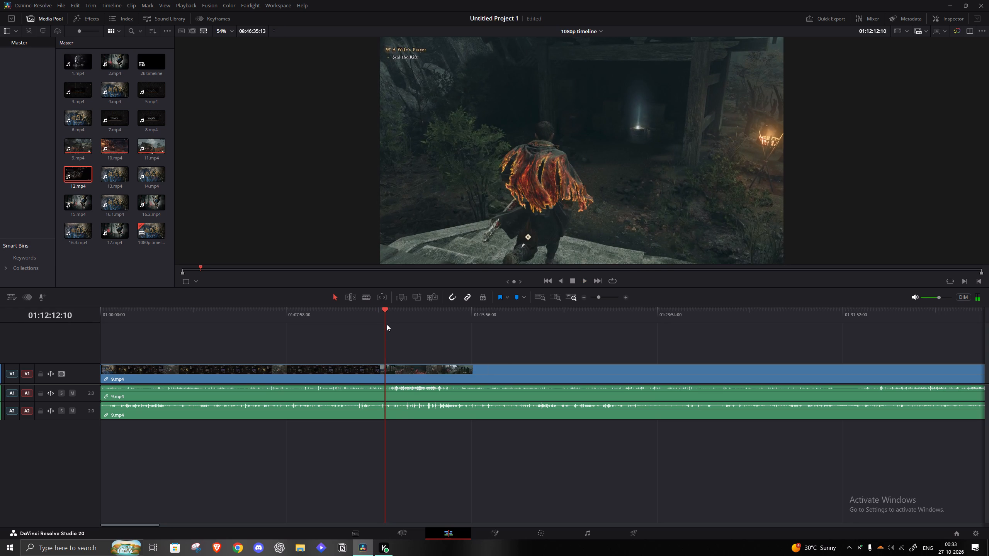
Trim off all 9.mp4 footage before 01:12:12:10 and close the resulting gap at the start of the timeline.
key("q")
left_click(348, 383)
key("a")
left_click(331, 363)
key("a")
left_click(287, 375)
key("a")
Review 9.mp4 from the start through the rift fight and split it at 01:02:37:11, in the walk after the fight.
key("space")
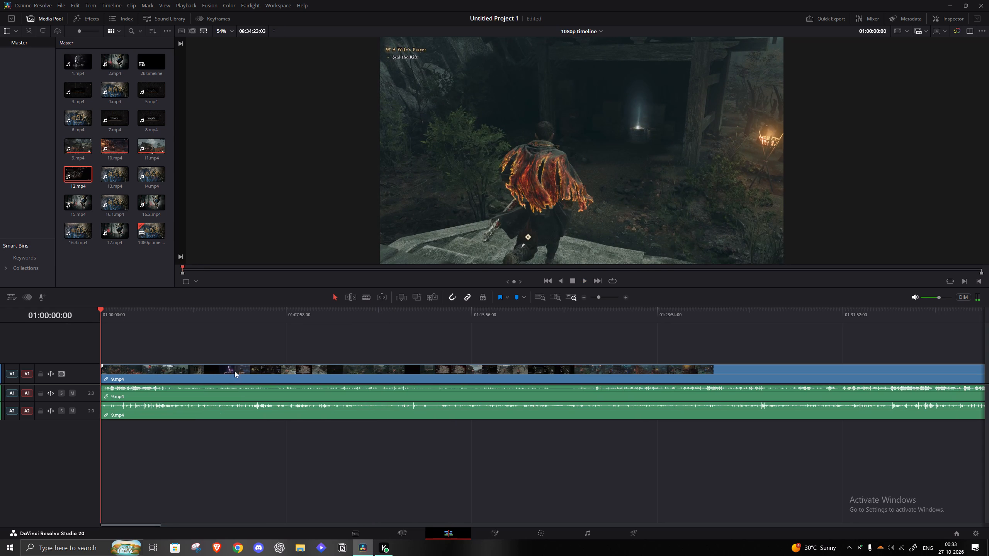
left_click(601, 297)
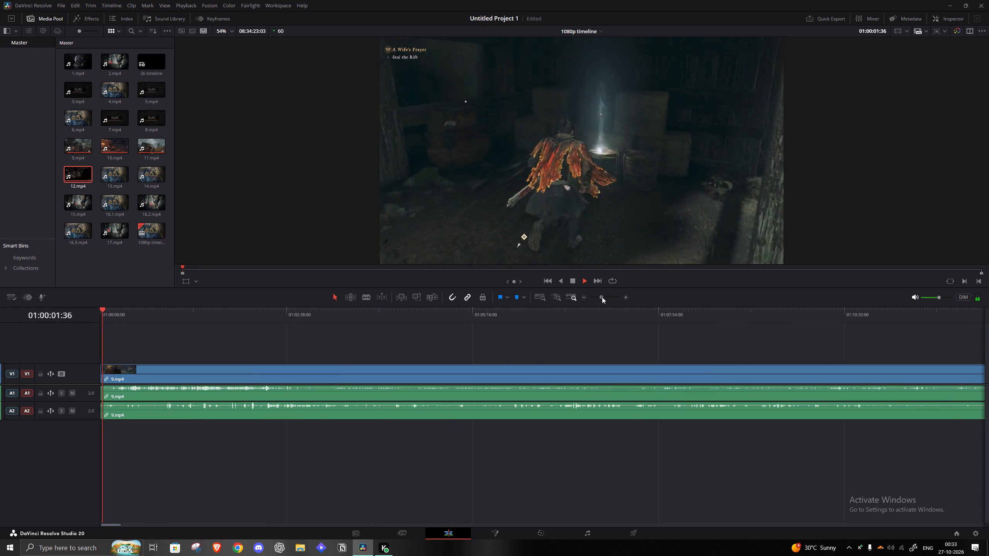
left_click(123, 313)
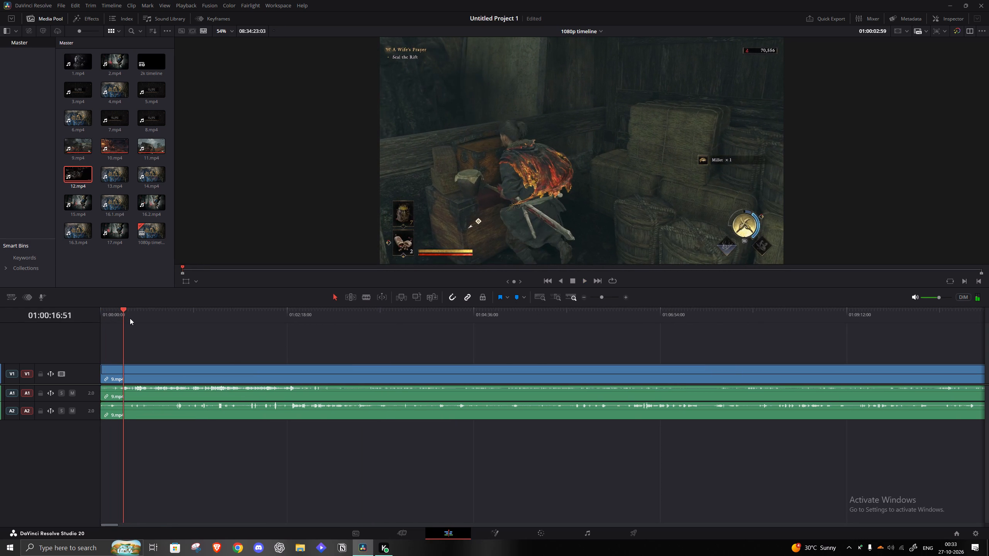
left_click(144, 315)
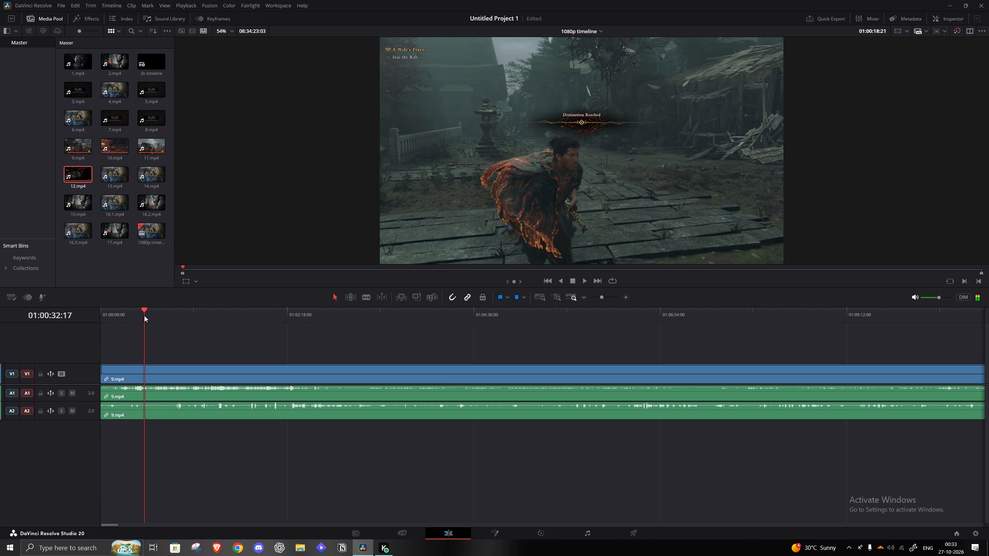
left_click(166, 314)
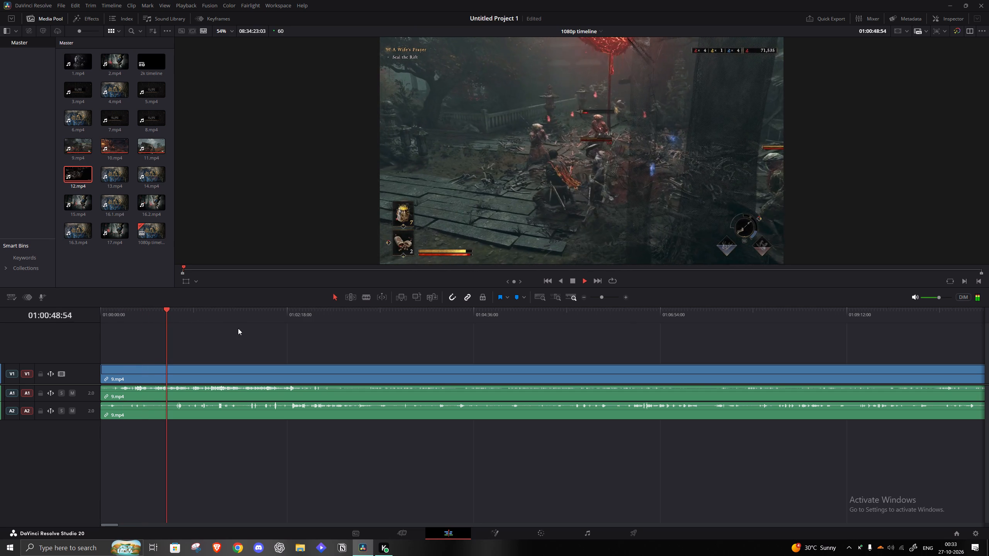
left_click(191, 320)
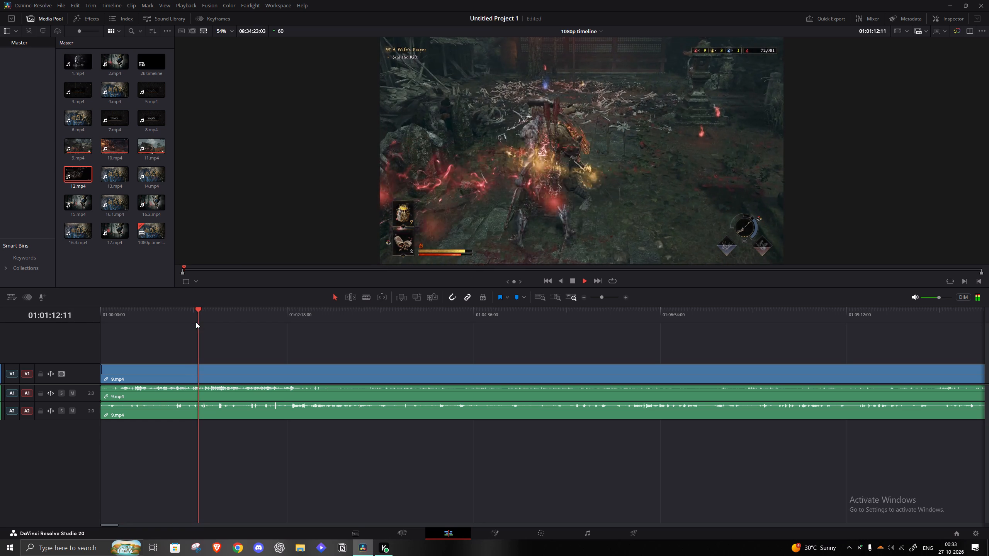
left_click(270, 312)
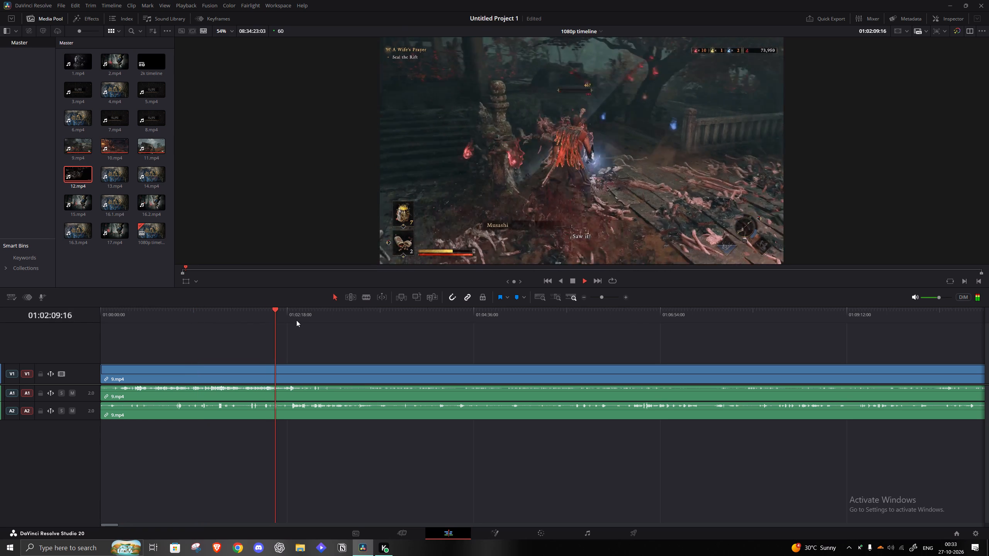
left_click(294, 315)
left_click(311, 316)
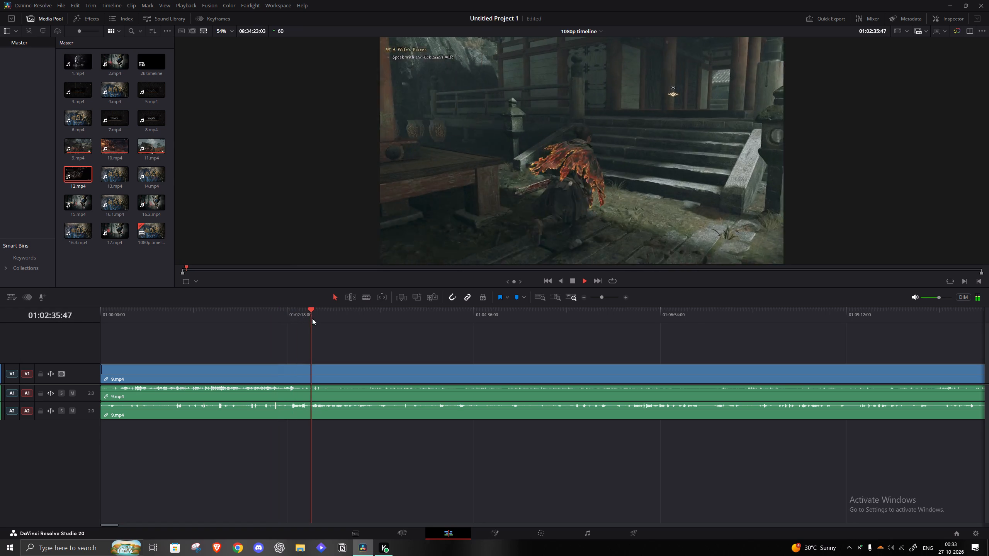
key("space")
key("s")
Cut the walk and dialogue from the split at 01:02:37:11 up to the black loading screen near 01:04:29, and close the gap.
left_click(360, 312)
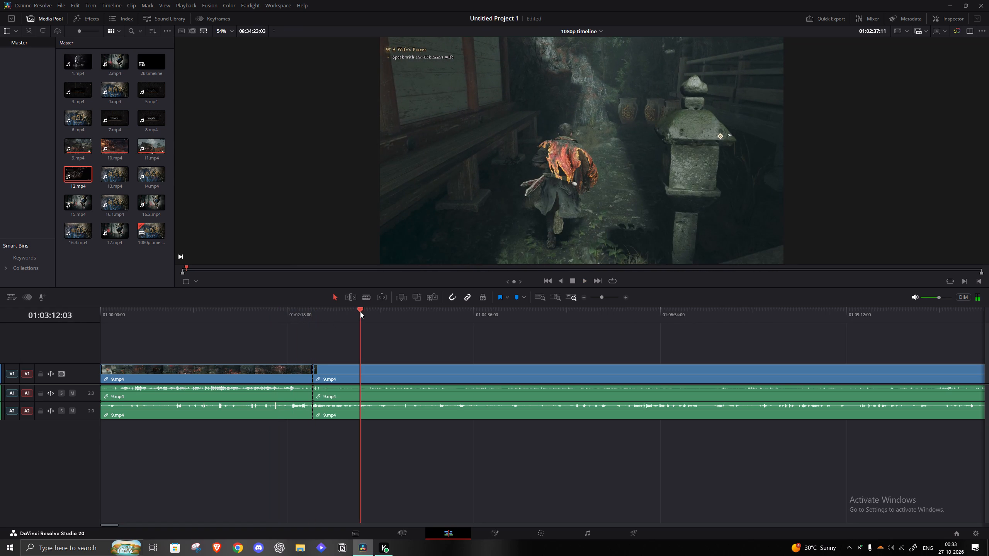
key("space")
left_click(367, 316)
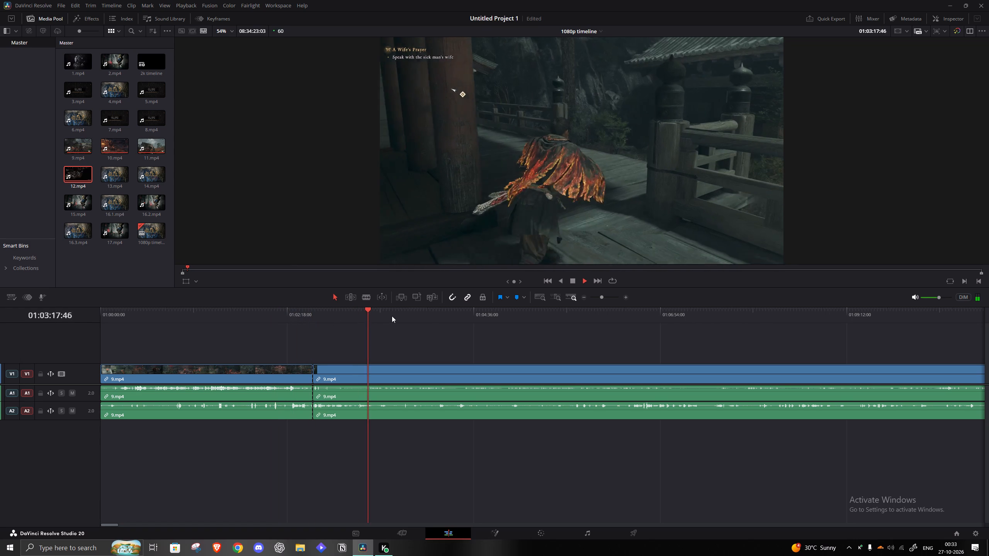
left_click(392, 316)
left_click(428, 316)
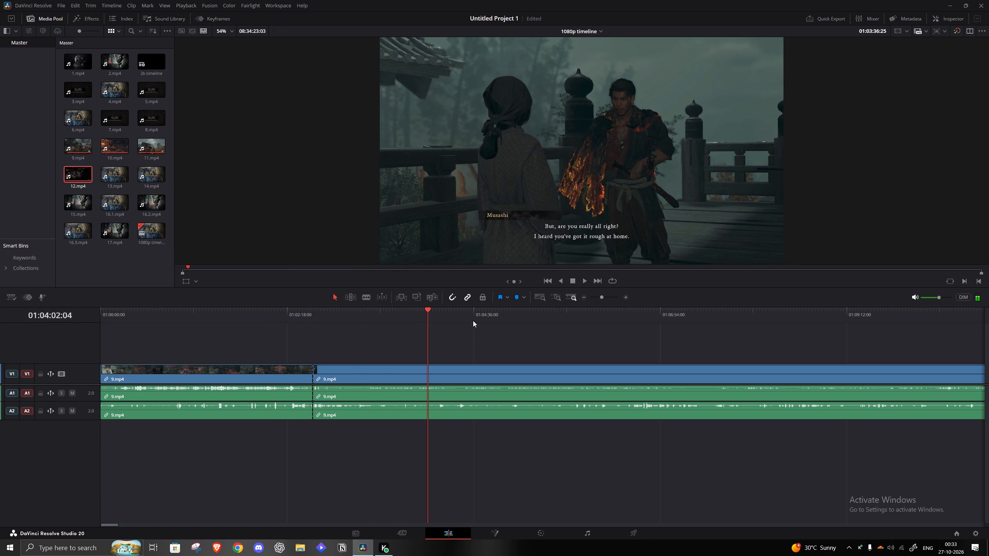
left_click(475, 315)
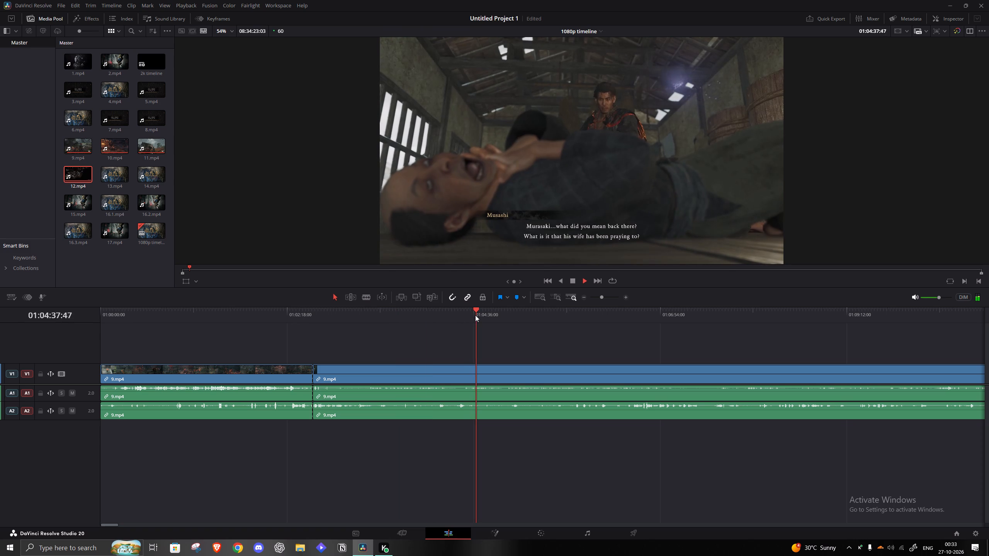
left_click(463, 319)
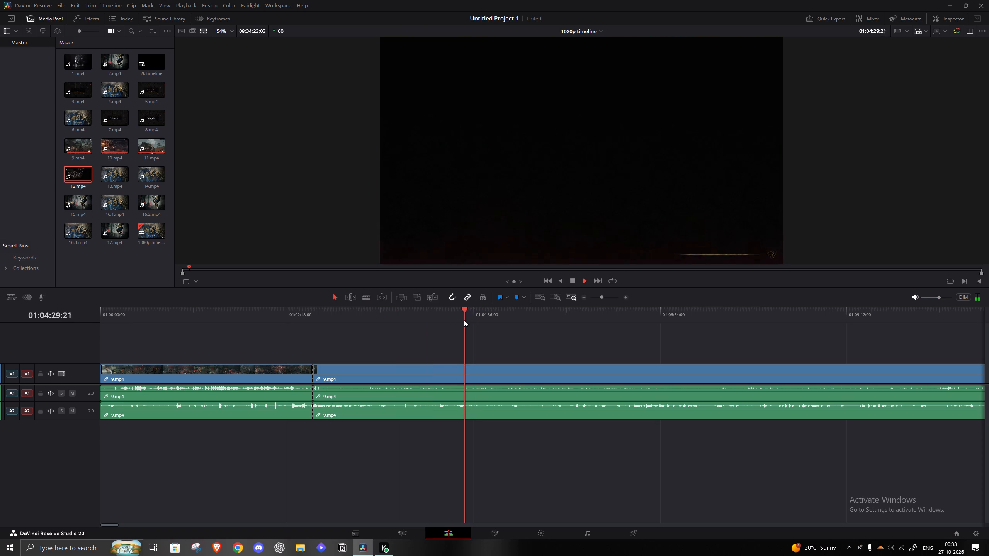
key("space")
key("q")
left_click(435, 370)
key("a")
Review the cutscene with the sick man and split 9.mp4 at the black screen at about 01:03:04.
key("space")
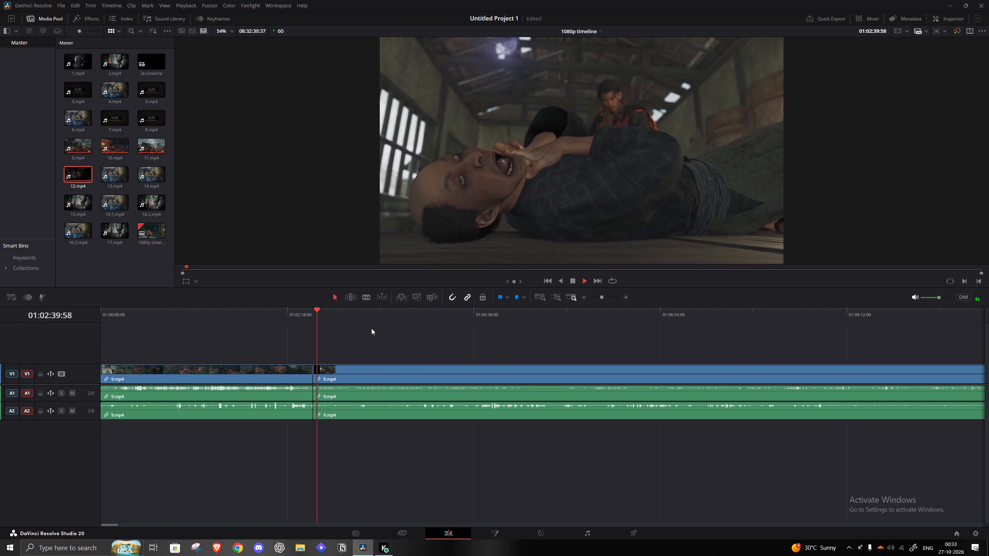
left_click(330, 319)
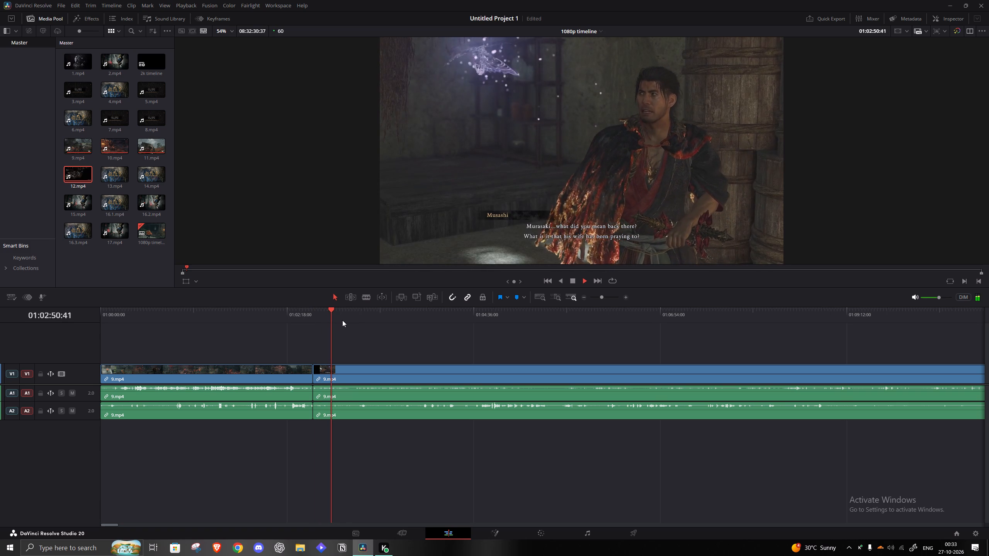
left_click(342, 320)
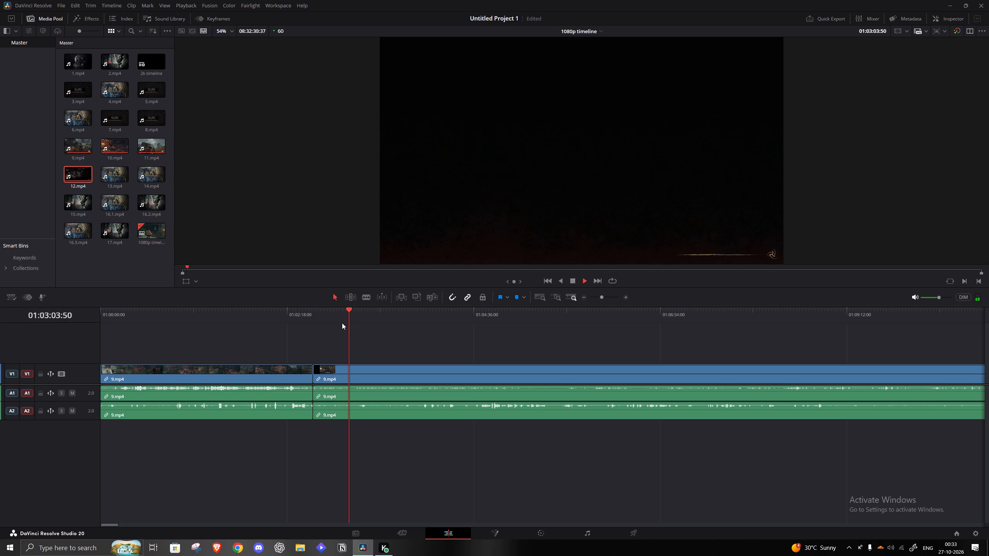
key("space")
key("s")
Skim the 9.mp4 footage from about 01:03:16 to 01:06:12, through the Lady Murasaki scene, the village and the skill menu.
left_click(366, 327)
key("space")
left_click(366, 320)
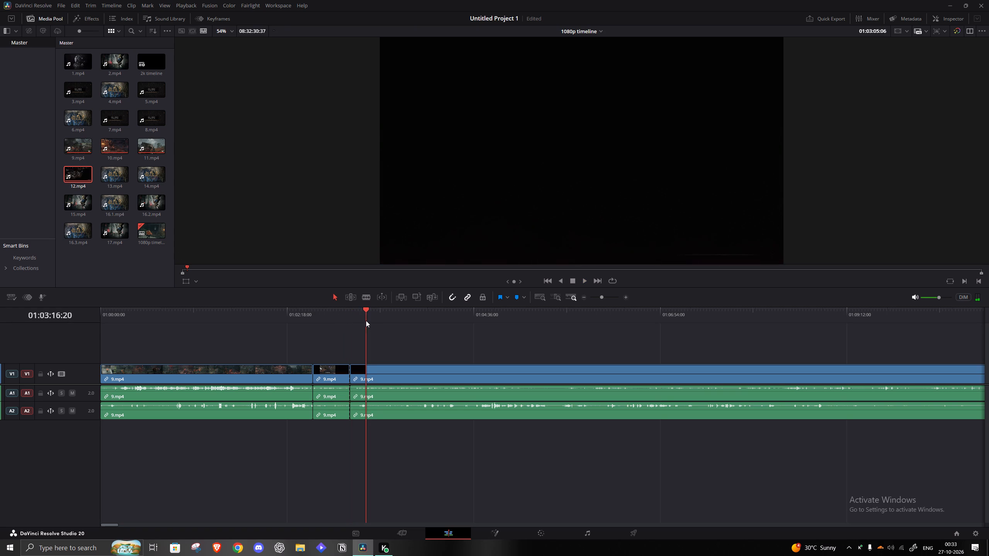
left_click(376, 324)
left_click(426, 320)
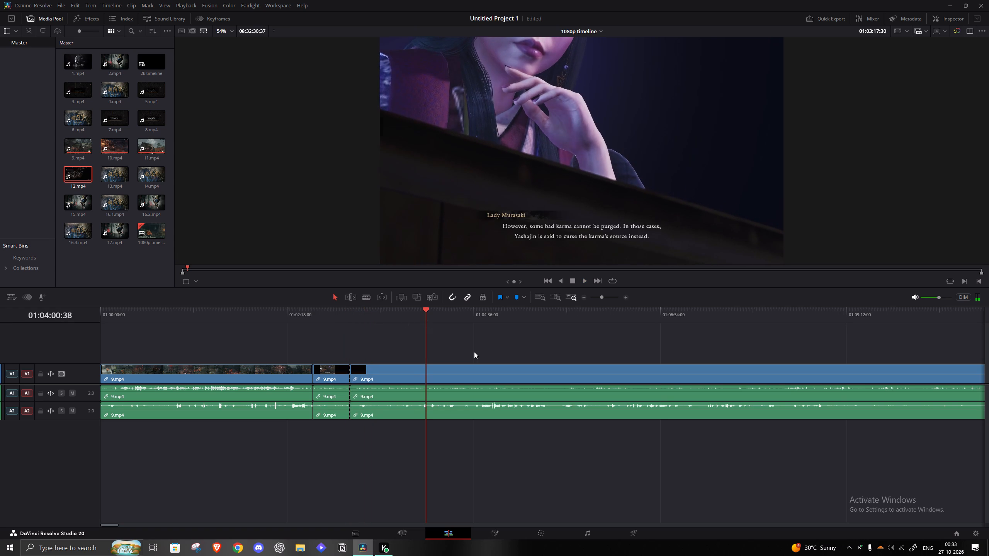
left_click(482, 338)
left_click(492, 323)
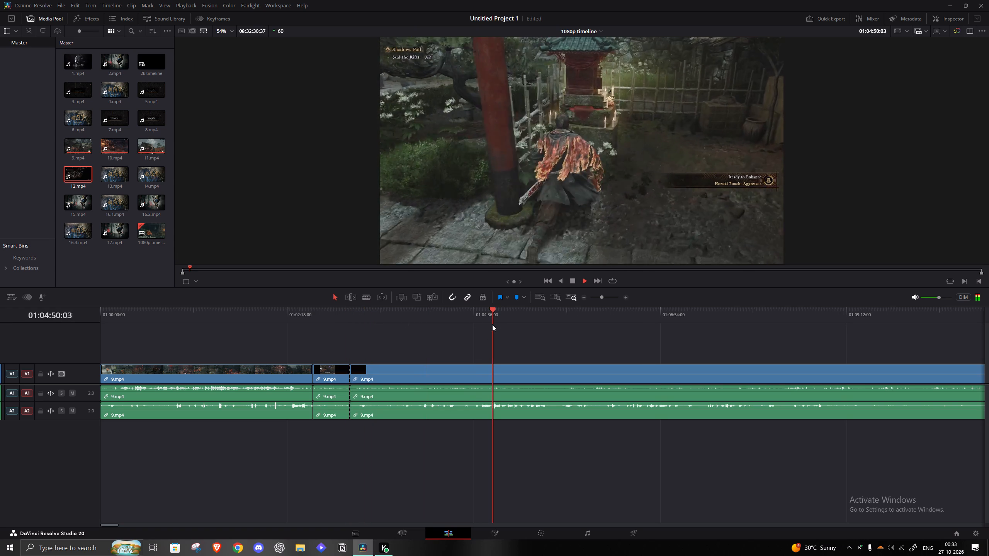
left_click(474, 319)
left_click(488, 320)
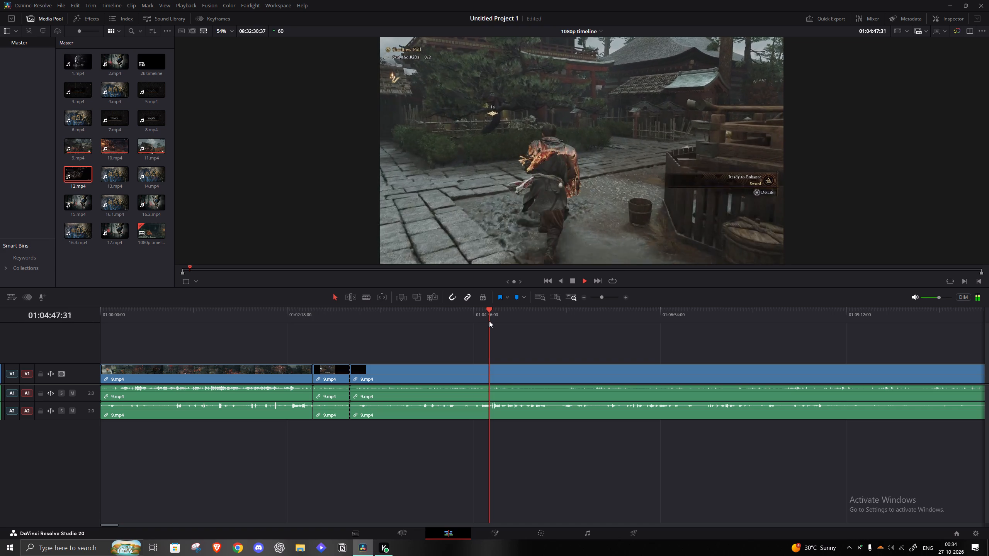
left_click(563, 314)
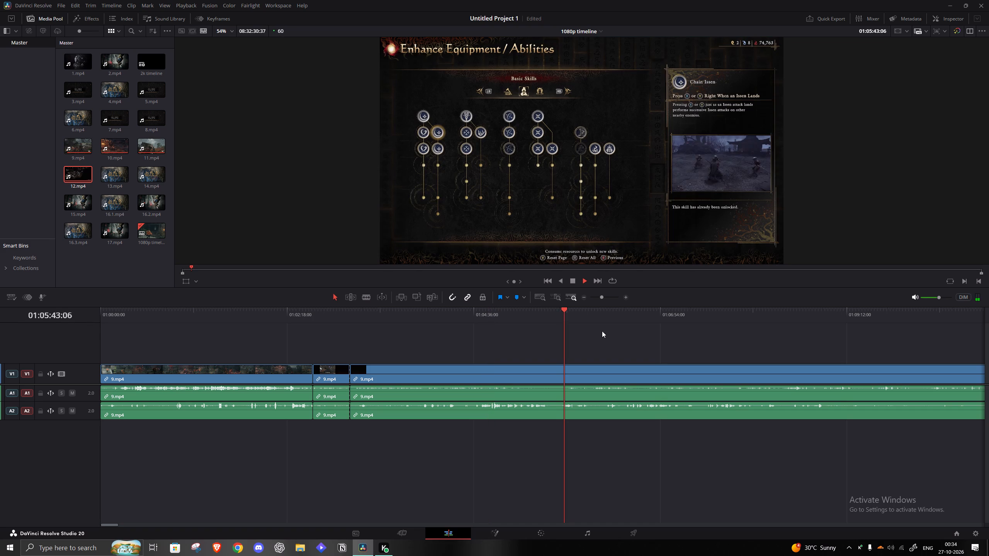
left_click(604, 322)
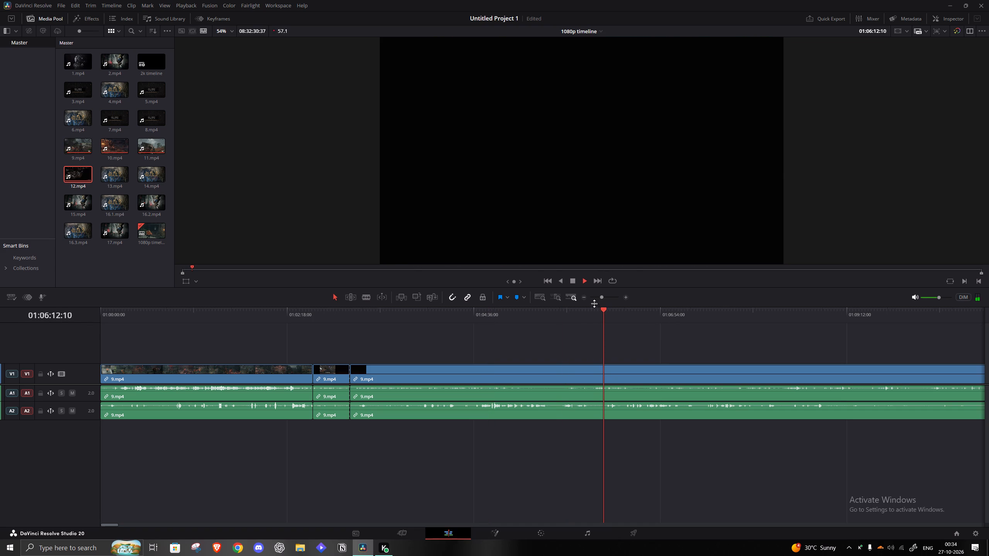
Skim the 9.mp4 footage from about 01:06:14 to 01:12:31, following the Ace Archer: Kiyomizu-dera Temple quest.
left_click(602, 299)
left_click(432, 324)
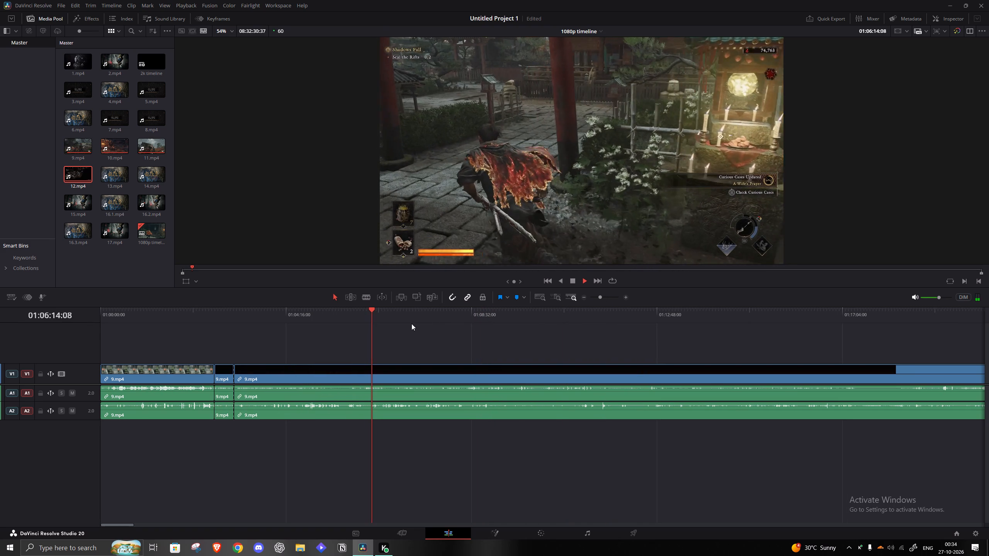
left_click(410, 323)
left_click(432, 321)
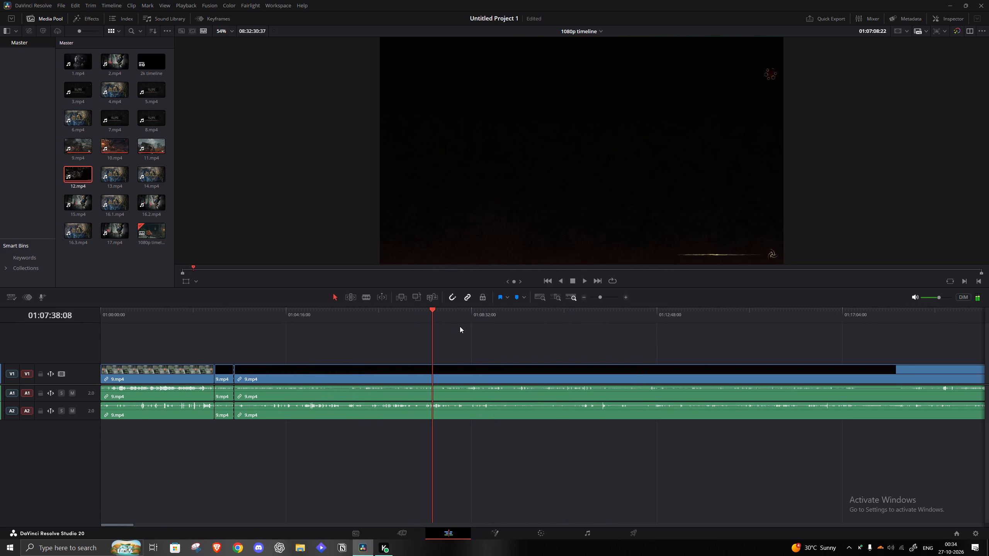
left_click(448, 319)
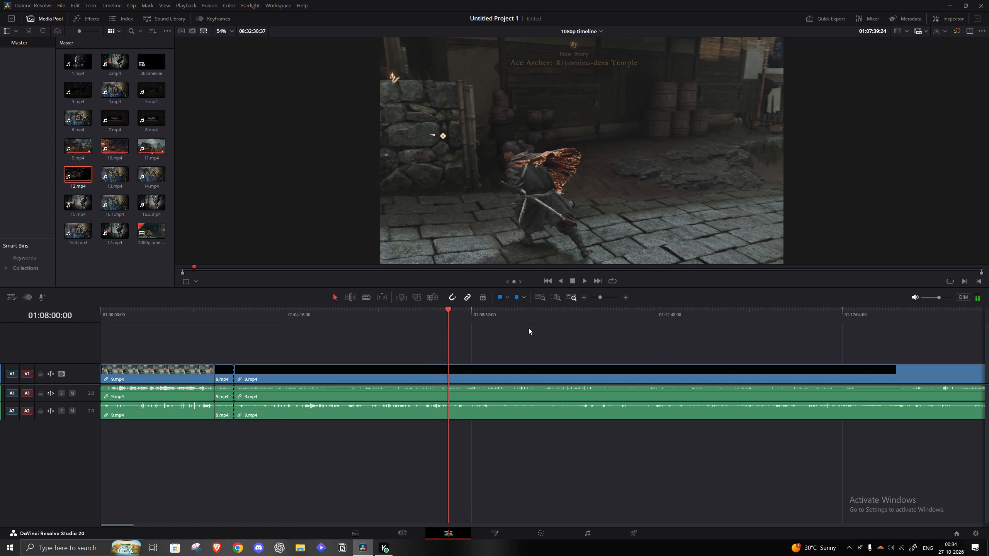
left_click(498, 317)
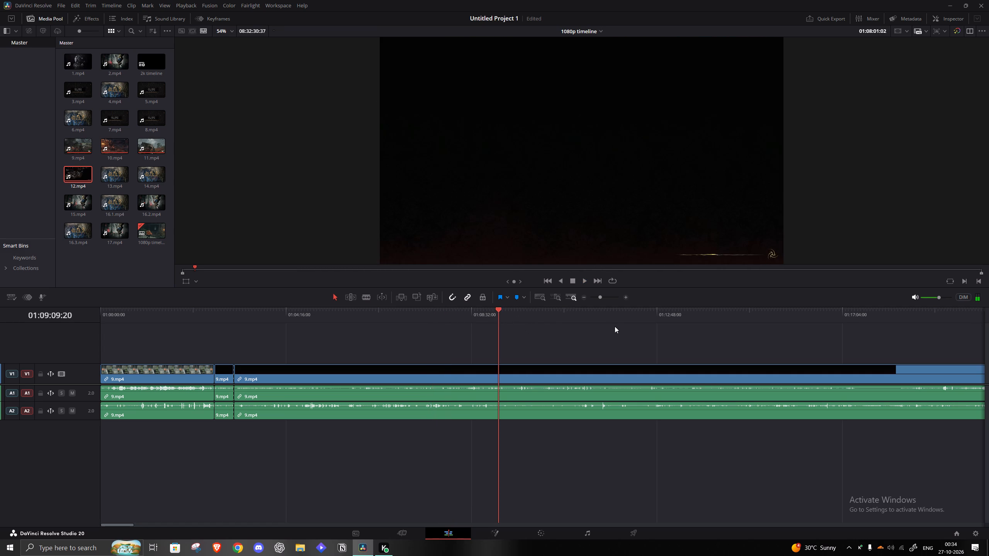
left_click(544, 313)
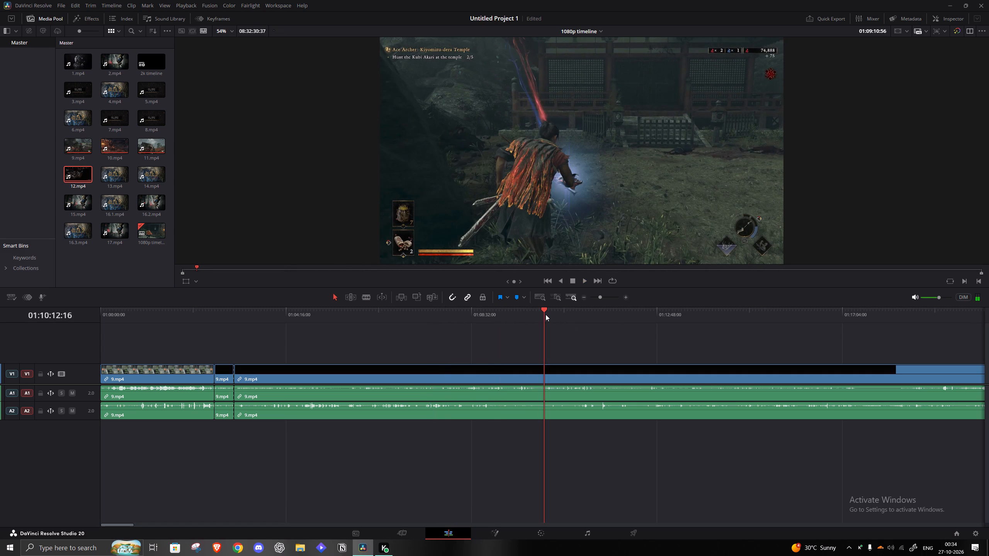
left_click(629, 306)
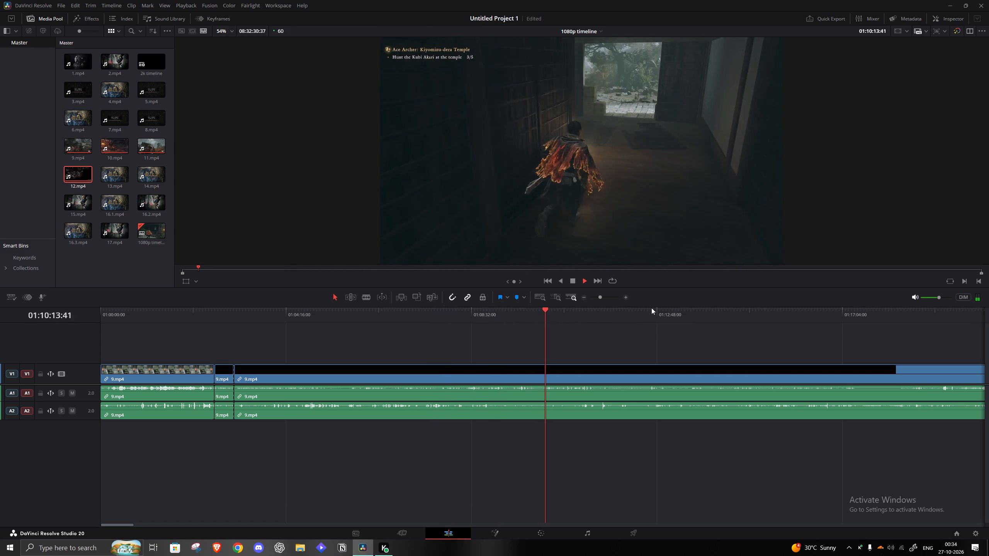
left_click(644, 308)
Skim the 9.mp4 footage from about 01:12:31 to 01:19:38, through the town and map to the Nijo-jo Castle quest.
left_click(601, 293)
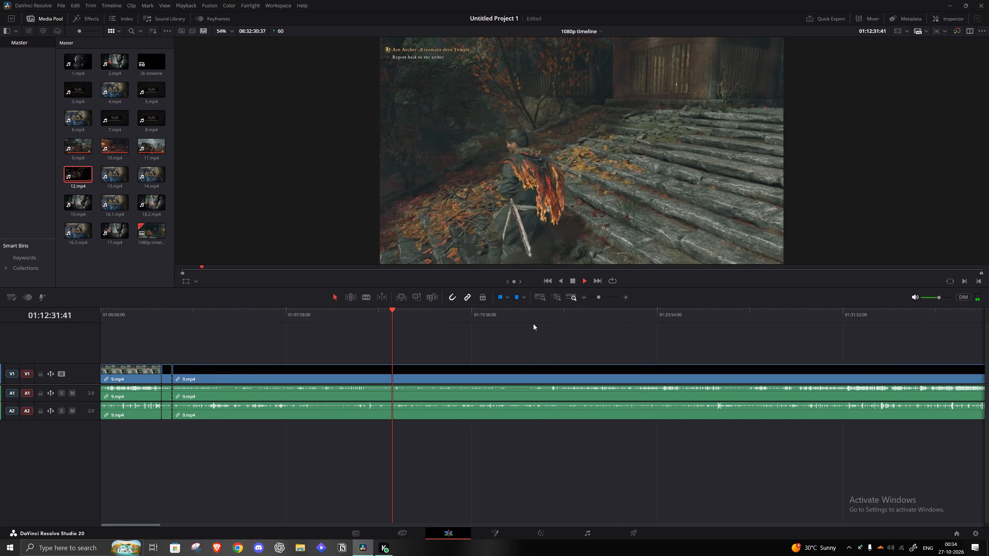
left_click(455, 315)
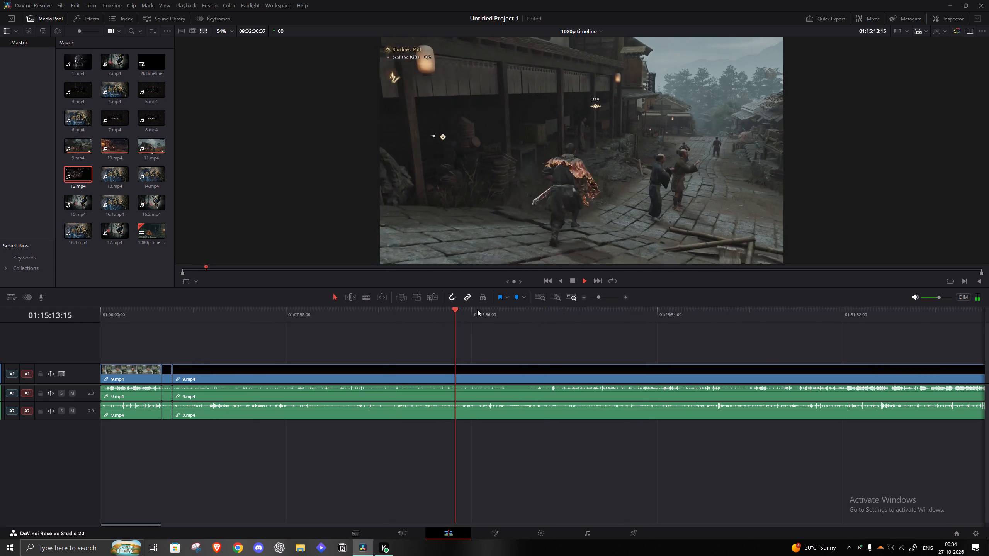
left_click(477, 309)
left_click(524, 314)
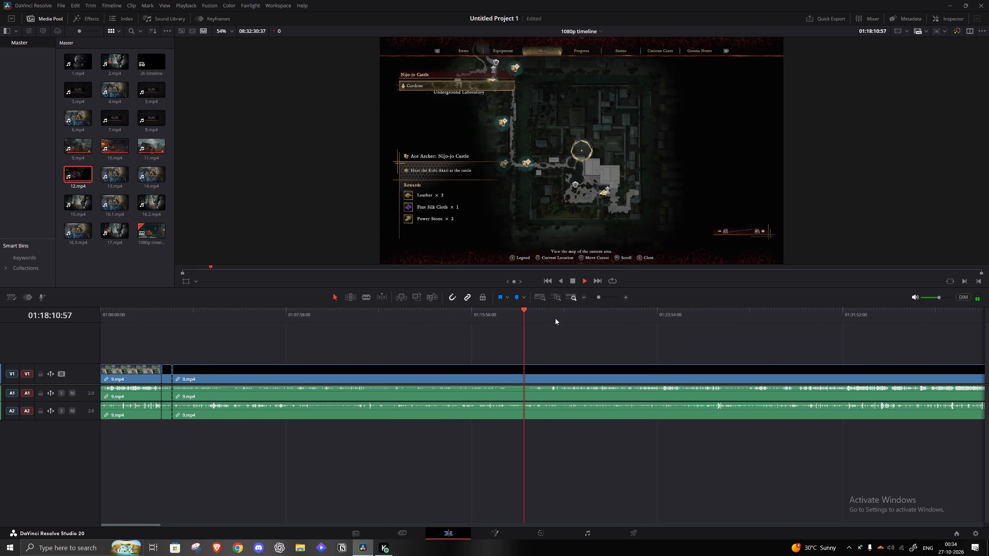
left_click(557, 317)
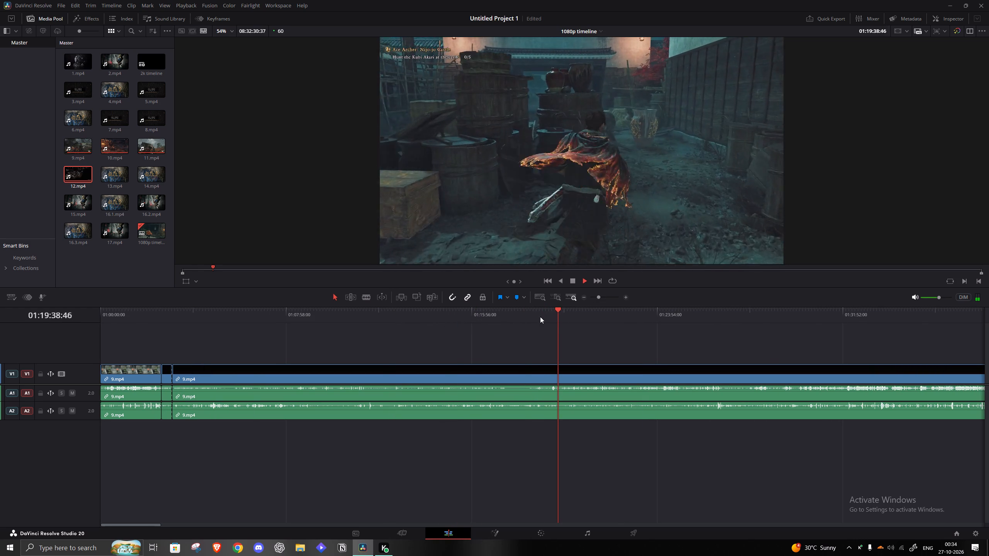
Cut the 9.mp4 footage from the split at about 01:03:04 up to 01:19:41:41, close the gap, and resume playback.
left_click_drag(601, 298, 597, 297)
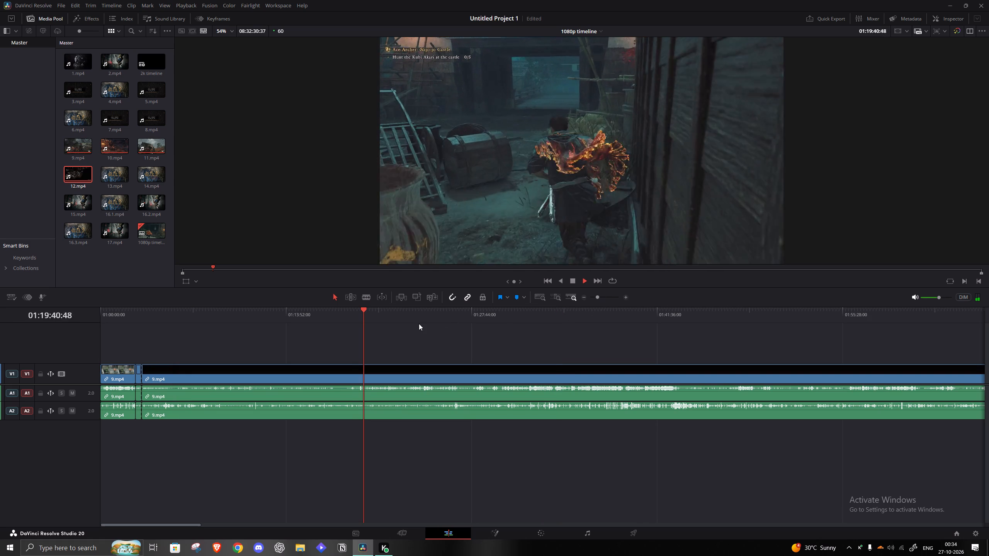
left_click(418, 324)
key("space")
key("q")
left_click(280, 358)
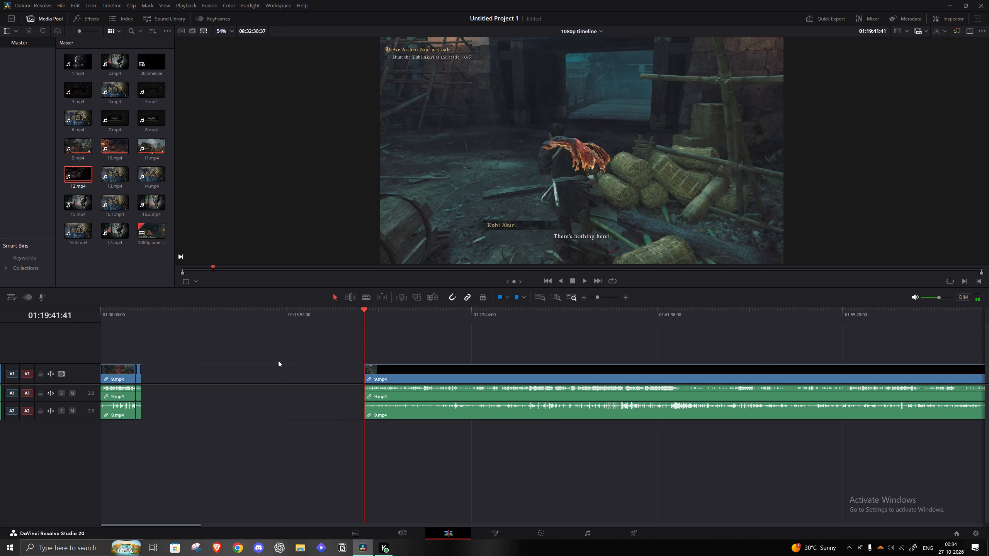
left_click(271, 369)
key("a")
key("space")
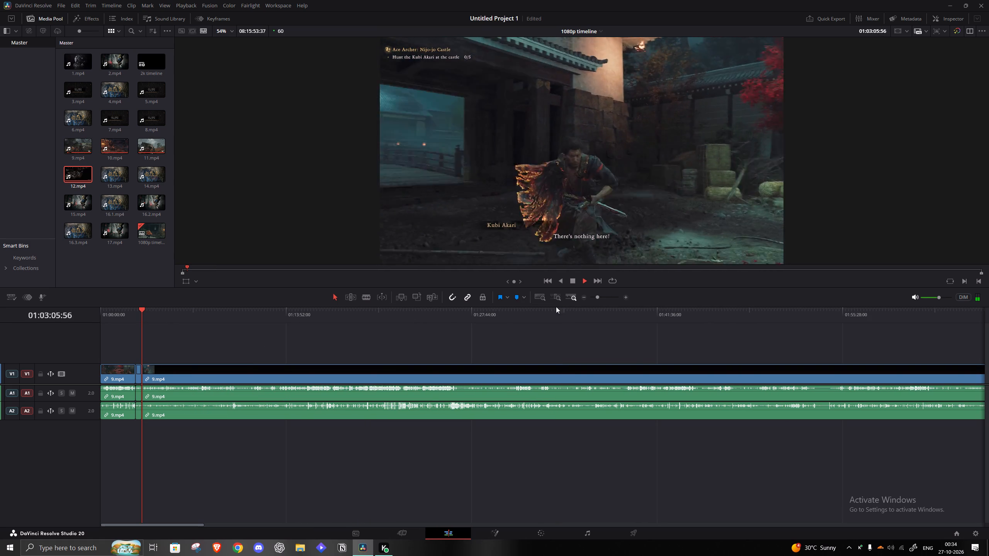
Cut the 9.mp4 bridge walk from the split at about 01:03:04 up to 01:03:52:09, close the gap, and resume playback.
left_click(600, 295)
left_click(425, 322)
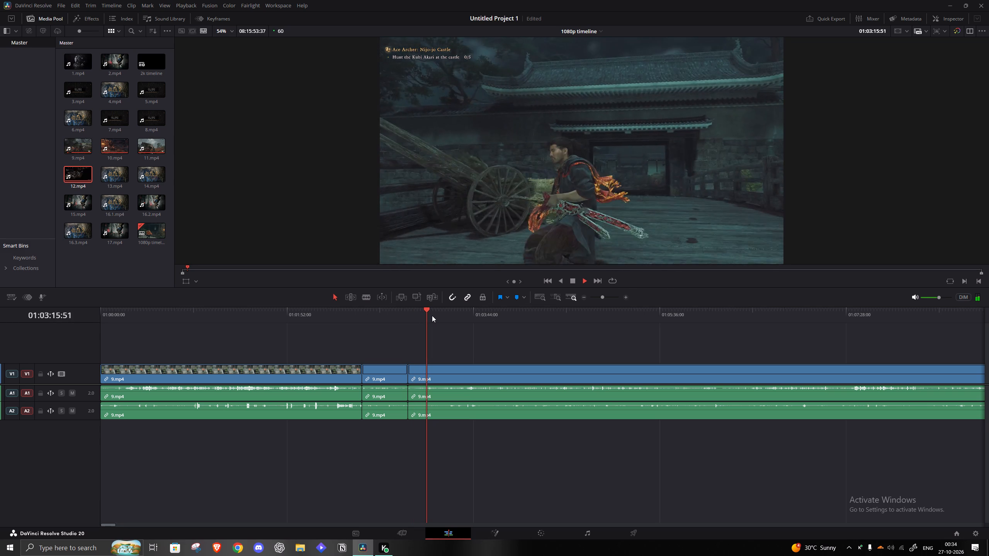
left_click(434, 315)
left_click(455, 311)
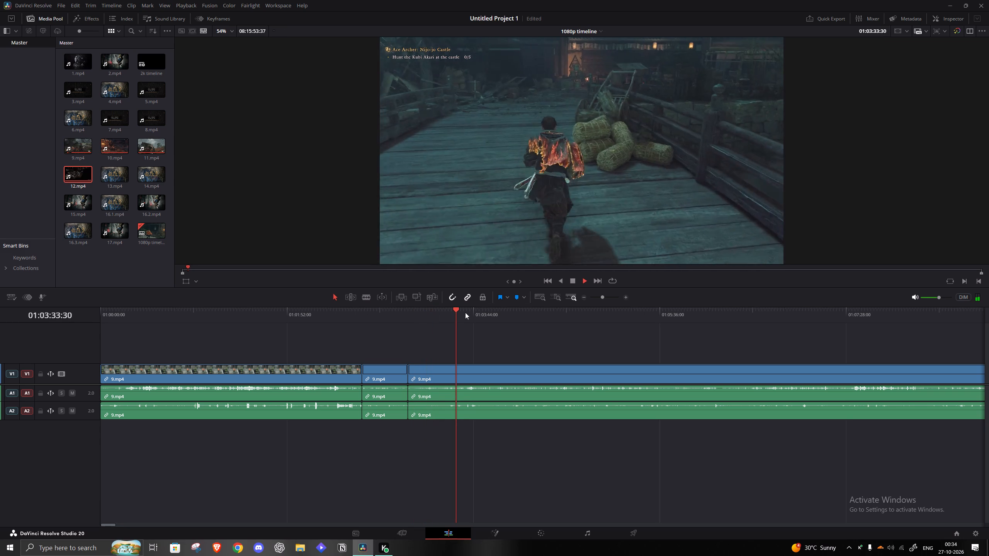
left_click(486, 308)
key("space")
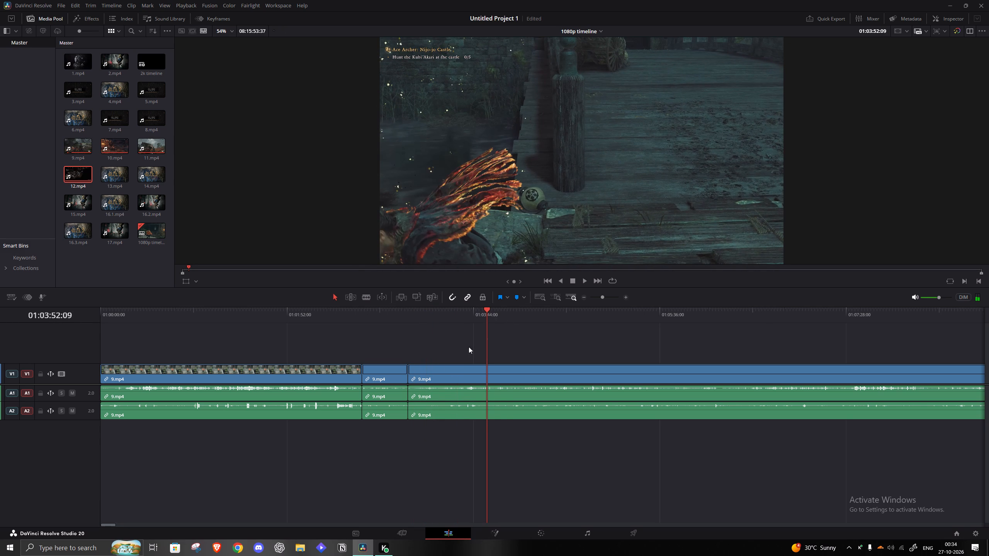
key("q")
left_click(432, 371)
key("a")
key("space")
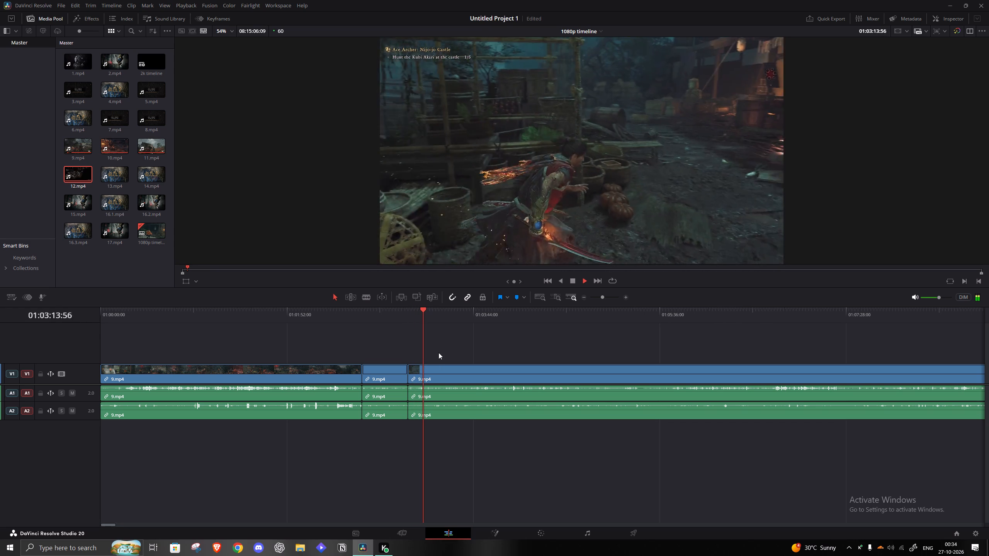
Split 9.mp4 at 01:03:15:48, remove the footage from there up to 01:03:28:05, close the gap, and resume playback.
key("space")
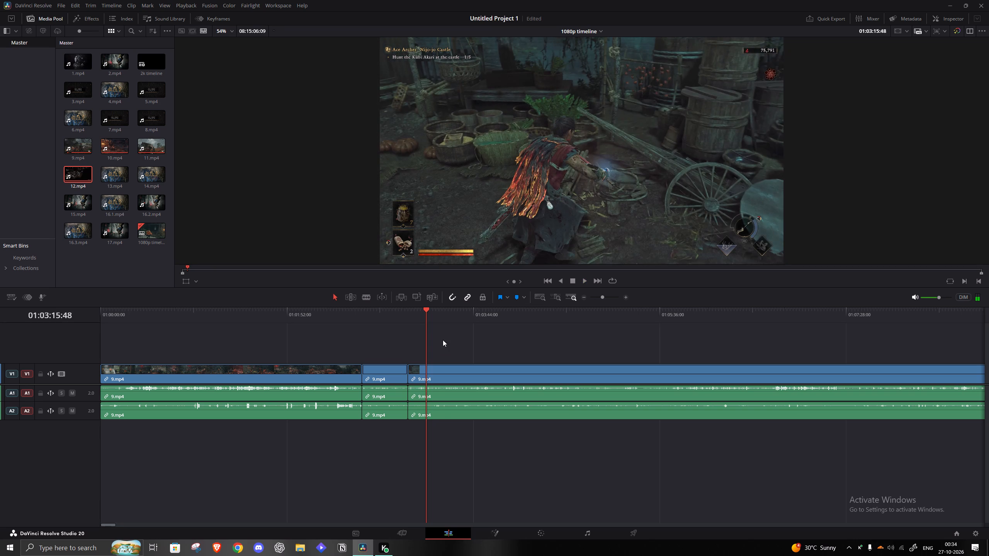
key("s")
left_click(440, 331)
key("space")
left_click(446, 319)
key("space")
key("q")
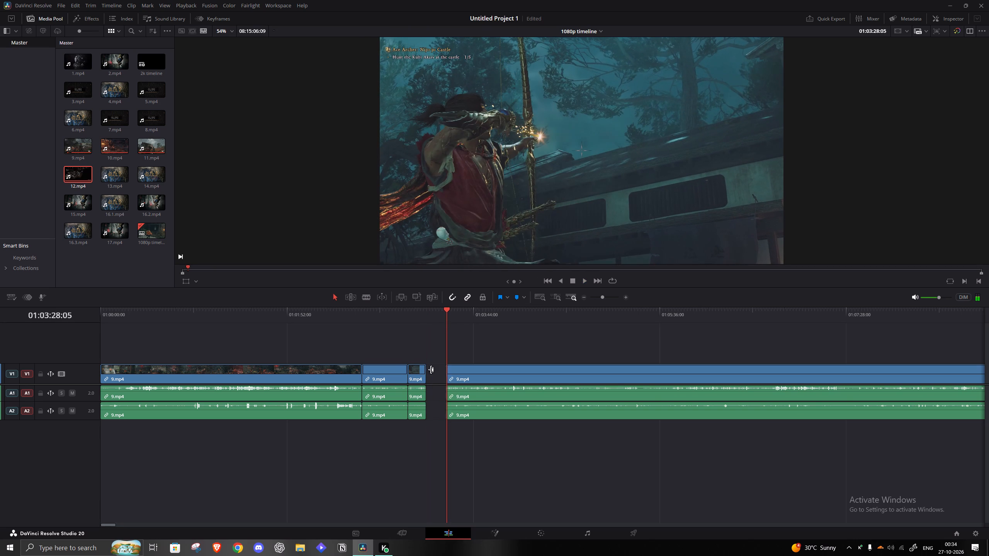
left_click(433, 372)
key("a")
key("space")
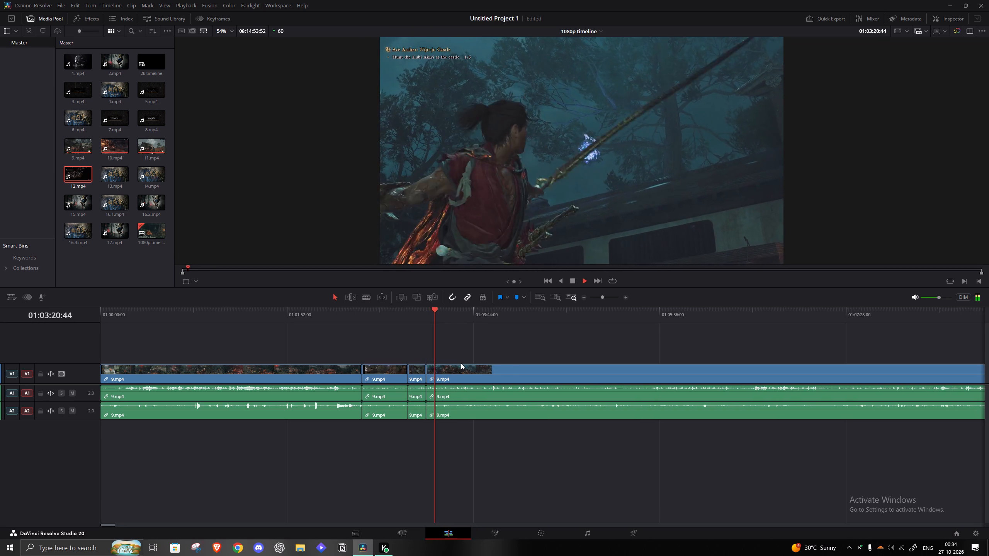
Split 9.mp4 at 01:03:22:15, remove the footage from there up to 01:05:00:23, close the gap, and resume playback.
key("space")
key("s")
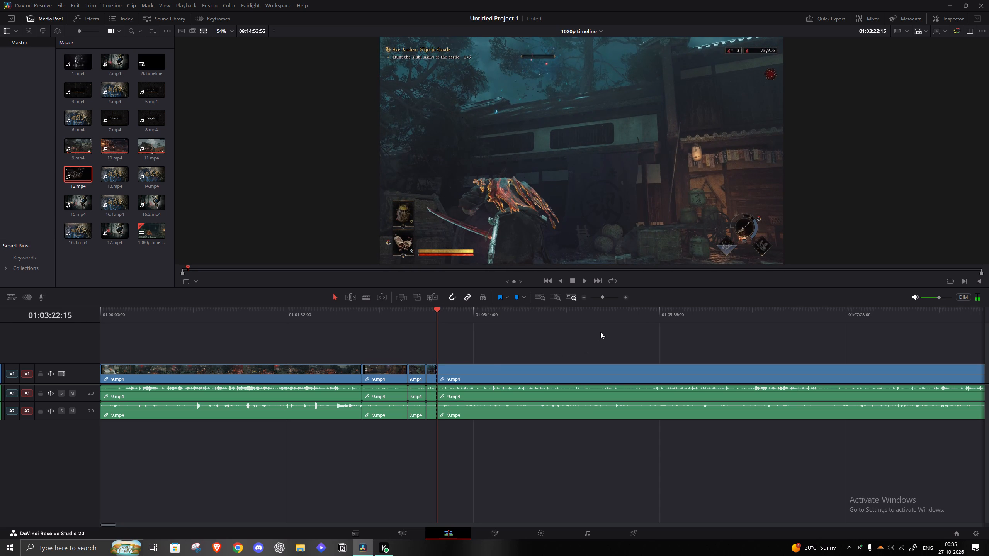
left_click(602, 327)
key("space")
left_click(607, 318)
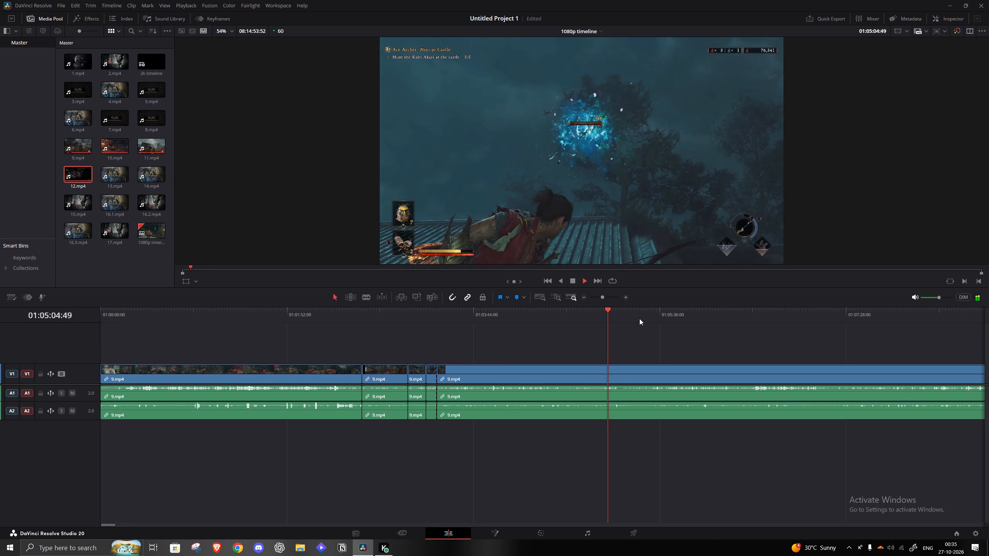
key("space")
left_click(603, 322)
key("q")
left_click(570, 371)
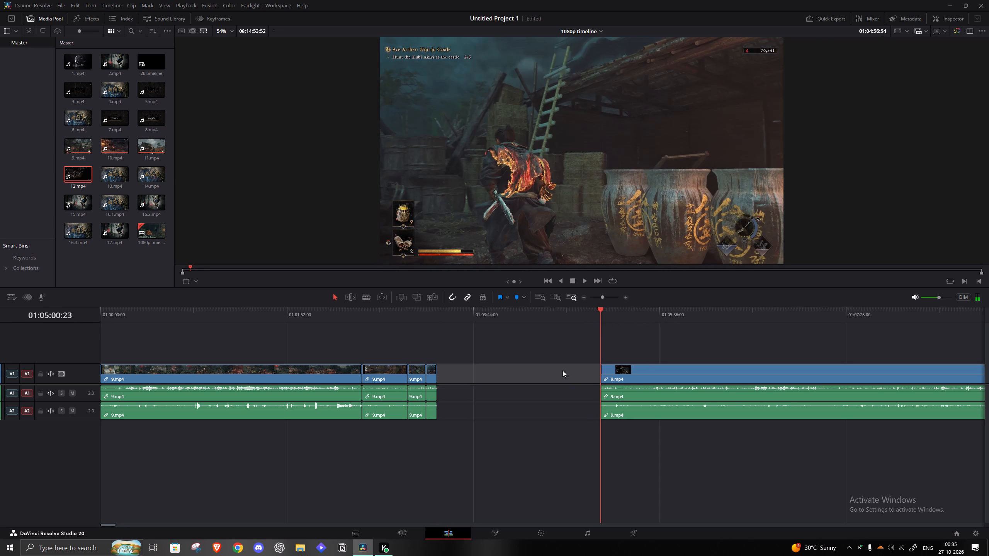
key("a")
key("space")
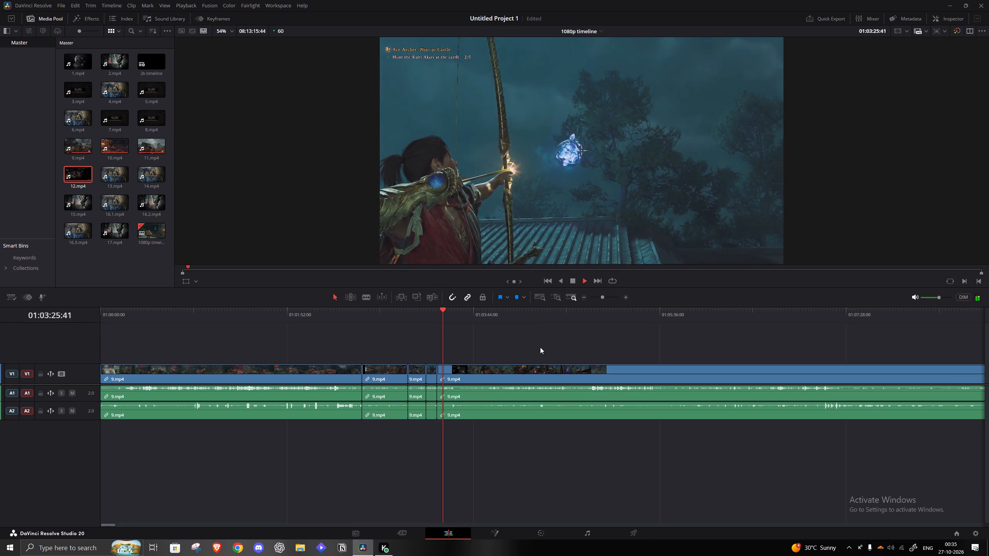
key("space")
key("s")
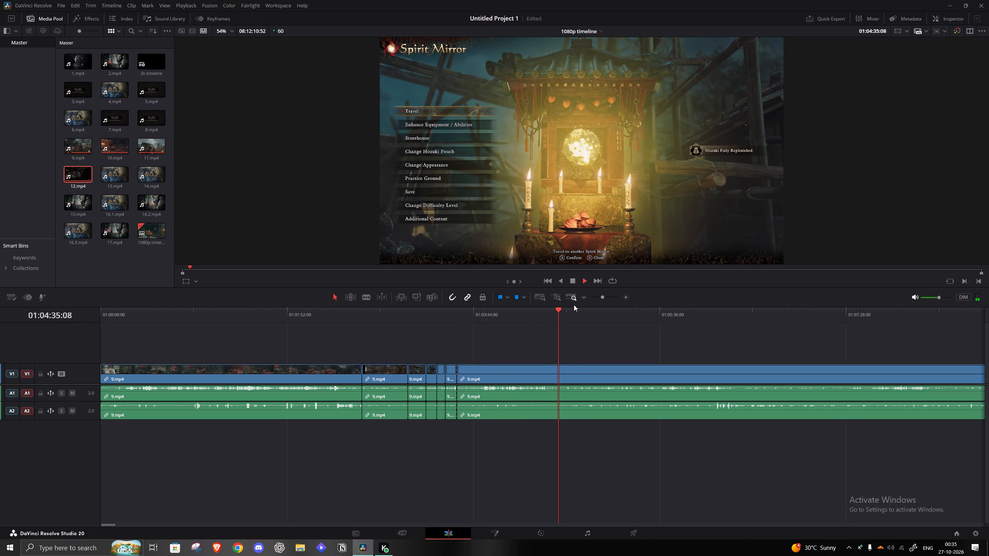
left_click(573, 305)
left_click(574, 309)
left_click(605, 310)
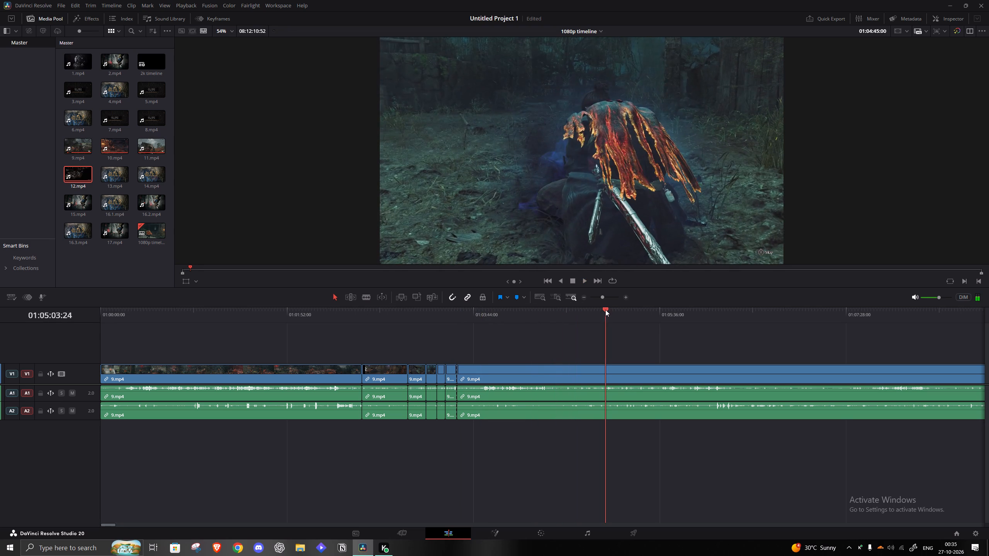
left_click(577, 310)
left_click(568, 312)
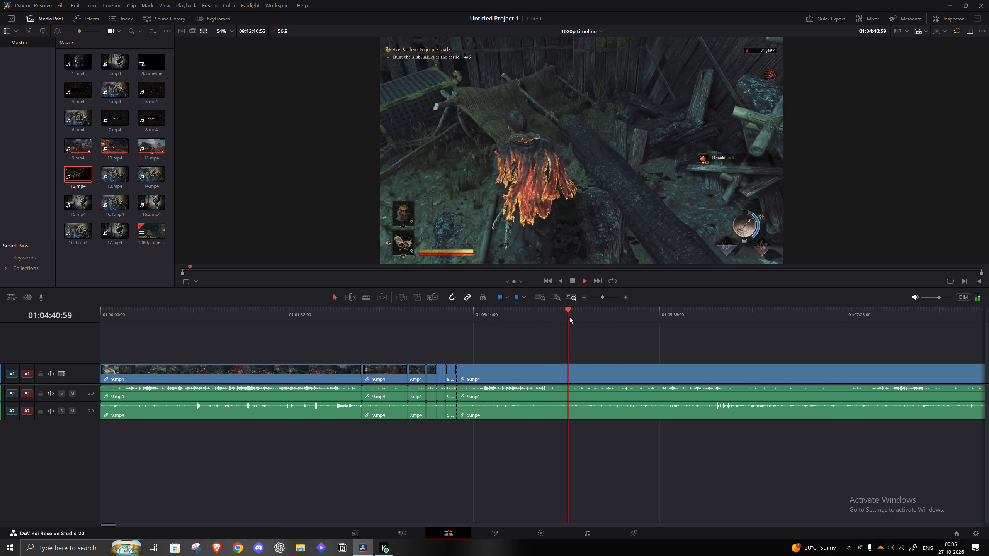
key("space")
key("q")
left_click(511, 384)
key("a")
left_click(505, 373)
key("a")
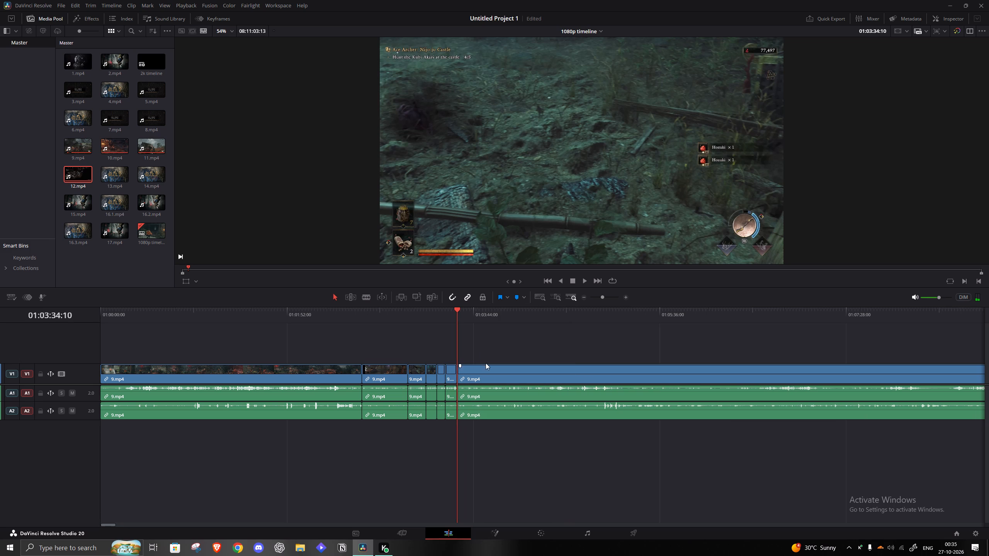
key("space")
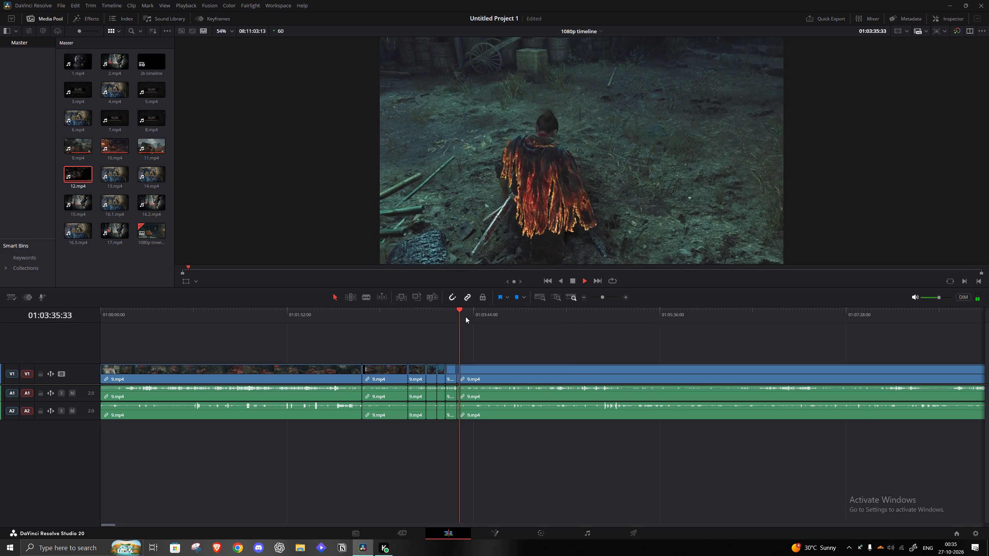
Split 9.mp4 at about 01:03:49, remove the ladder climb up to about 01:03:55, close the gap, and resume playback.
left_click(465, 317)
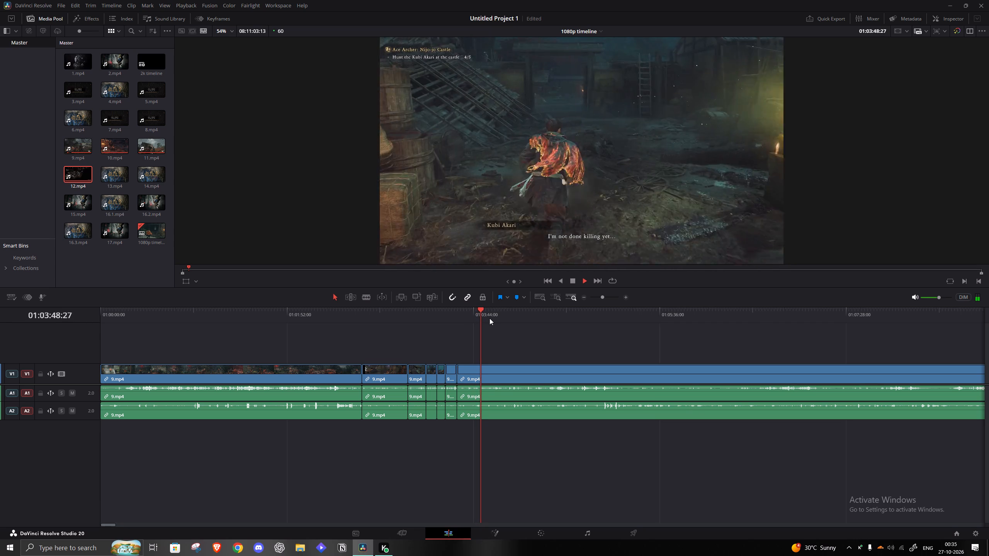
key("space")
key("s")
left_click(511, 317)
key("space")
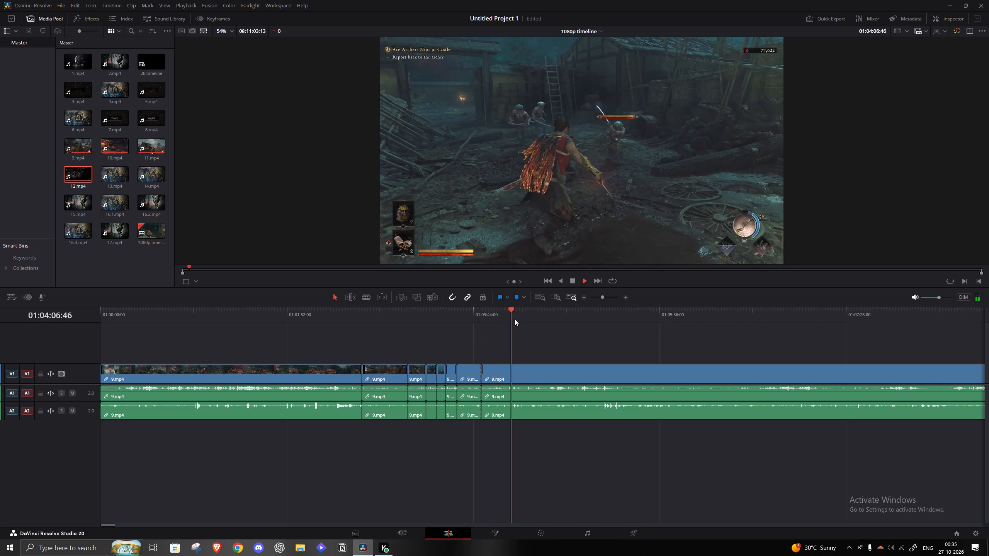
left_click(510, 320)
left_click(500, 323)
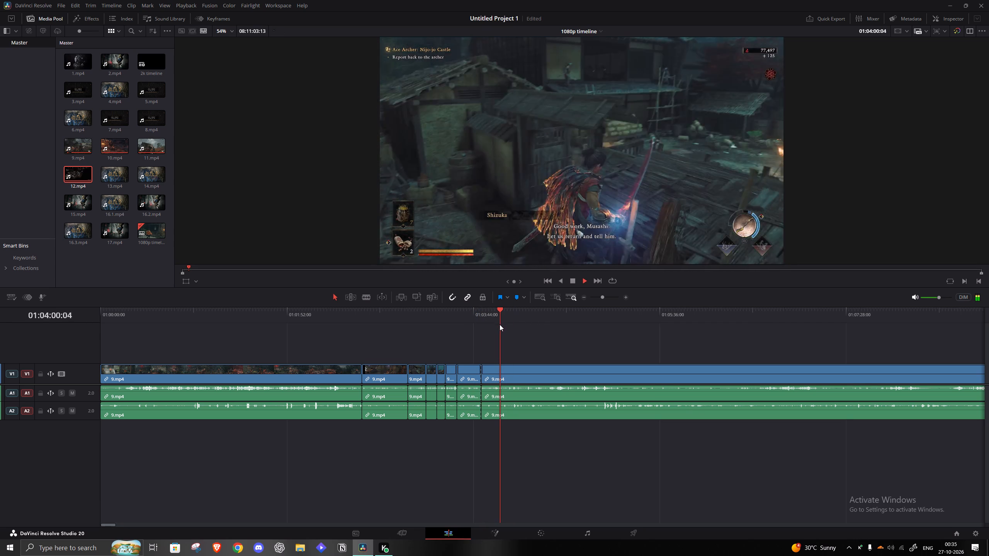
left_click(487, 325)
left_click(486, 318)
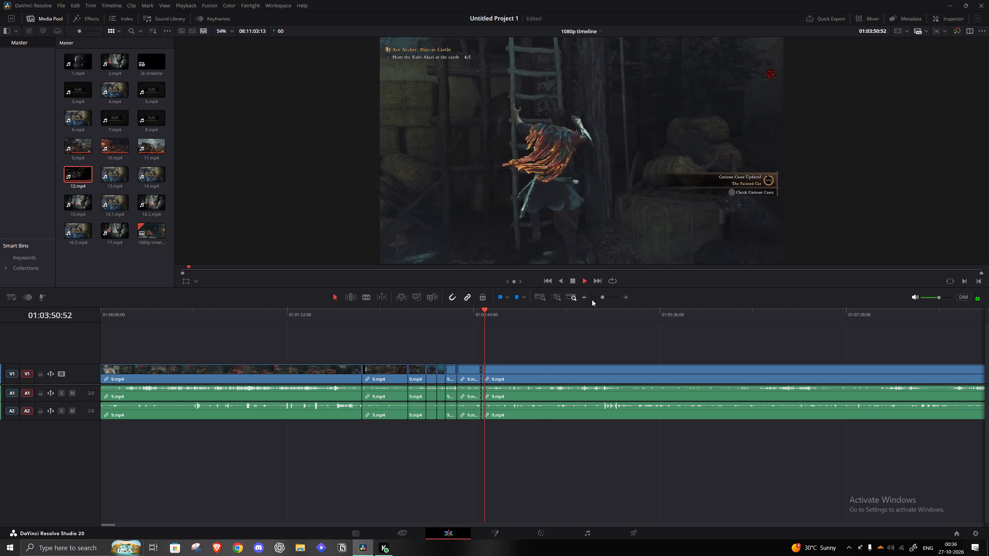
left_click_drag(601, 297, 605, 297)
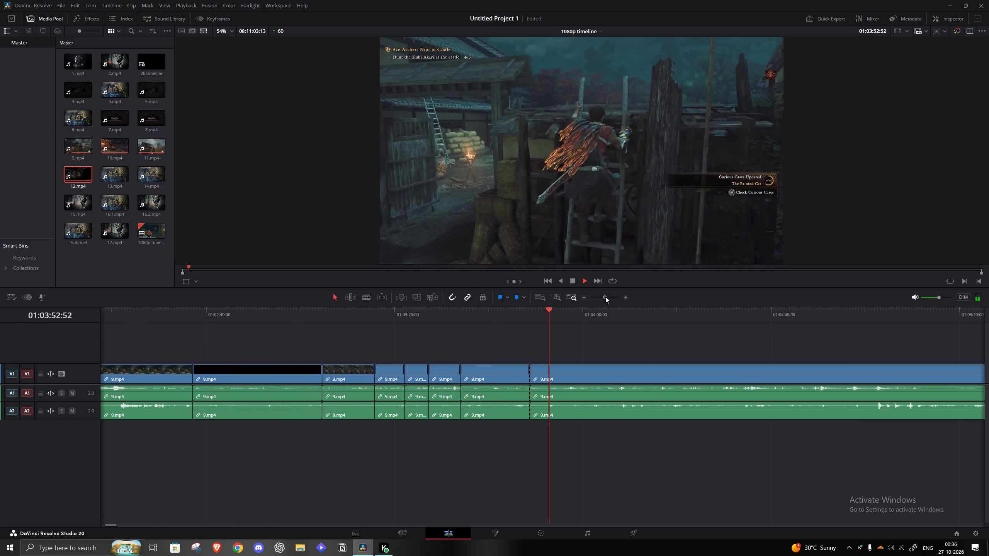
left_click_drag(605, 297, 609, 297)
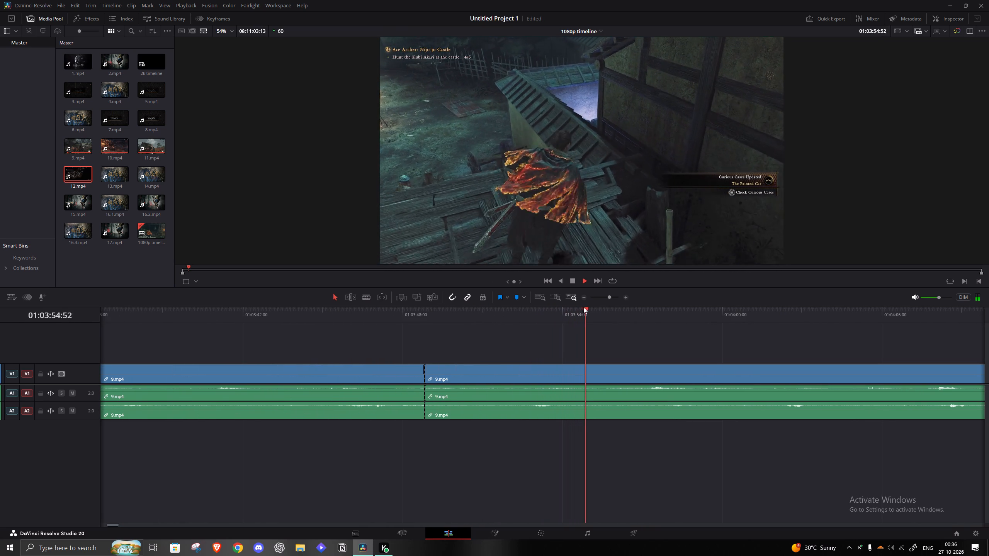
key("space")
key("q")
key("a")
left_click(503, 379)
key("a")
key("space")
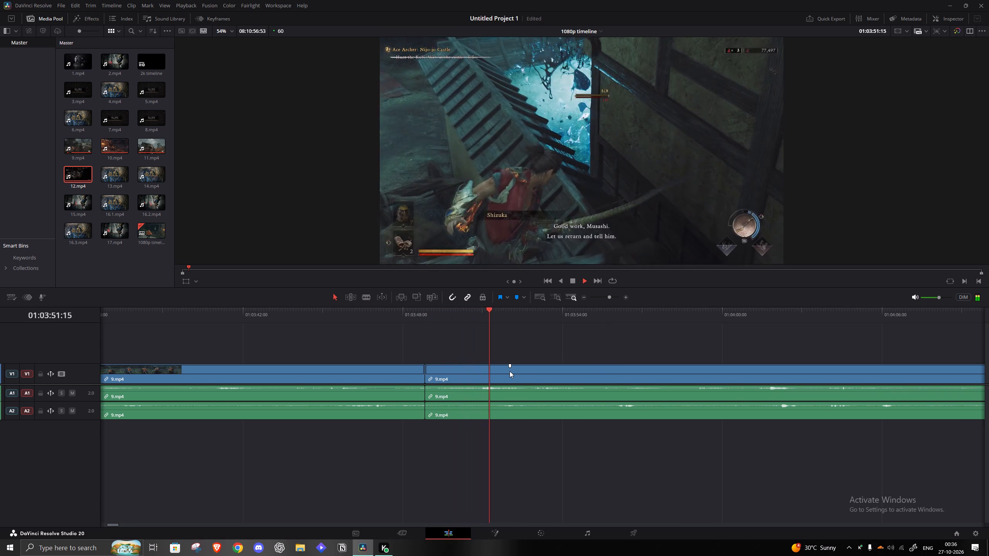
Split 9.mp4 at 01:03:52:34, remove the footage up to the courtyard fight at 01:08:44:57, close the gap, and resume playback.
key("space")
key("s")
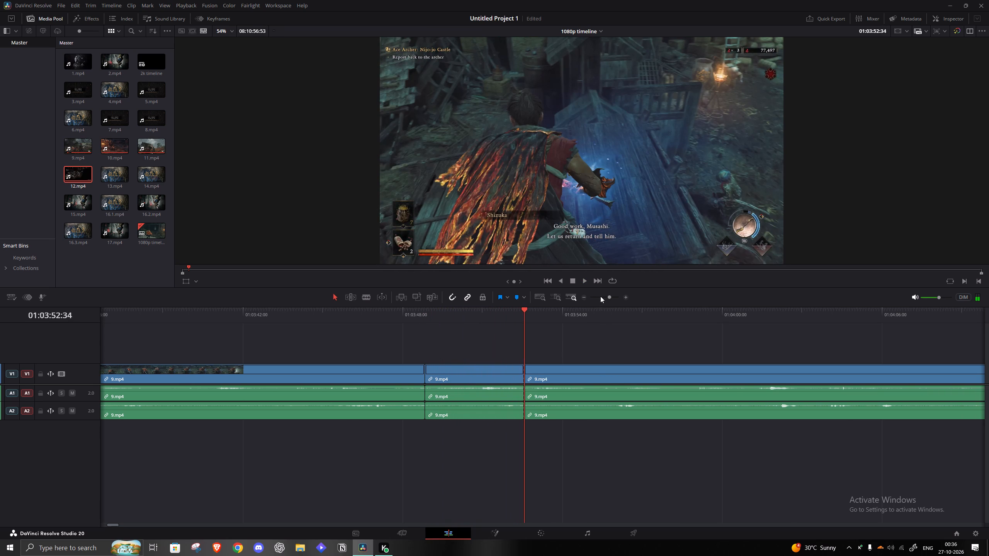
left_click(603, 296)
left_click(498, 324)
key("space")
left_click(500, 320)
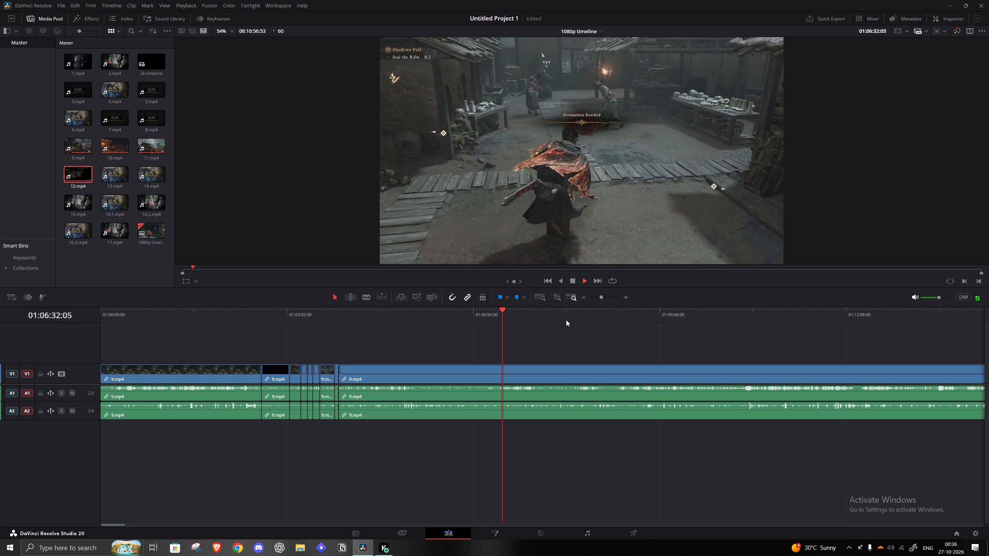
left_click(568, 321)
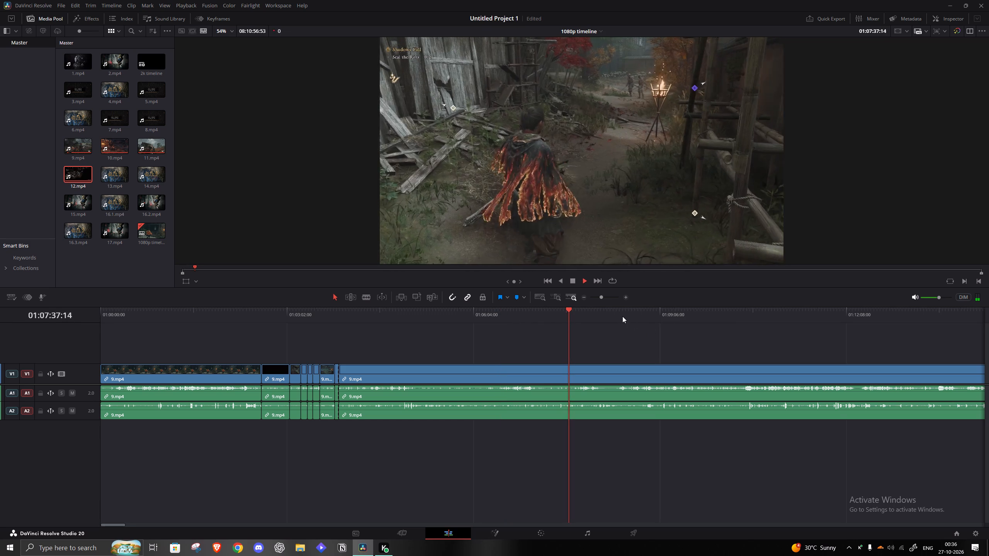
left_click(622, 316)
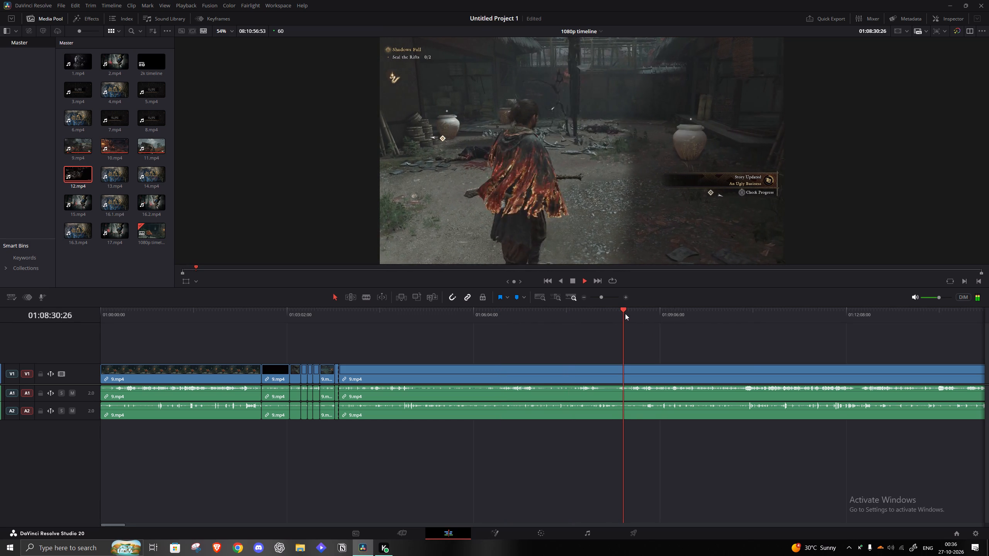
left_click(639, 311)
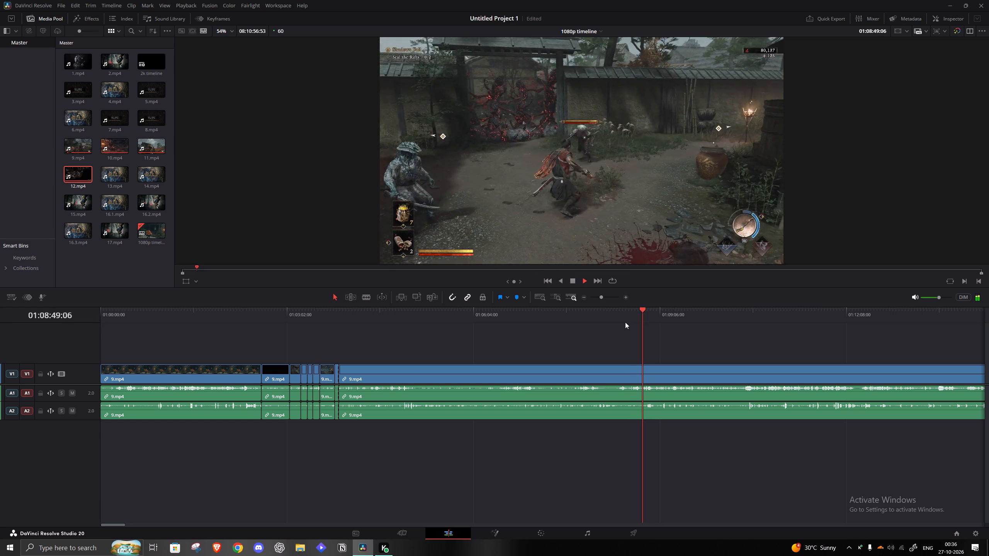
key("space")
key("space")
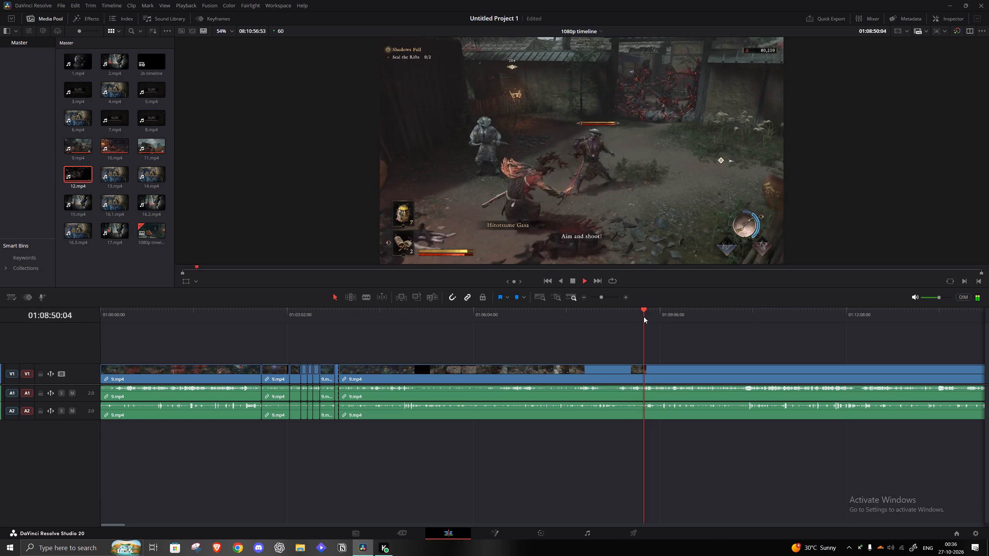
key("space")
left_click_drag(642, 319, 638, 319)
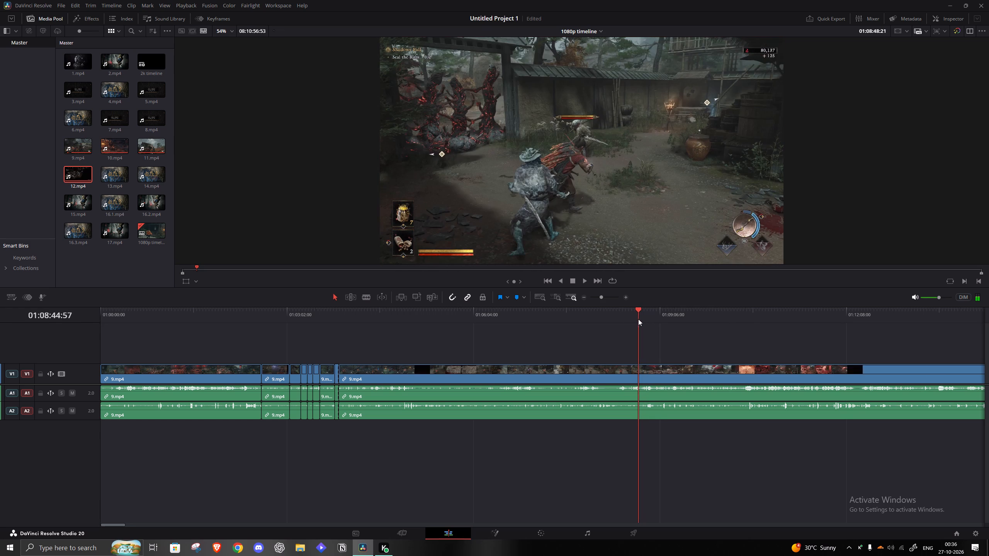
key("q")
left_click(580, 381)
key("a")
key("space")
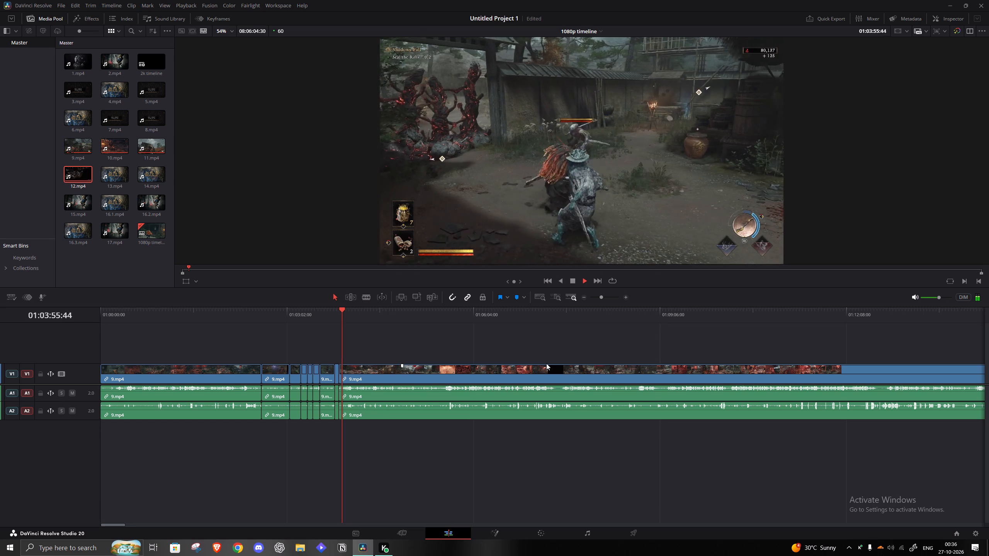
Split 9.mp4 at about 01:04:18, remove the footage from there up to about 01:04:24, close the gap, and resume playback.
left_click(603, 300)
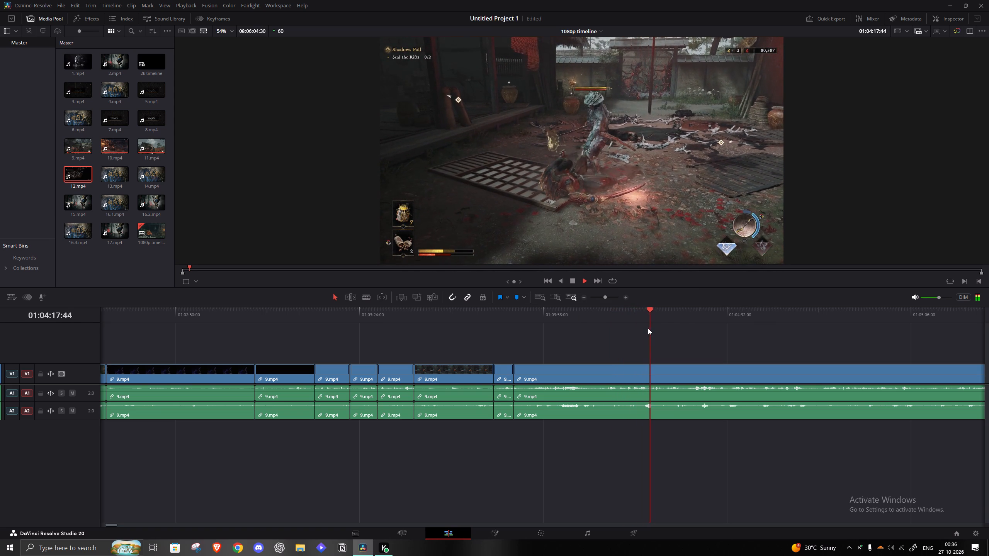
key("space")
key("s")
left_click(681, 317)
key("space")
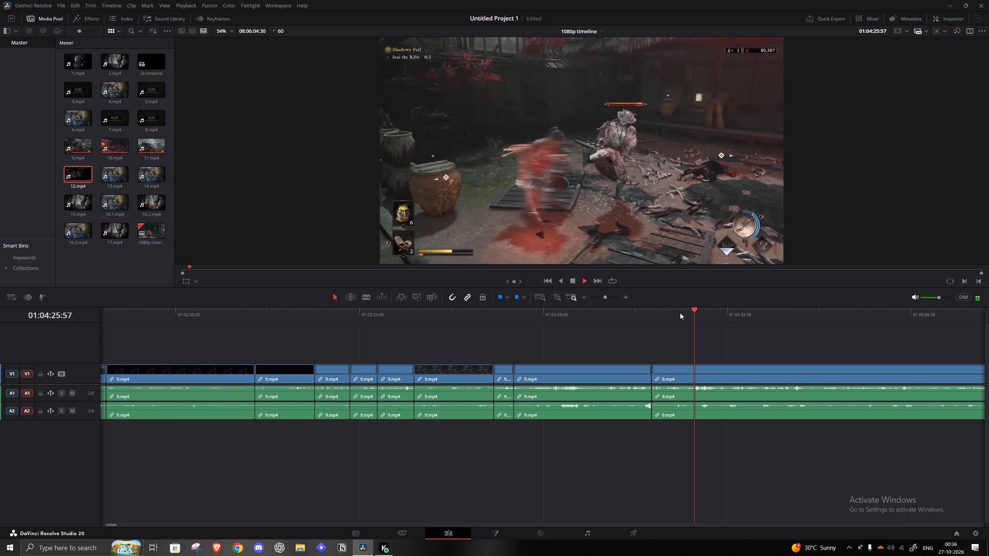
key("space")
left_click_drag(693, 312, 685, 313)
key("q")
left_click(675, 361)
left_click(670, 375)
key("a")
key("space")
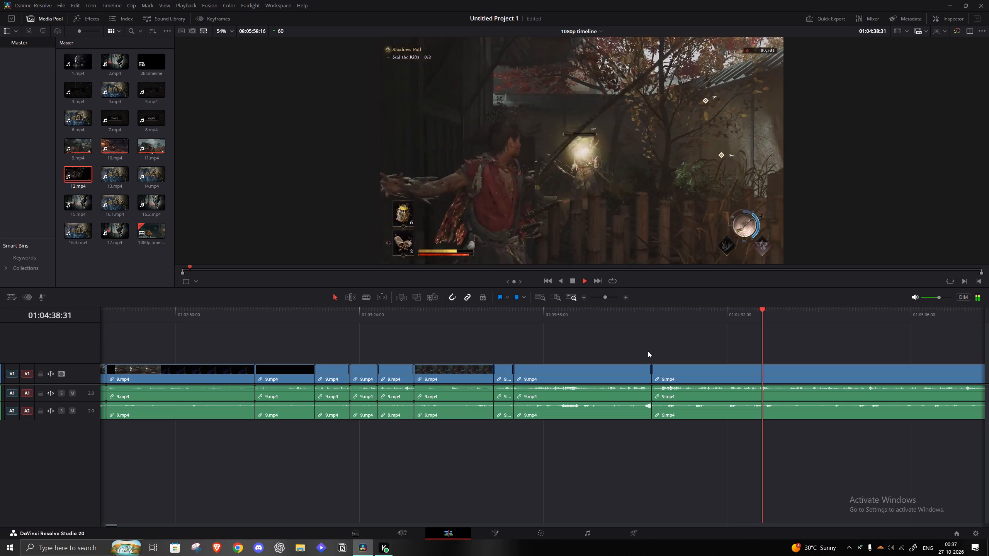
Split 9.mp4 at 01:04:40:31, remove the footage up to the next fight at 01:05:29:11, close the gap, and resume playback.
key("space")
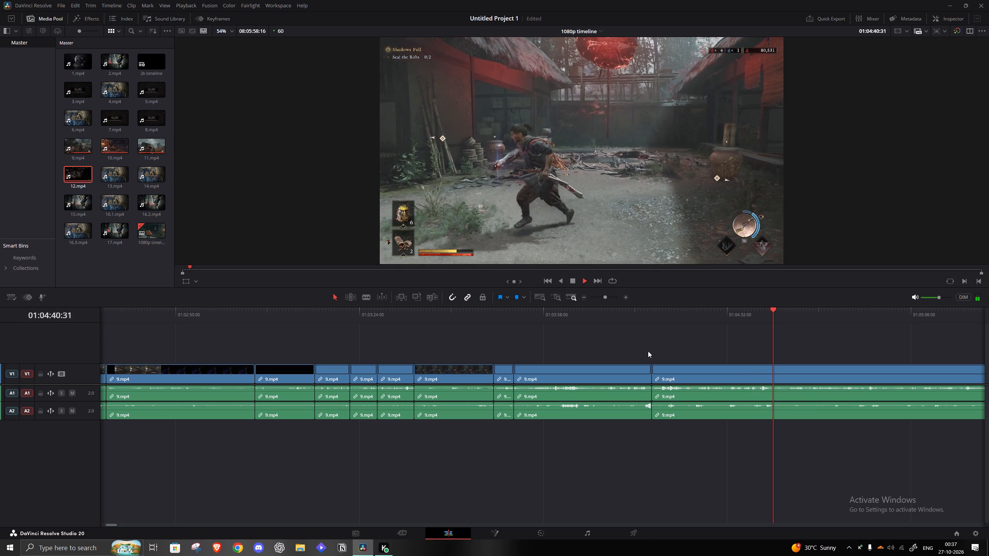
key("s")
left_click(819, 323)
key("space")
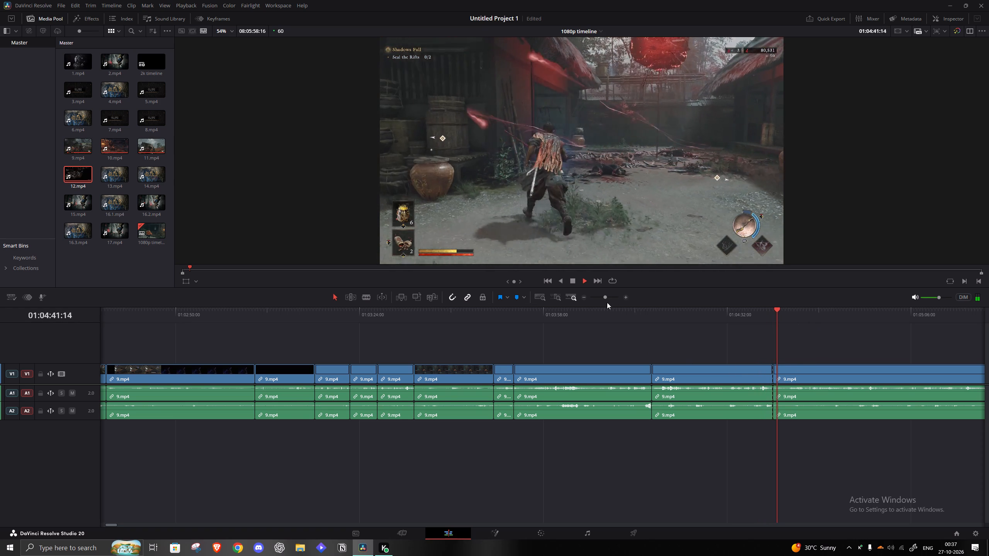
left_click(601, 300)
left_click(485, 323)
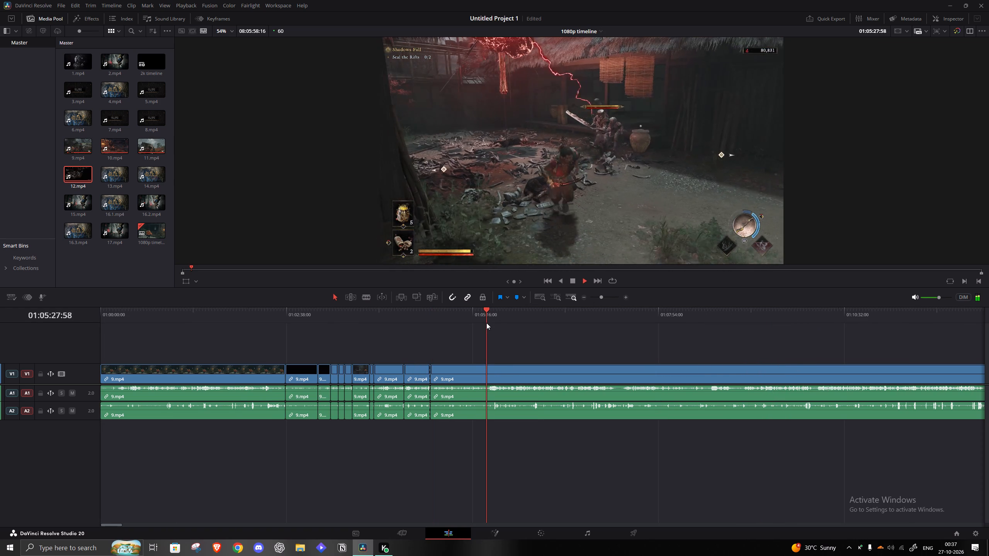
key("space")
key("q")
left_click(467, 370)
key("a")
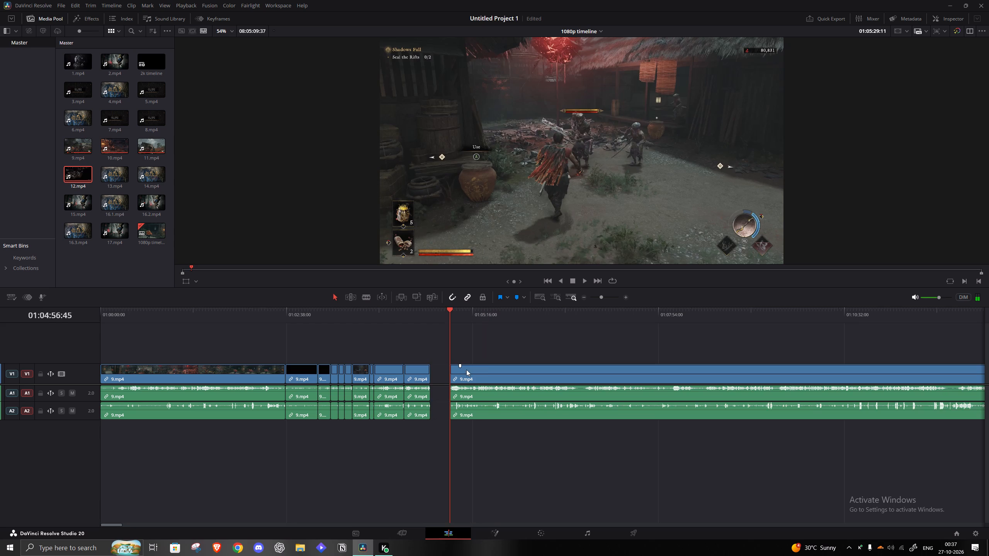
key("space")
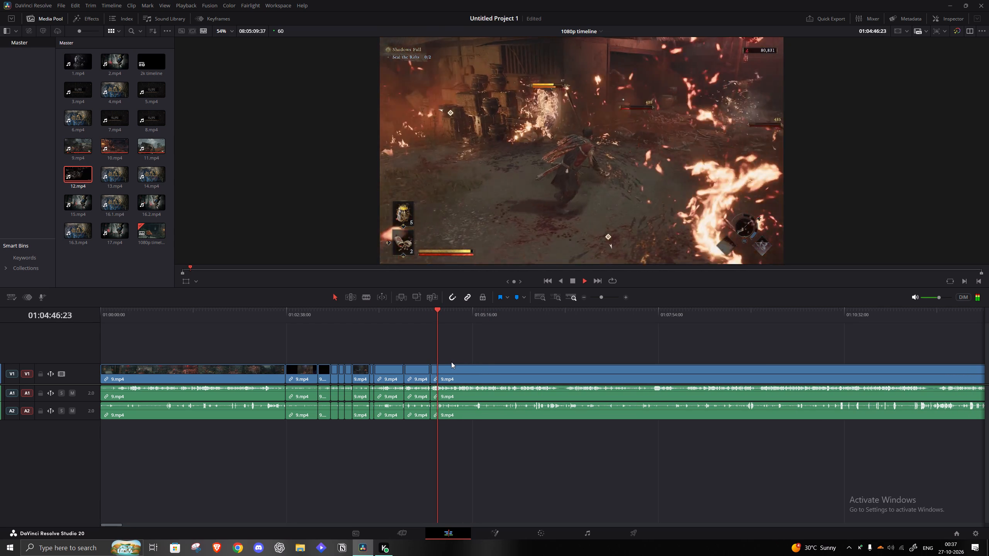
Review the boss fight in 9.mp4 from about 01:04:46 to 01:06:32 to locate where the attempt ends.
left_click(605, 295)
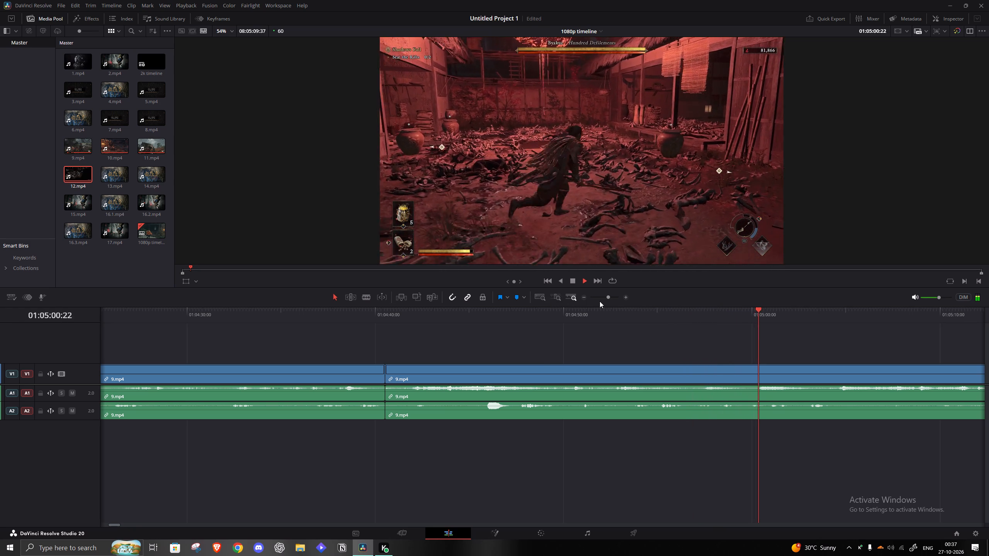
left_click(604, 298)
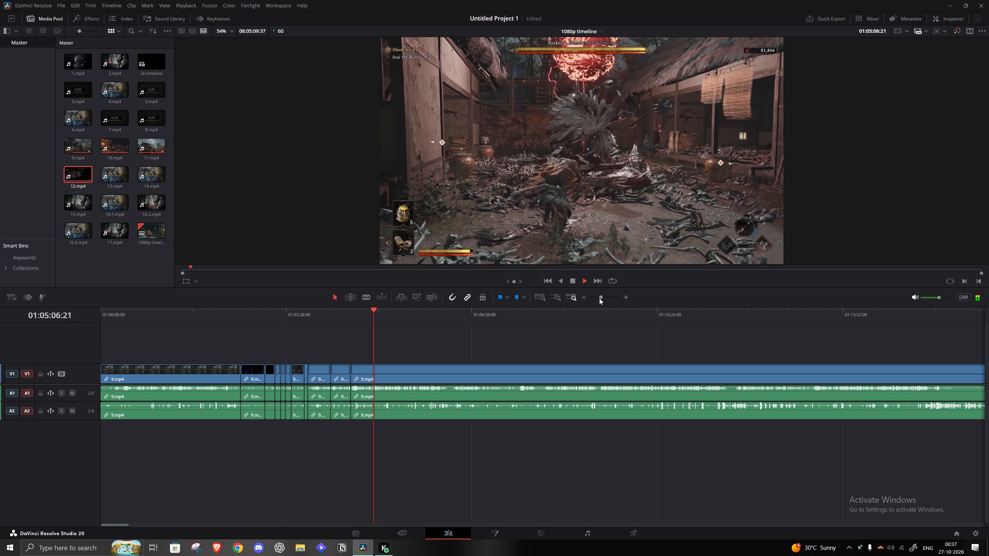
left_click(435, 320)
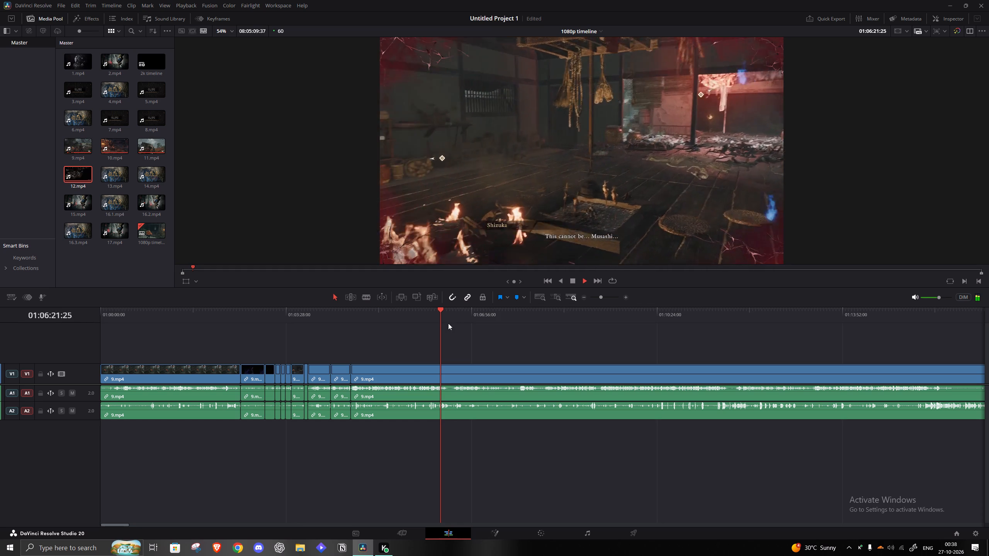
key("space")
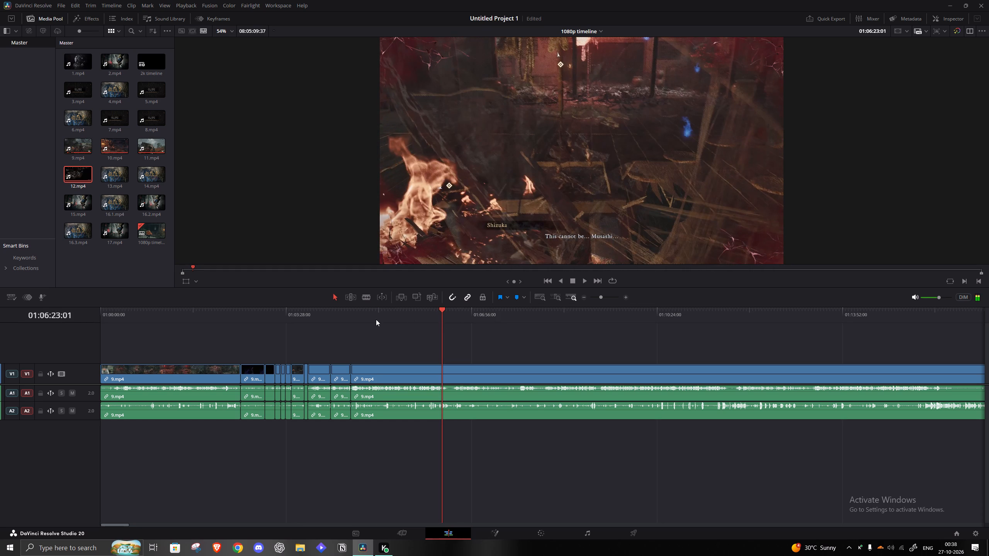
left_click(376, 319)
key("space")
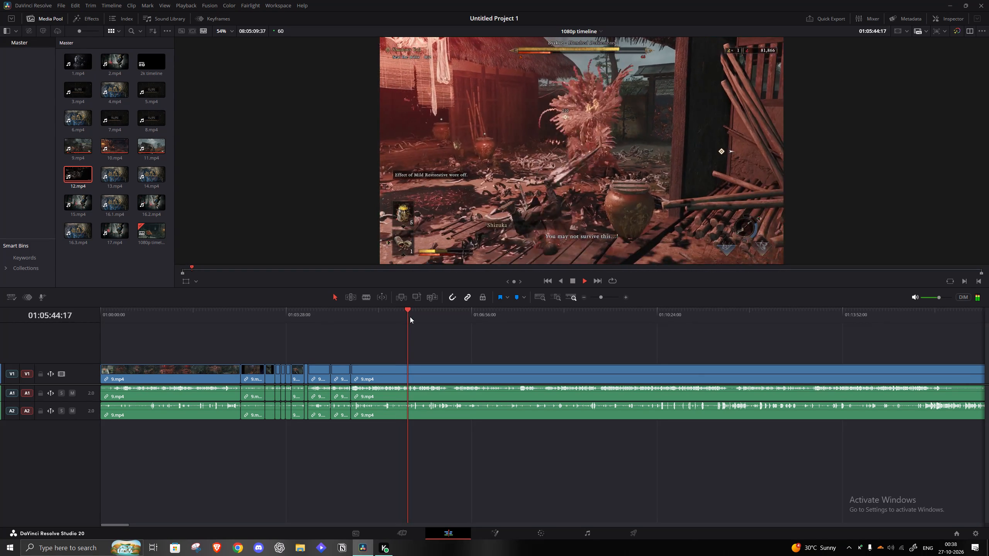
left_click(416, 314)
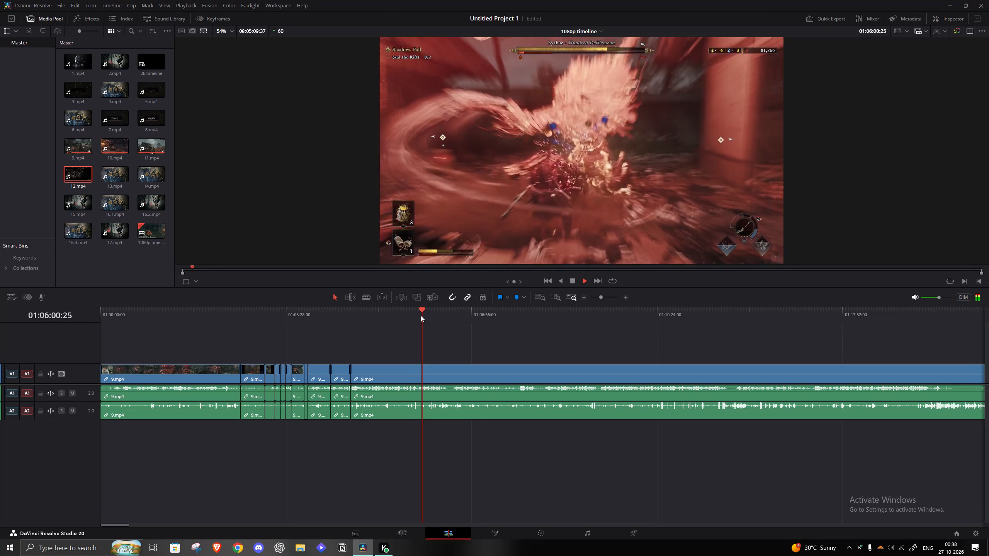
left_click(428, 317)
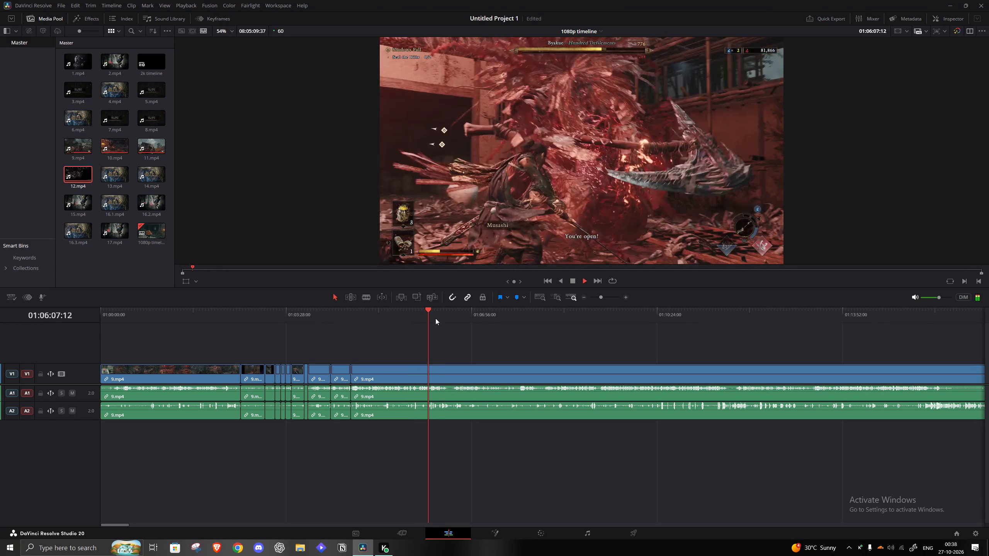
left_click(438, 318)
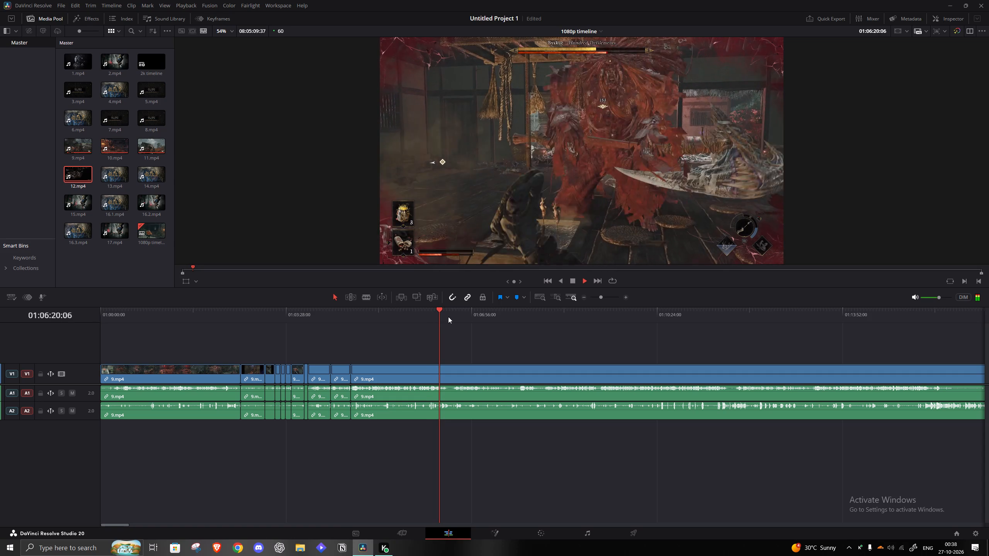
left_click(449, 315)
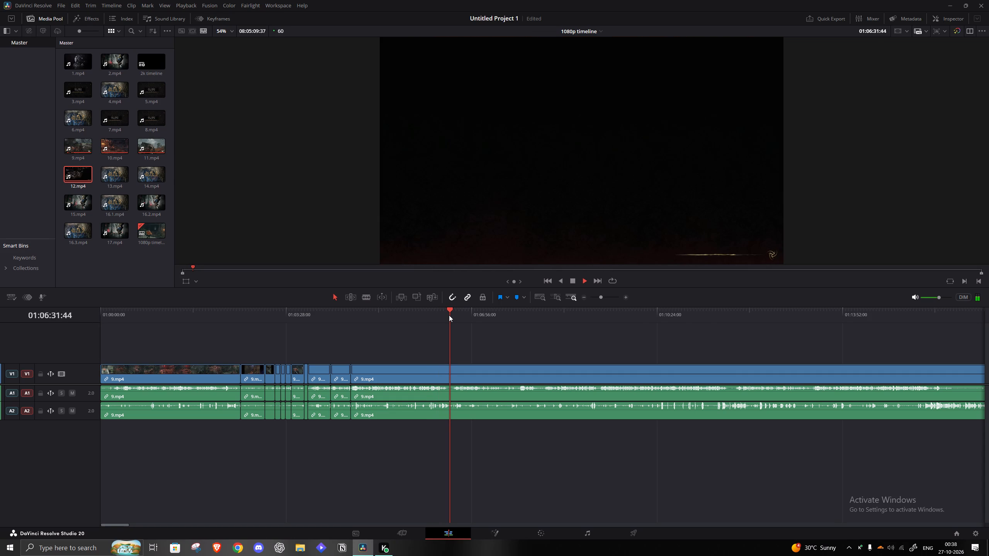
Split 9.mp4 at 01:06:32:00, remove the footage up to 01:09:18:23, close the gap, lower the monitoring volume slightly, and resume playback.
key("space")
key("s")
left_click(694, 320)
key("space")
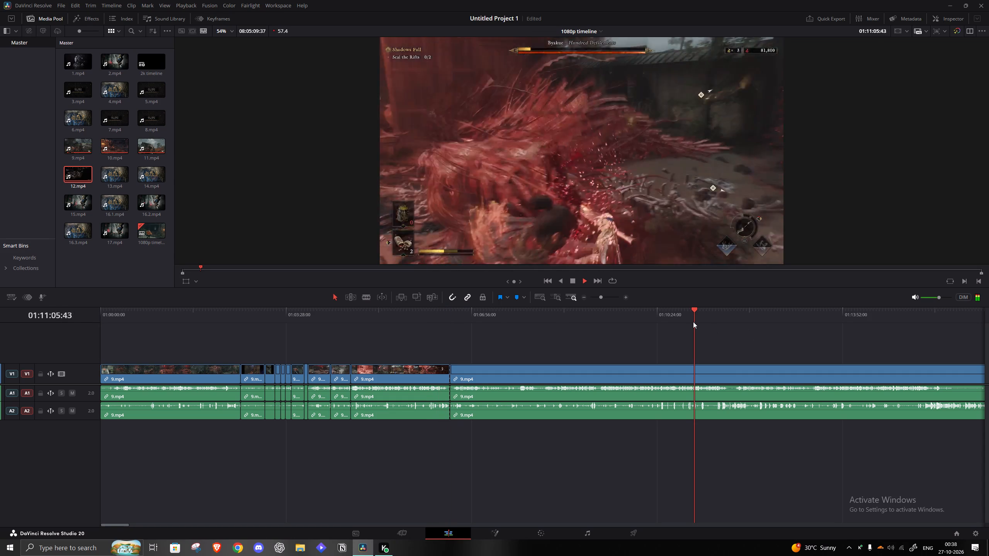
key("space")
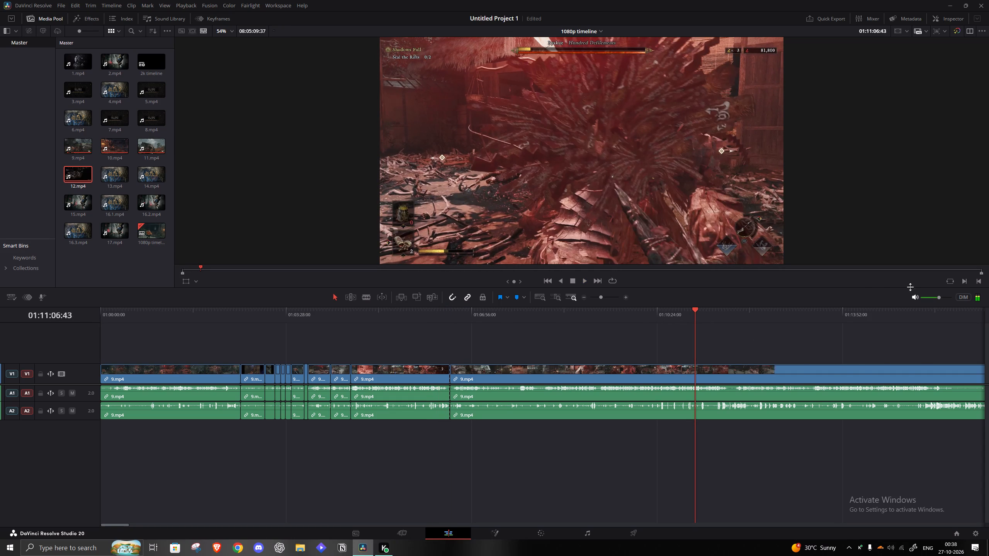
left_click(935, 299)
left_click(659, 329)
left_click(658, 327)
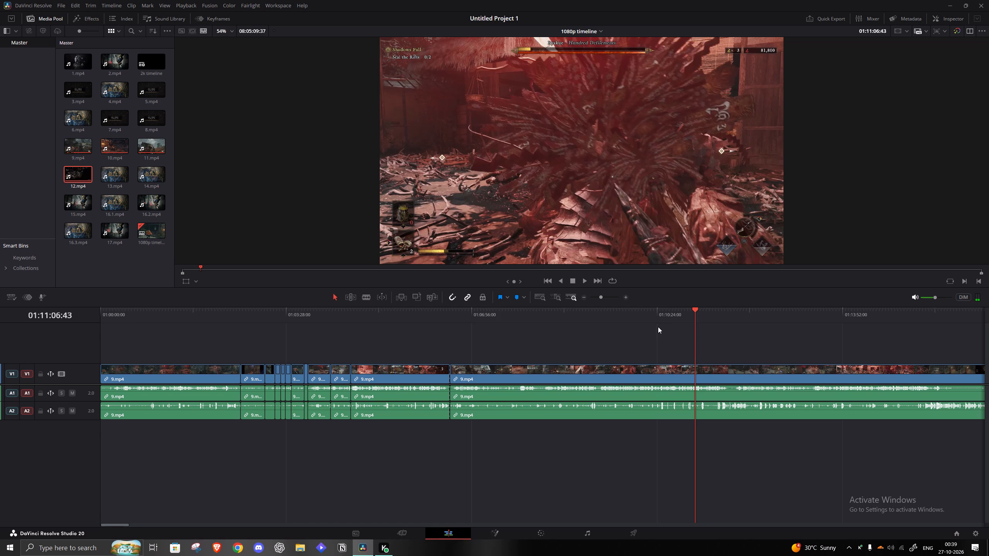
left_click(657, 320)
key("space")
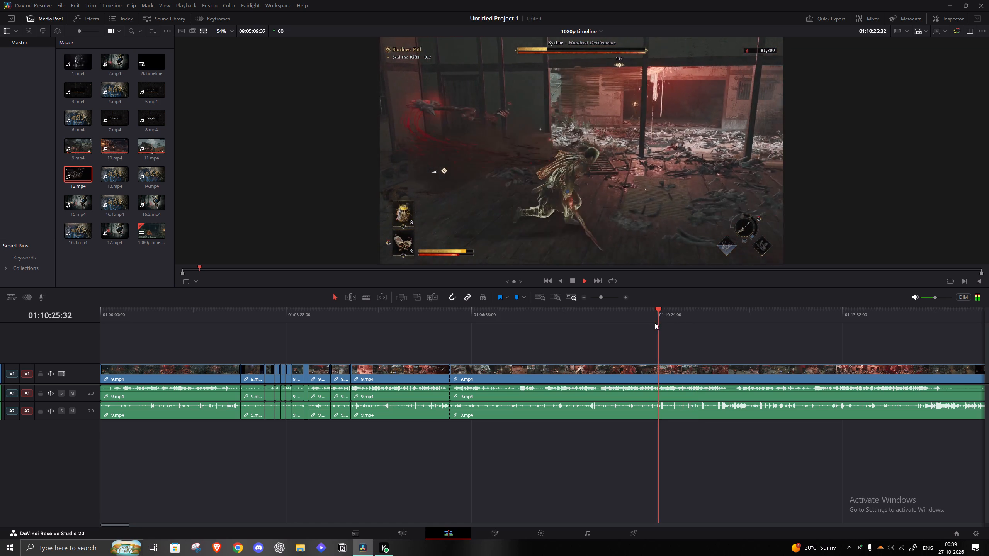
key("space")
left_click_drag(613, 319, 603, 316)
key("space")
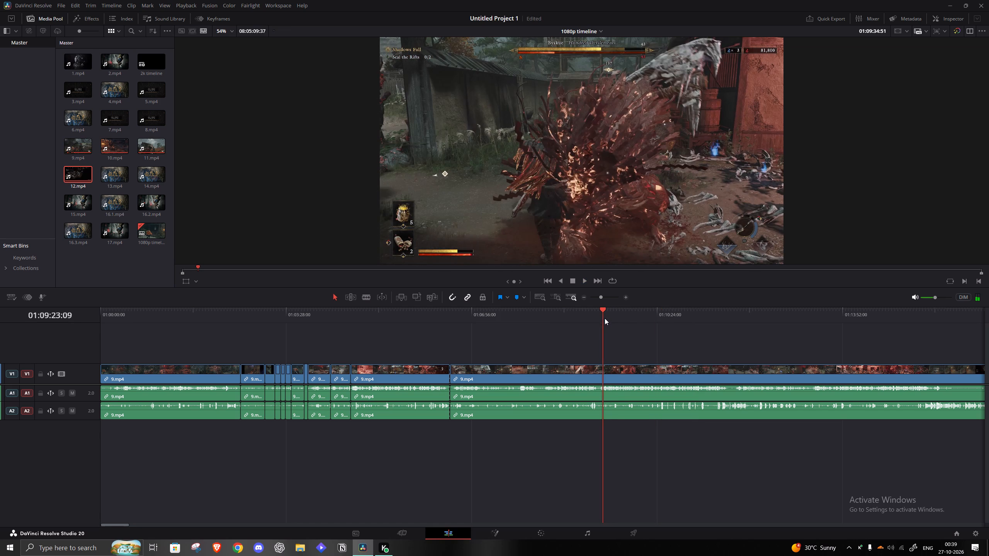
key("space")
left_click(601, 319)
key("q")
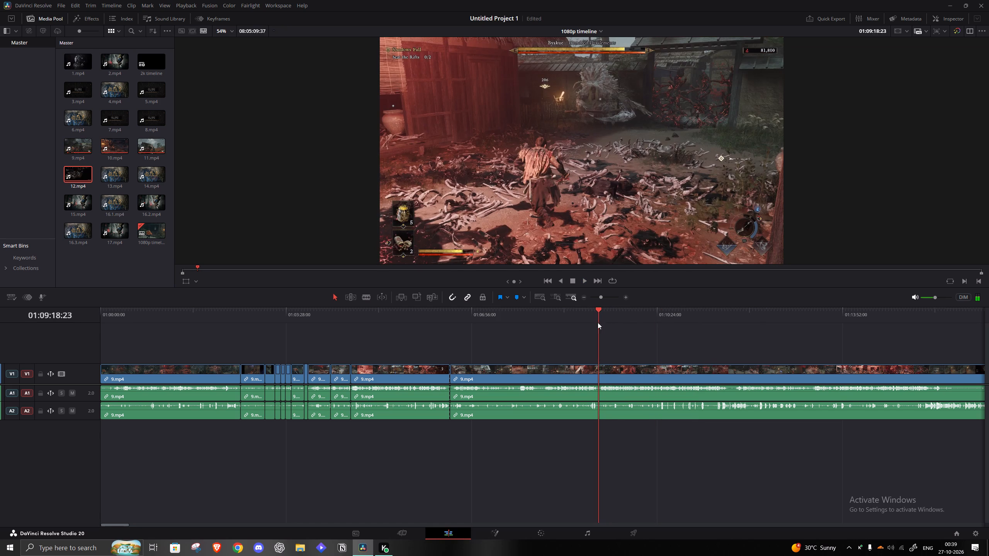
left_click(540, 390)
key("a")
key("space")
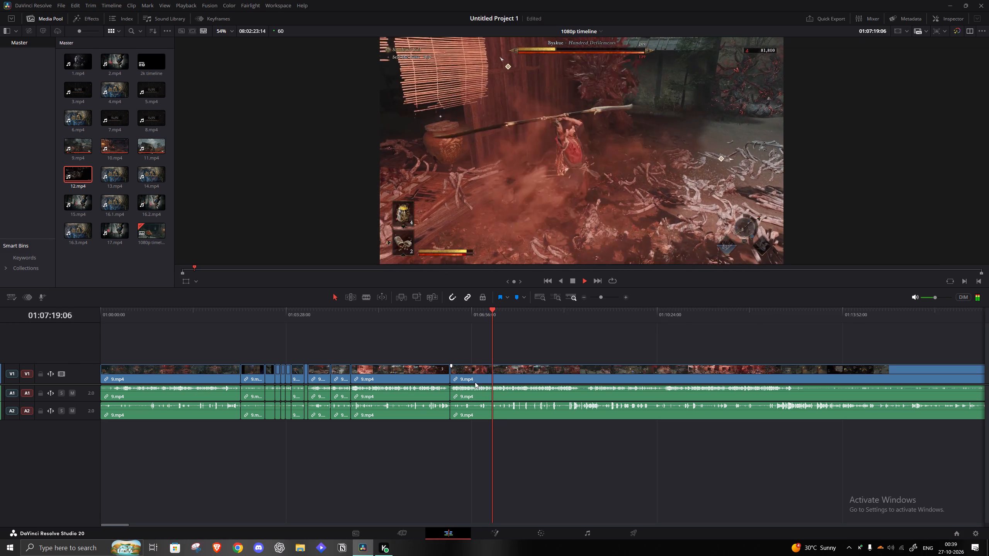
Skim the boss fight in 9.mp4 from about 01:07:19 to find where the attempt ends, and split the clip at 01:08:56:05.
left_click(500, 317)
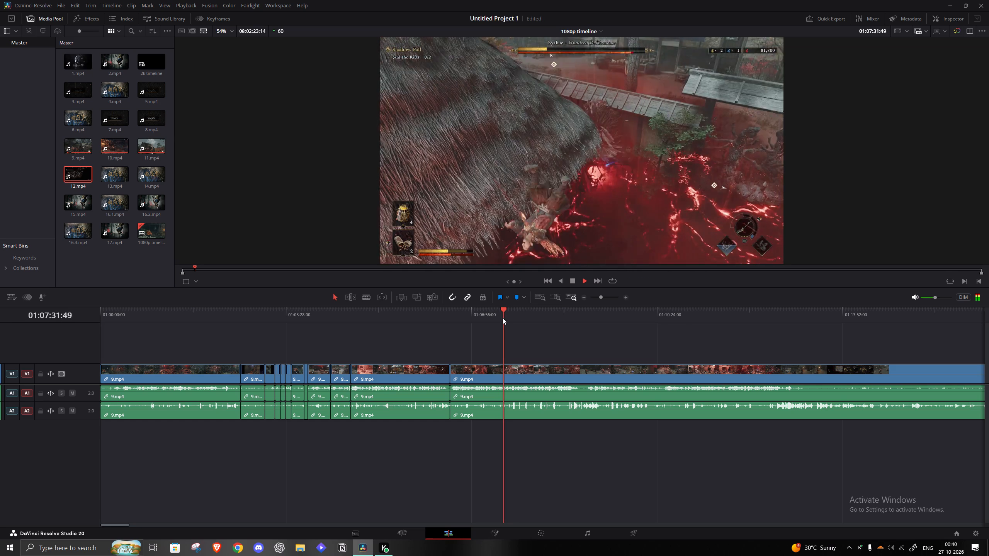
left_click(508, 320)
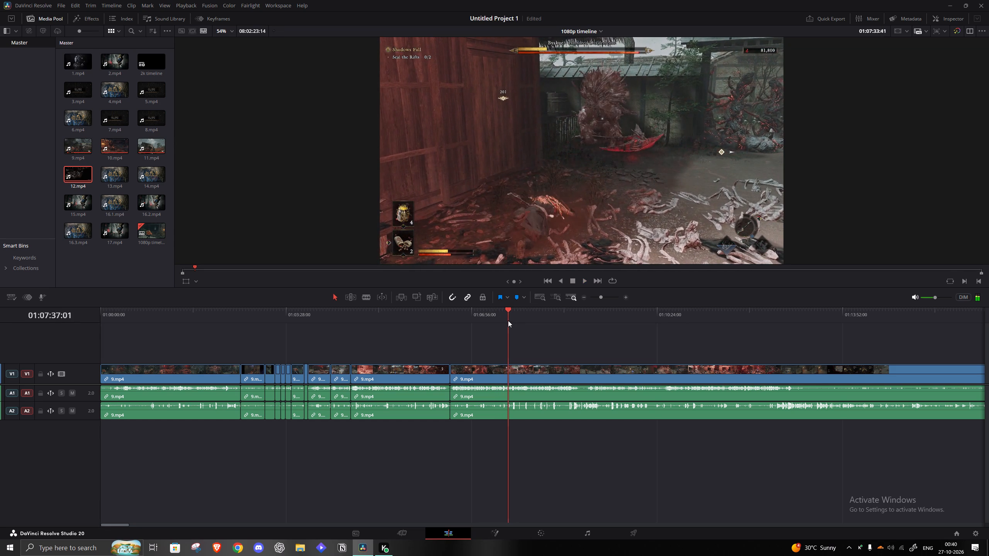
left_click(517, 322)
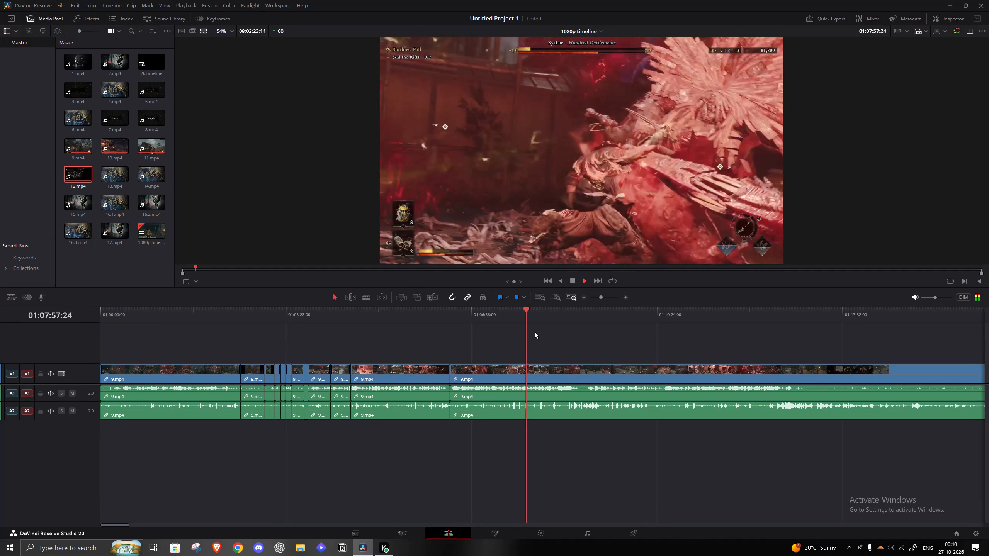
left_click(535, 325)
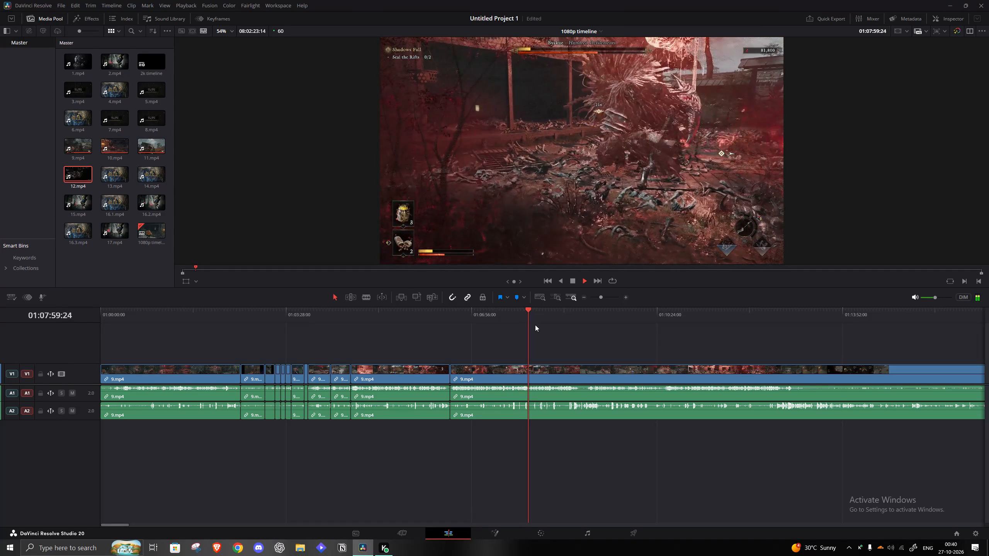
left_click(537, 320)
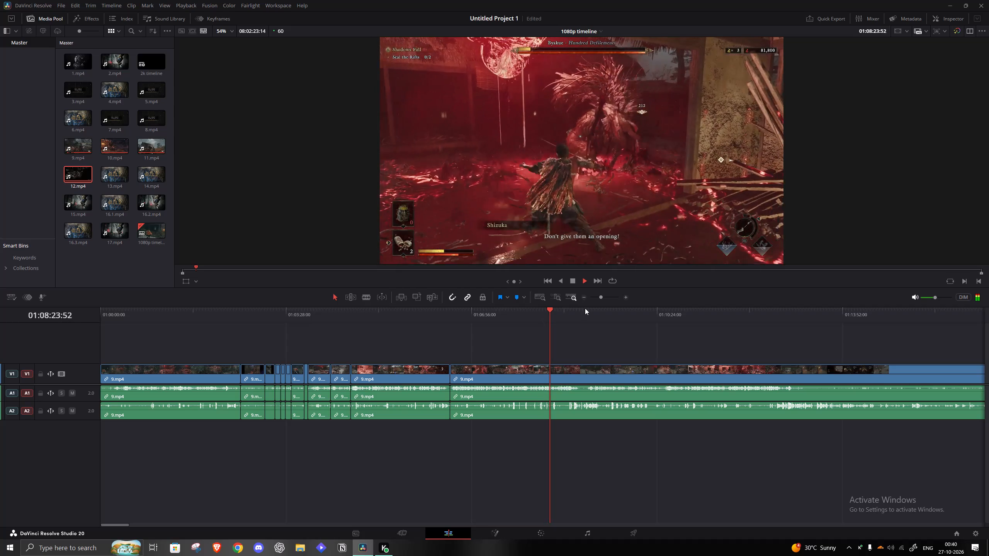
left_click(566, 320)
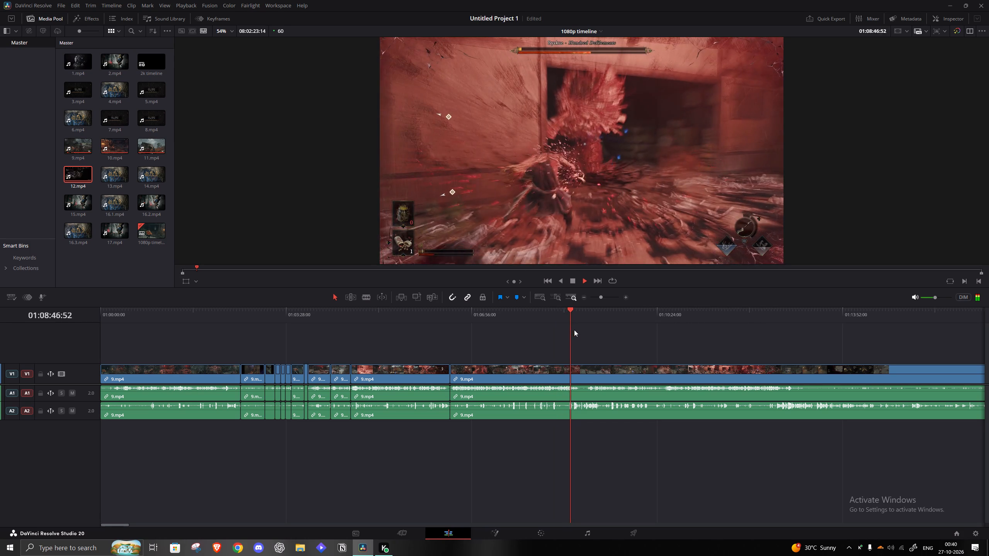
key("space")
key("space")
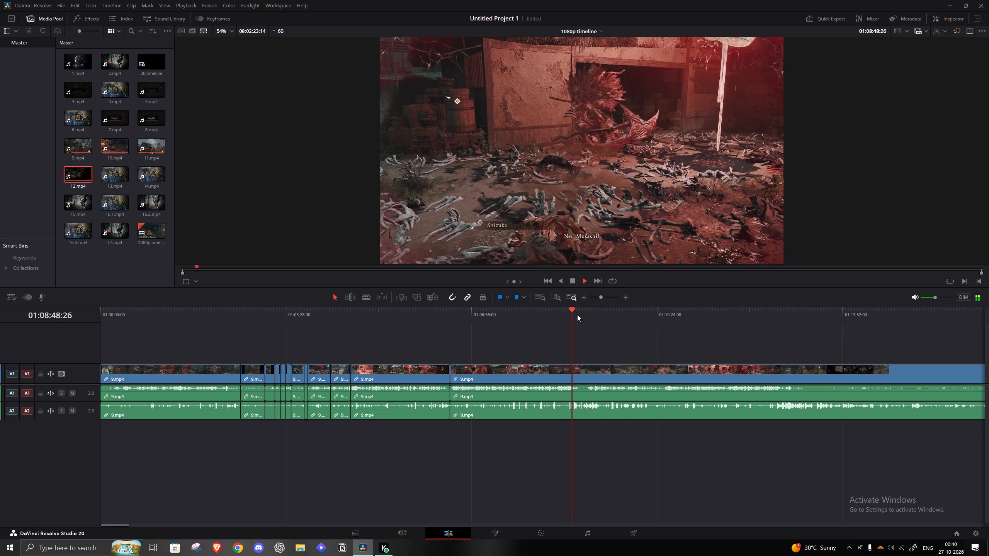
left_click(577, 315)
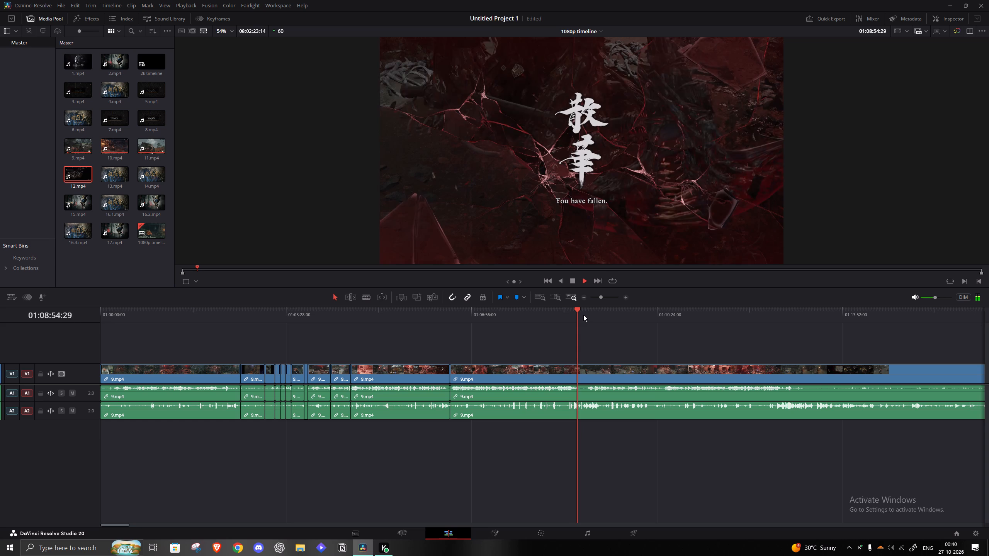
key("space")
key("s")
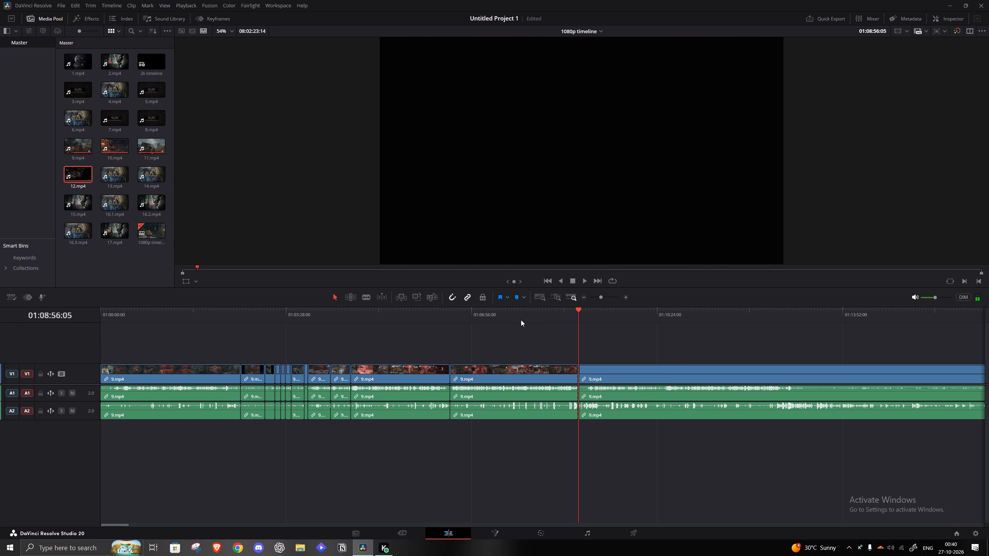
Split 9.mp4 at 01:08:01:17, remove the fight footage from 01:07:33:02 up to that split, close the gap, and resume playback.
left_click_drag(521, 313, 530, 314)
key("s")
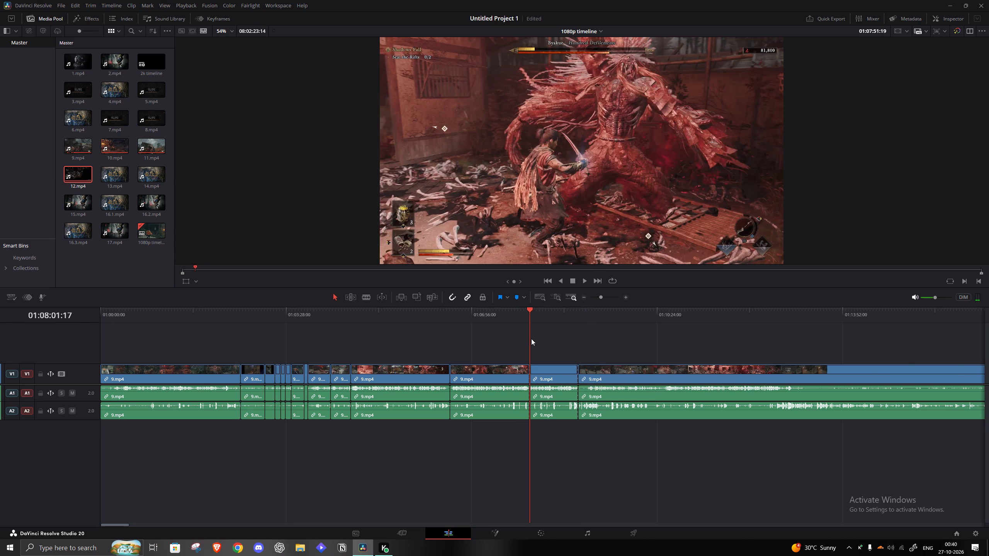
left_click_drag(516, 327, 500, 321)
left_click(503, 315)
key("space")
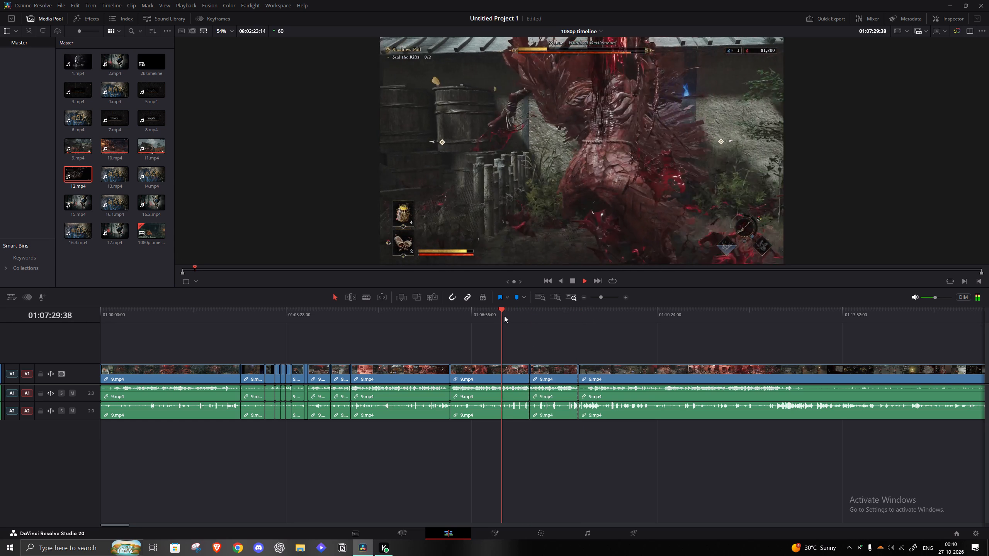
key("space")
key("space")
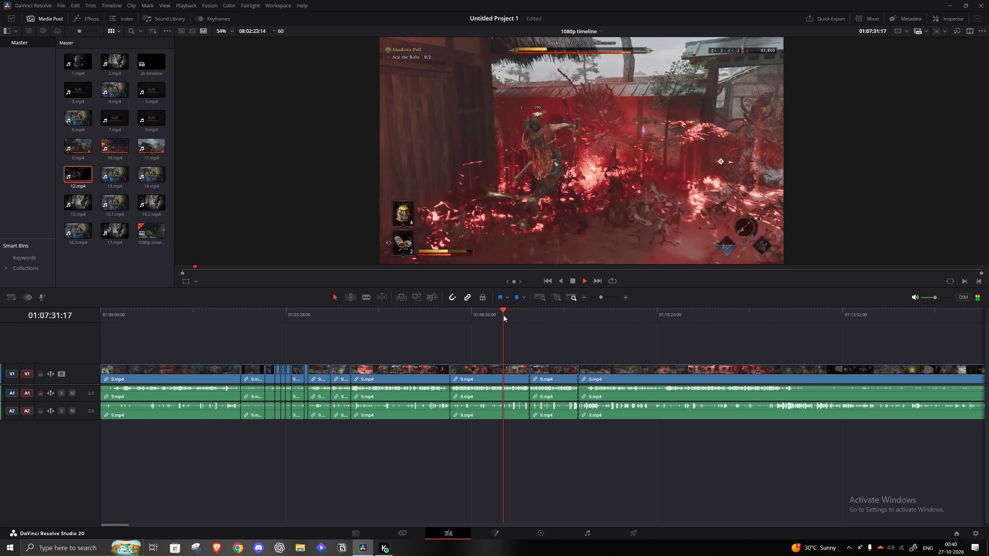
key("space")
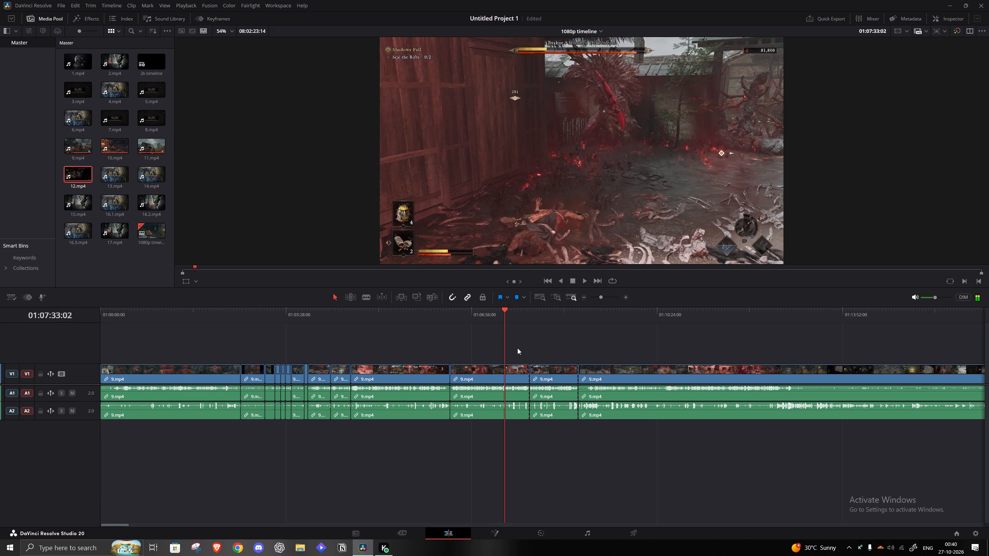
key("w")
left_click(518, 365)
key("a")
key("space")
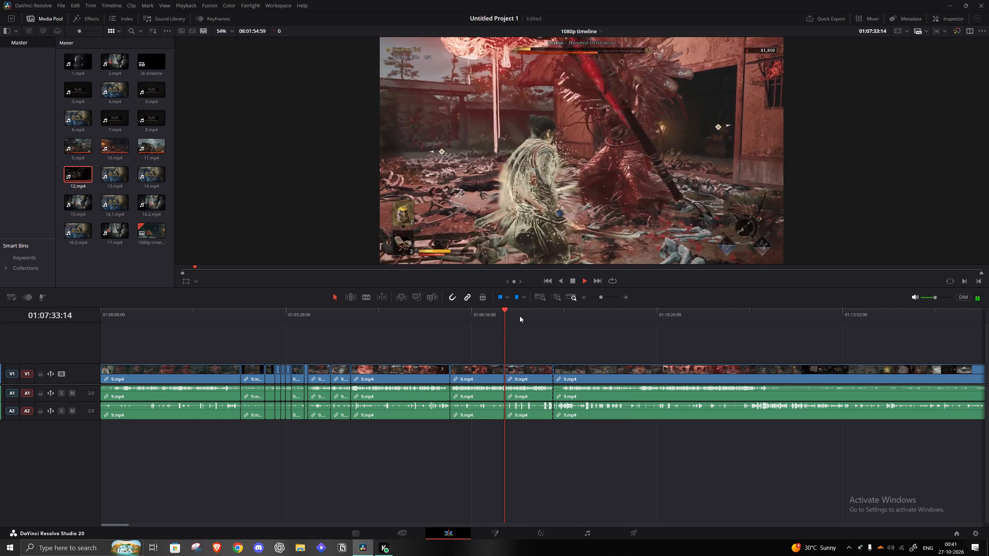
Split 9.mp4 at 01:08:01:14, remove the footage up to 01:08:16:29, close the gap, and resume playback.
left_click(520, 316)
left_click(528, 318)
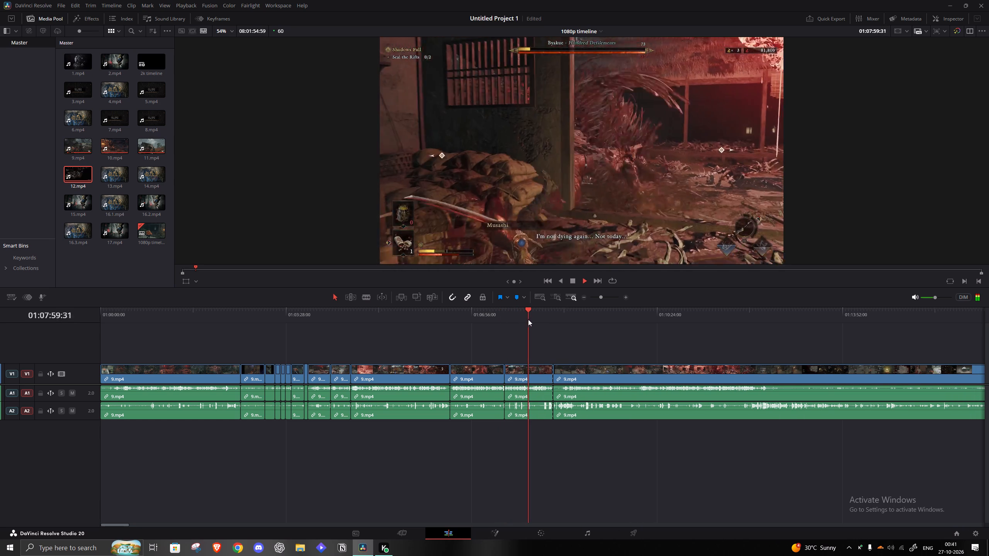
left_click(601, 298)
key("space")
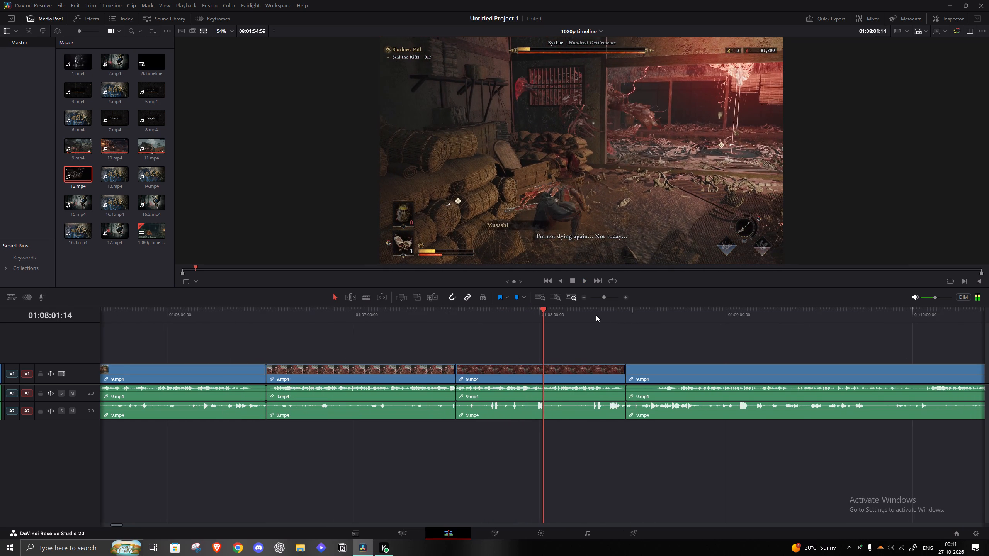
key("s")
left_click_drag(596, 316, 591, 316)
key("q")
left_click(557, 363)
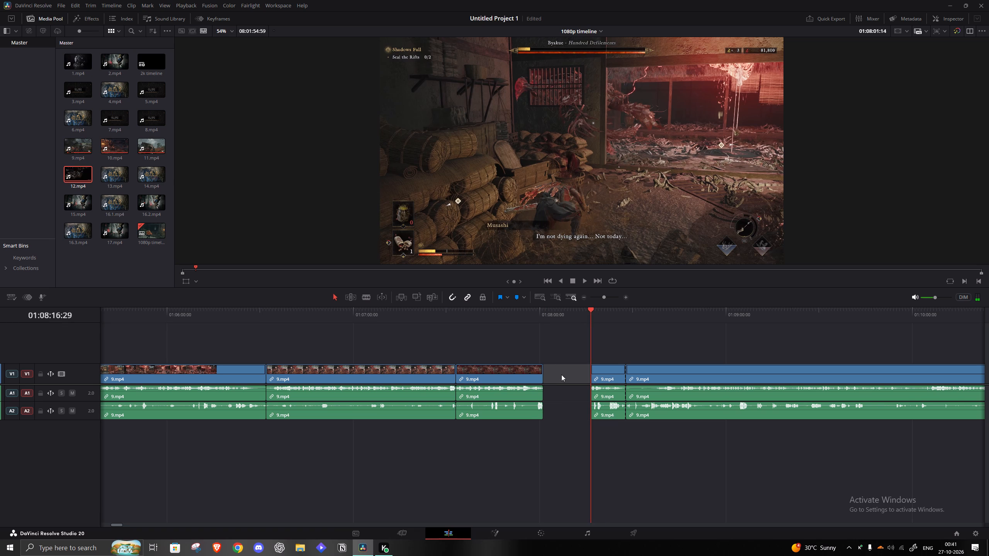
key("a")
key("space")
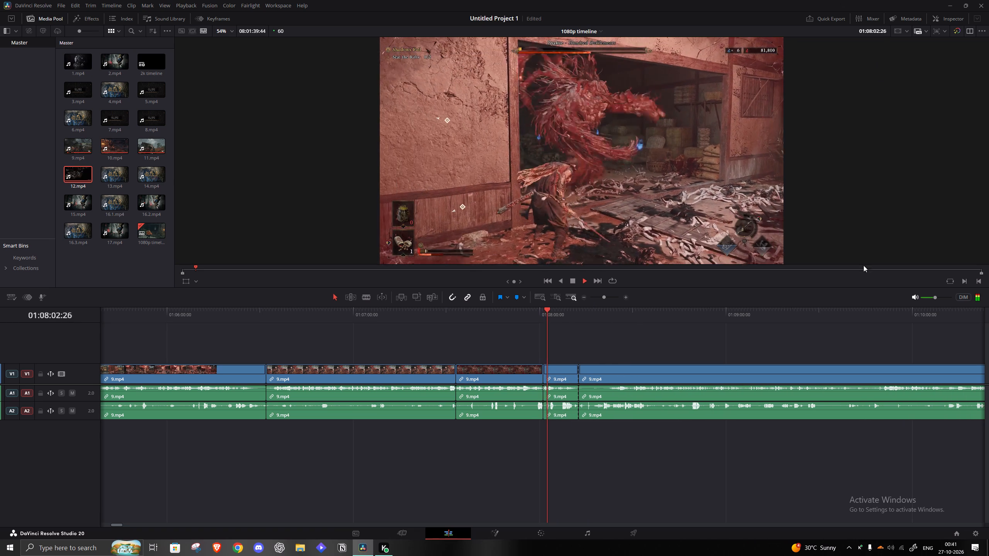
Review 9.mp4 from about 01:08:02 to 01:10:34 to locate where the next boss attempt begins.
key("space")
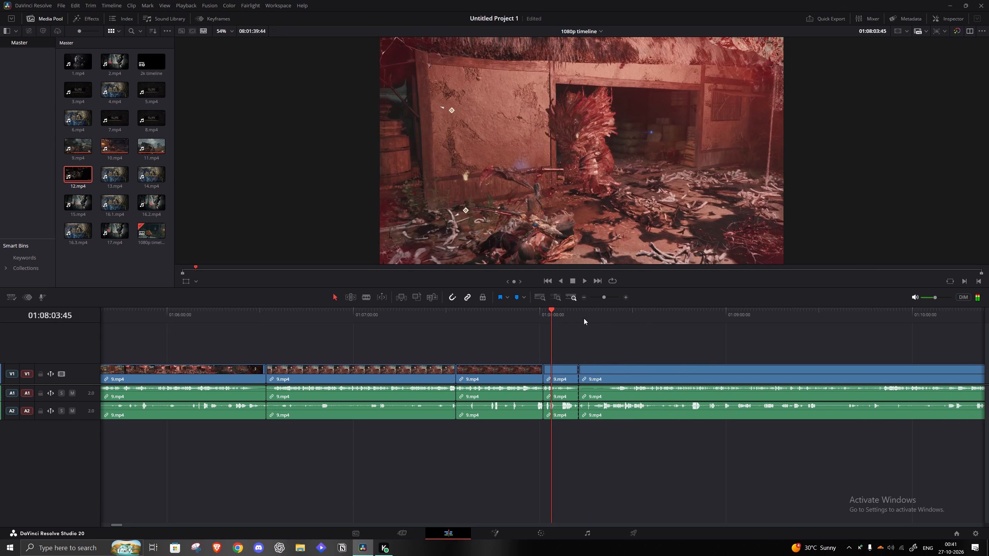
left_click(584, 318)
key("space")
left_click(605, 324)
left_click(603, 333)
left_click(605, 316)
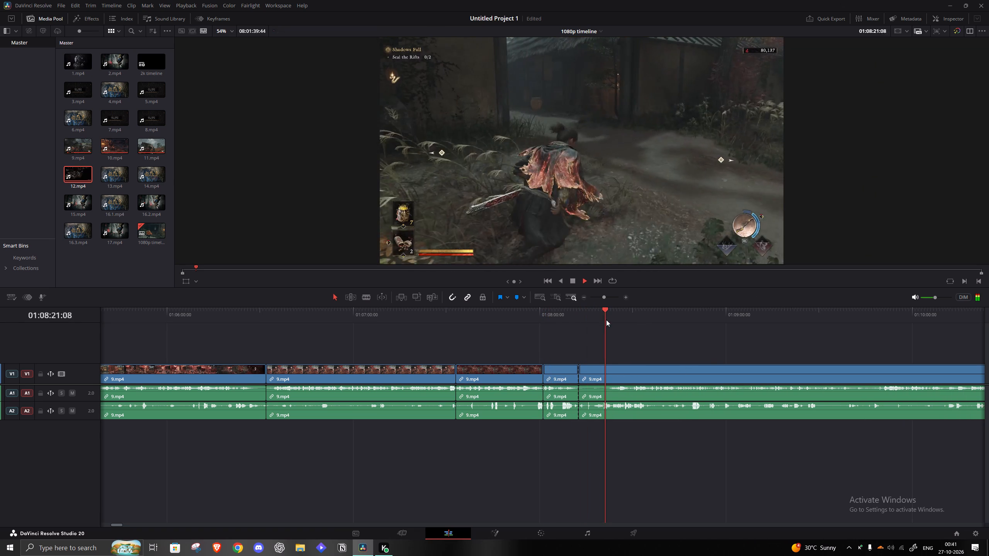
left_click_drag(607, 298, 602, 297)
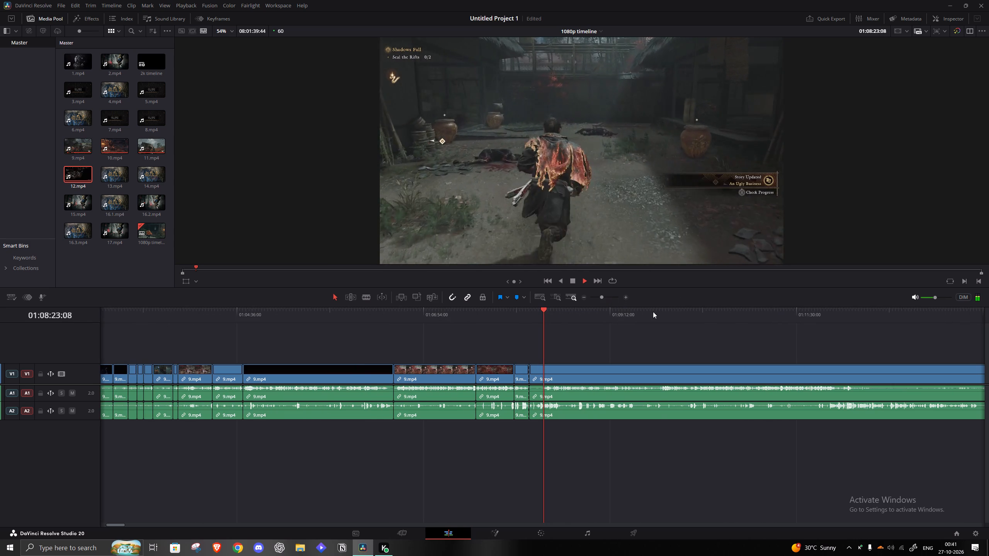
left_click(662, 311)
left_click(719, 314)
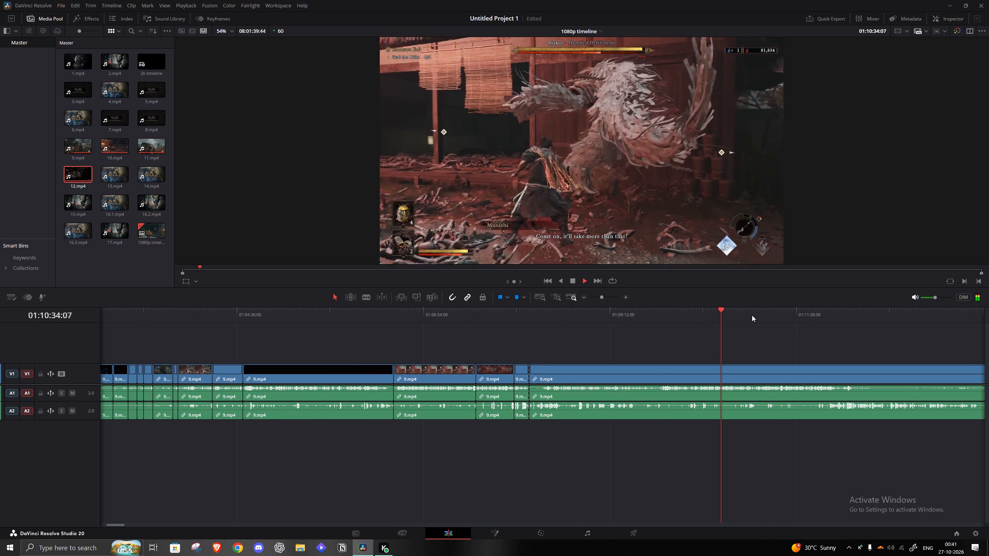
left_click_drag(719, 312, 703, 311)
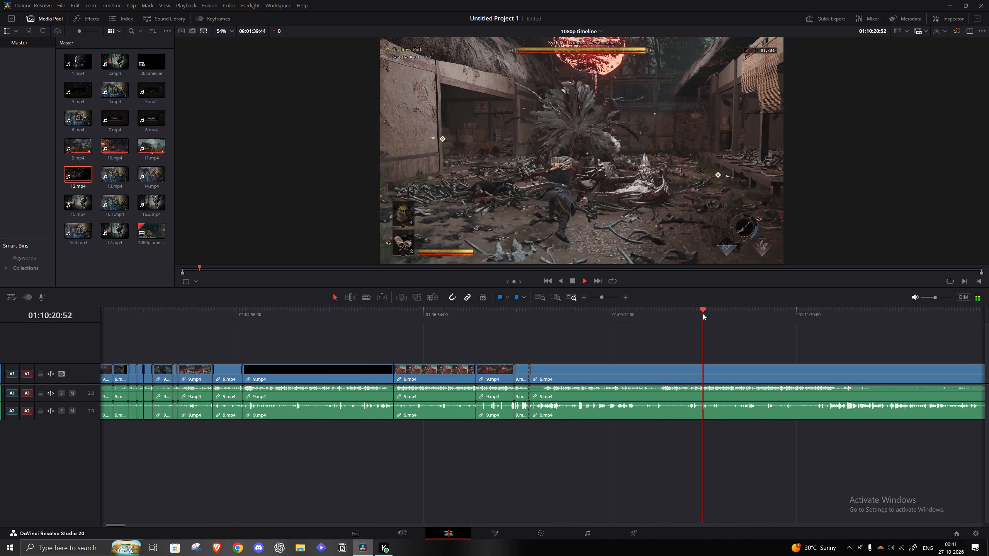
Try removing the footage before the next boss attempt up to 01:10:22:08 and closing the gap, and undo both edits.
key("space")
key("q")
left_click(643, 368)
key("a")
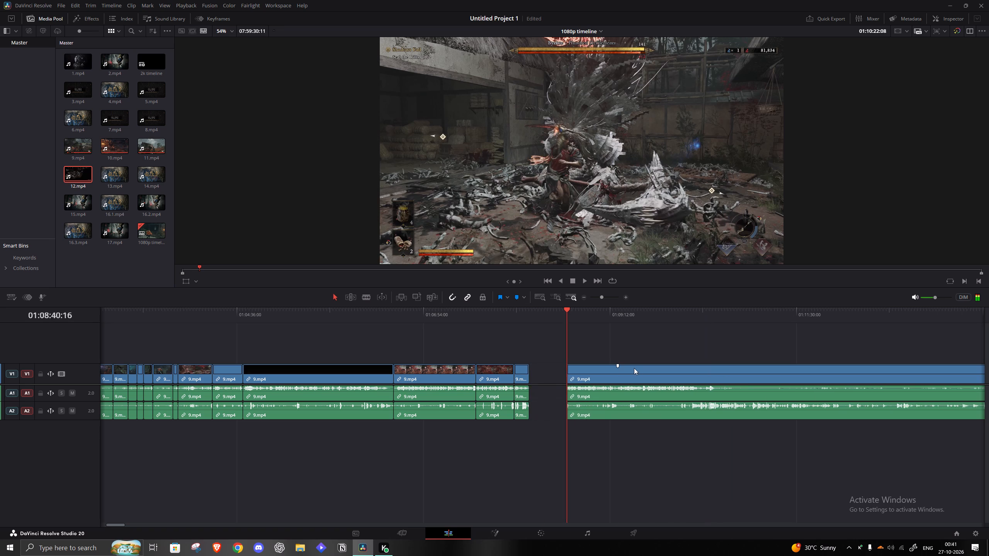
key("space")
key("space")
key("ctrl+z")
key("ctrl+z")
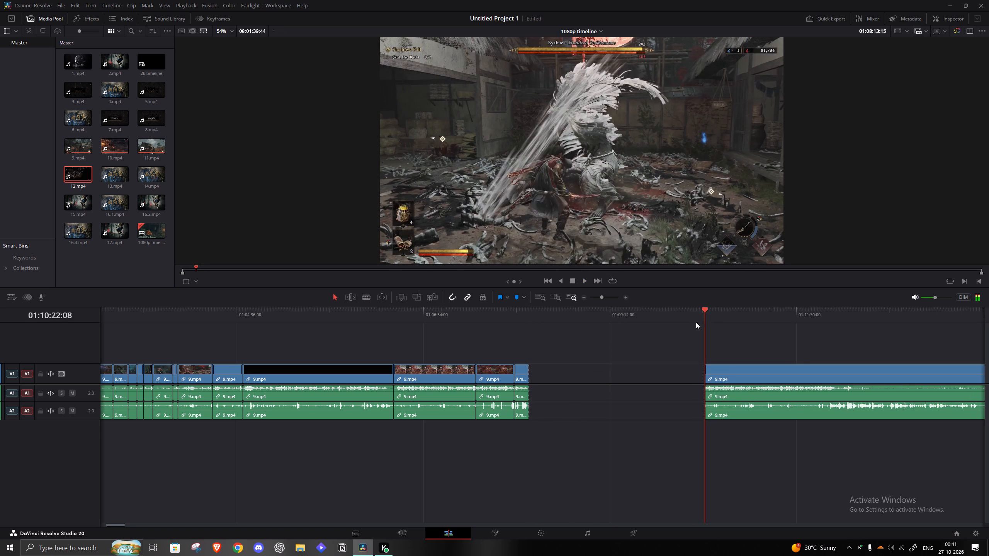
Remove the 9.mp4 footage after the death screen up to about 01:10:10, close the gap, and resume playback.
left_click_drag(710, 323, 688, 324)
key("q")
left_click(646, 380)
key("a")
key("space")
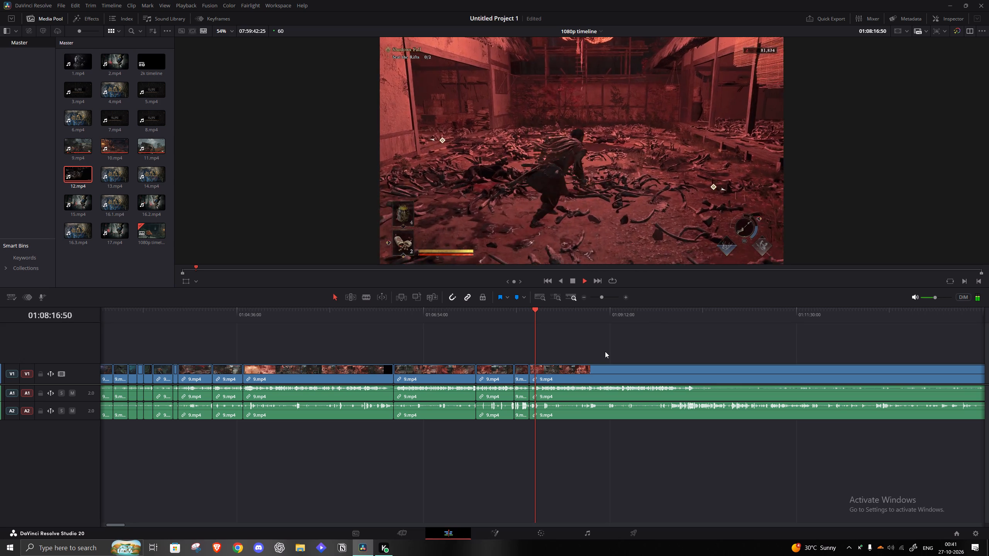
Split the boss fight in 9.mp4 at 01:09:02:02, remove the footage up to about 01:09:44, close the gap, and resume playback.
left_click(544, 314)
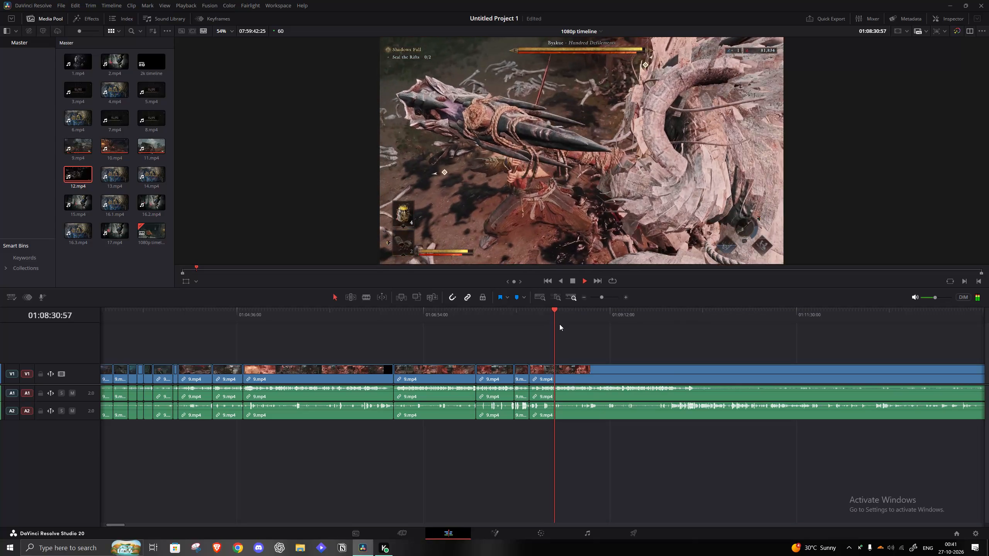
left_click(559, 316)
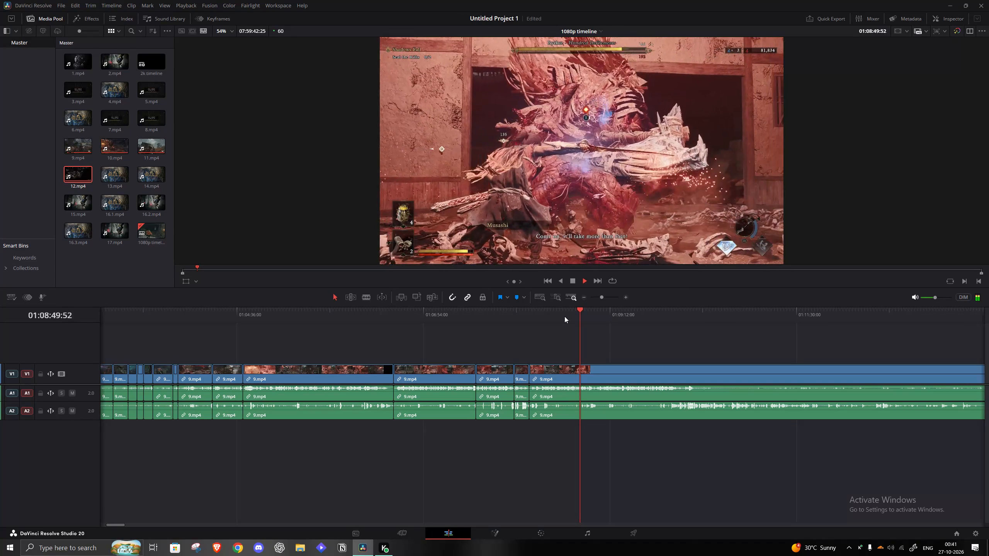
left_click(590, 313)
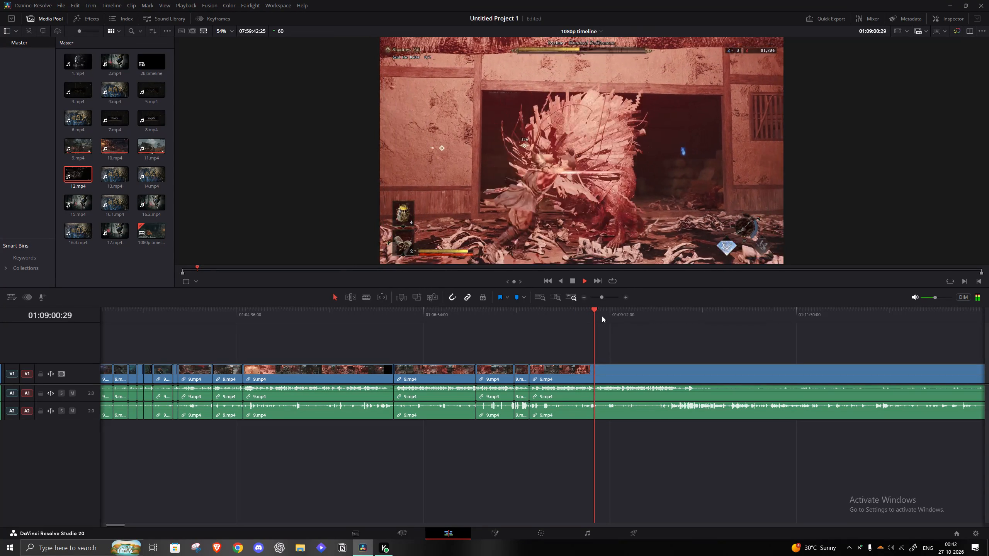
key("space")
type("s")
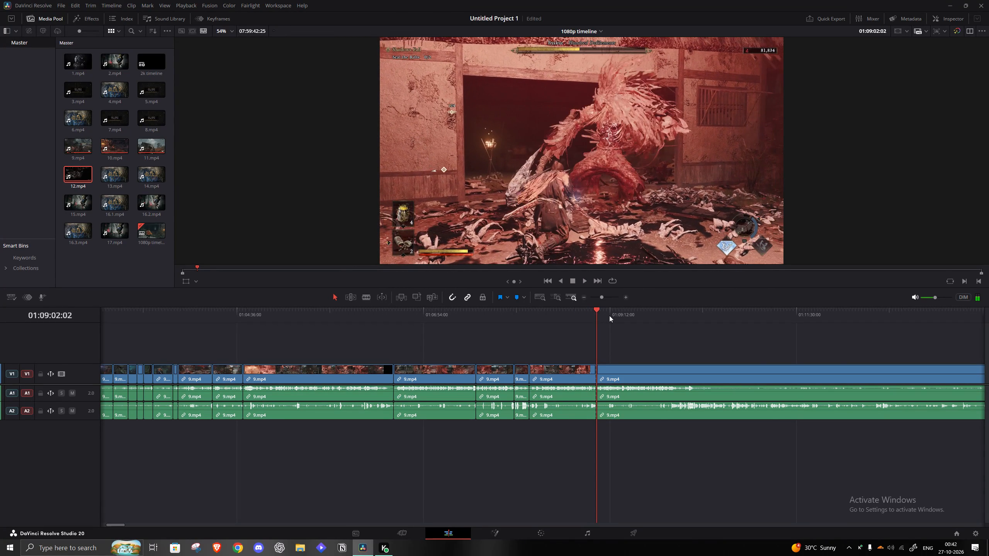
left_click(613, 317)
key("space")
left_click(626, 319)
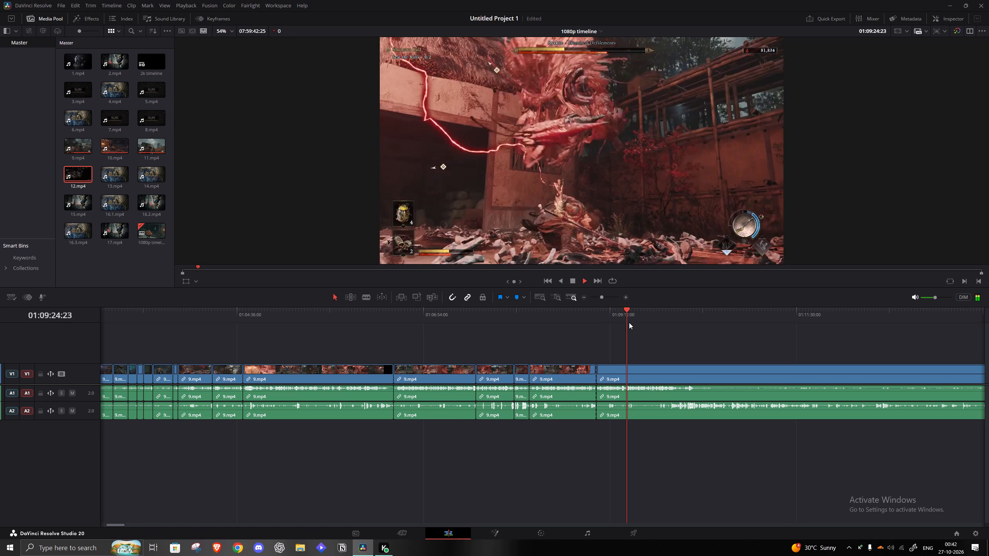
left_click(650, 317)
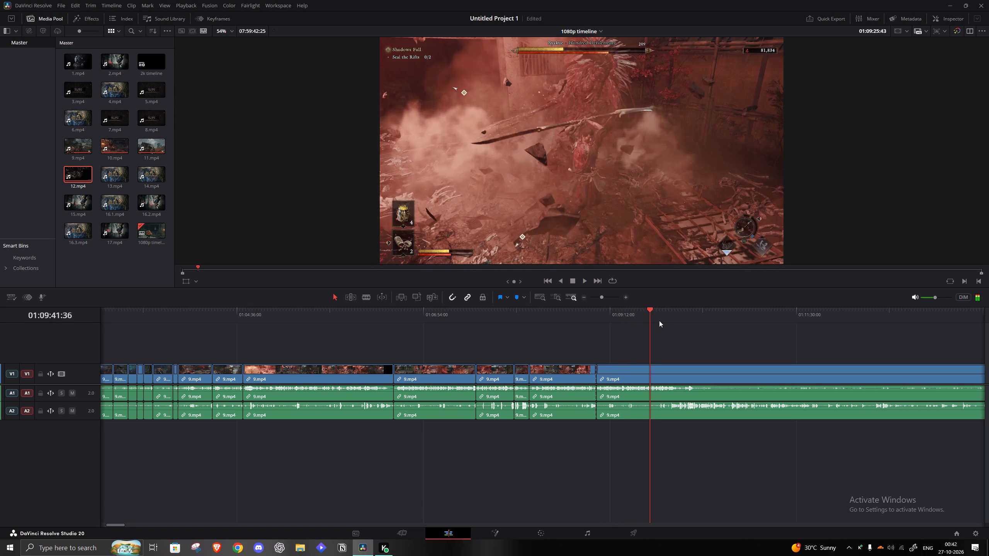
left_click(659, 320)
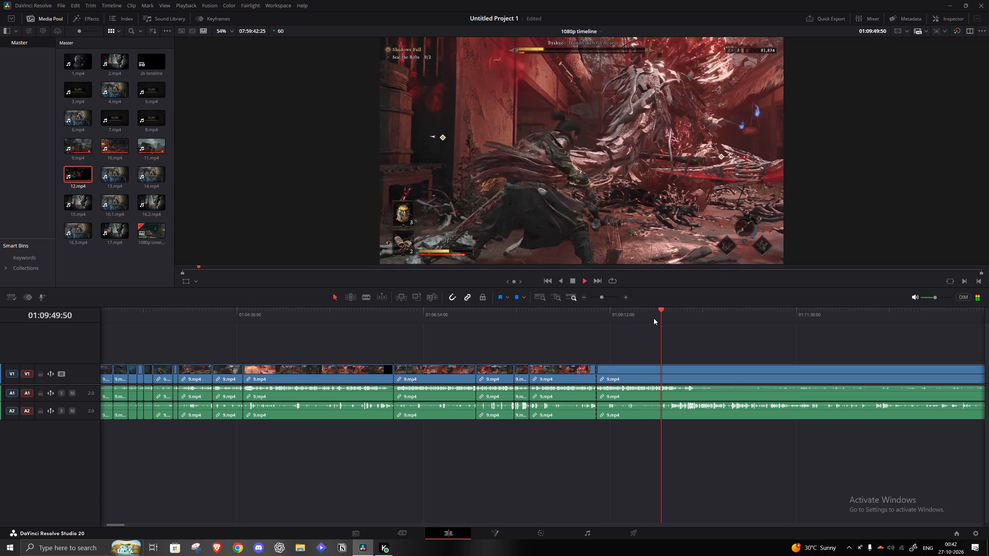
left_click(653, 318)
key("space")
key("q")
left_click(622, 368)
key("a")
key("space")
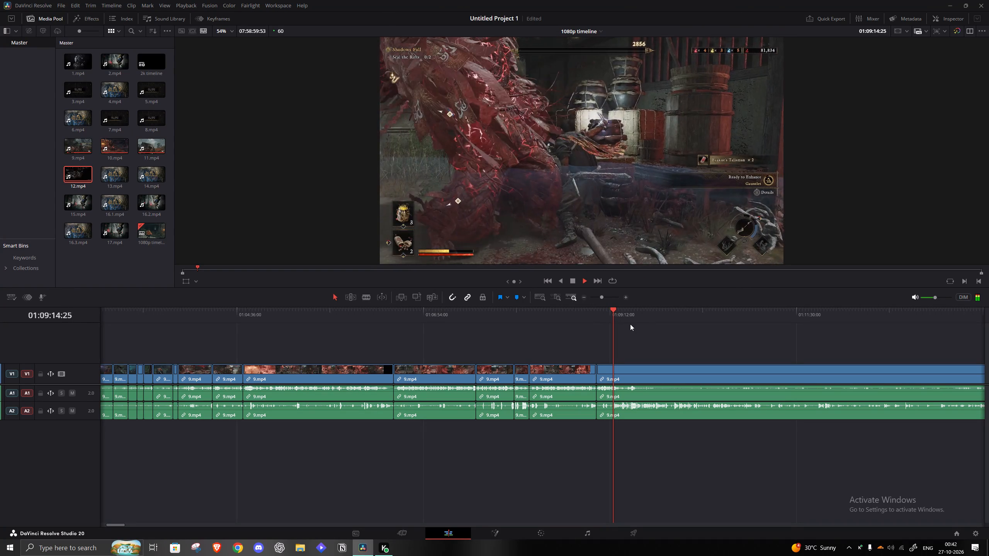
Skim the end of the fight and the torch-lit shed scene in 9.mp4 and split the clip at 01:09:55:05.
left_click(620, 318)
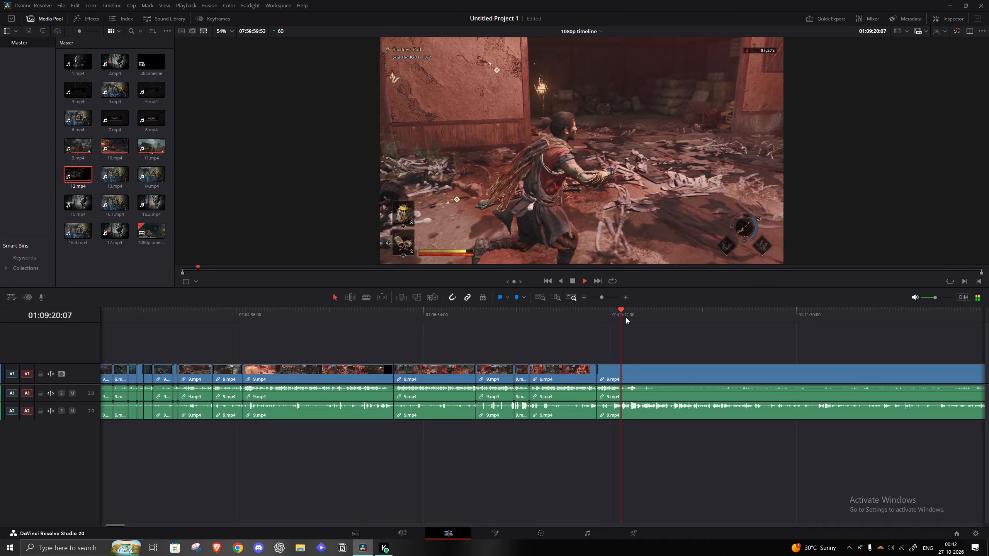
left_click(629, 317)
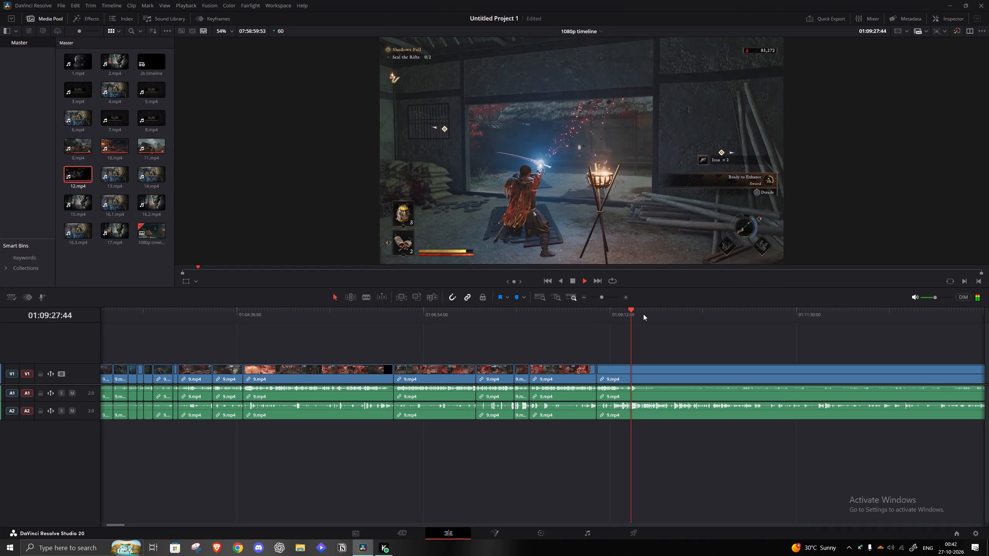
left_click(633, 311)
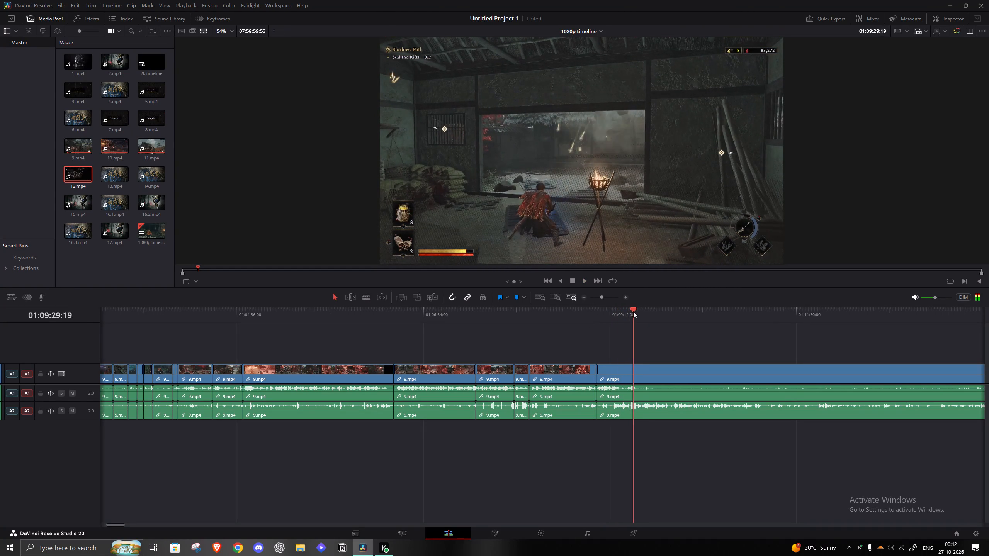
left_click(636, 312)
left_click(643, 313)
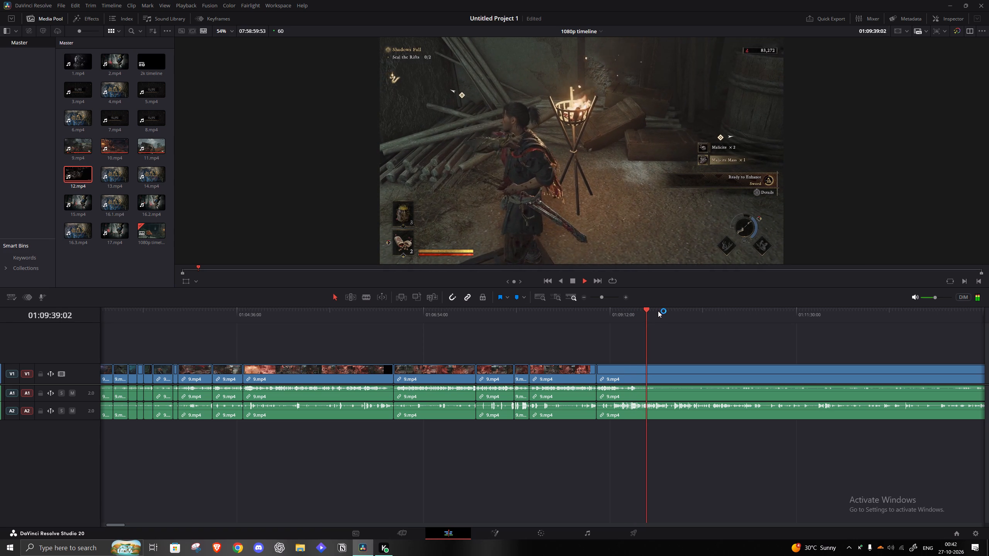
left_click(658, 311)
left_click(665, 311)
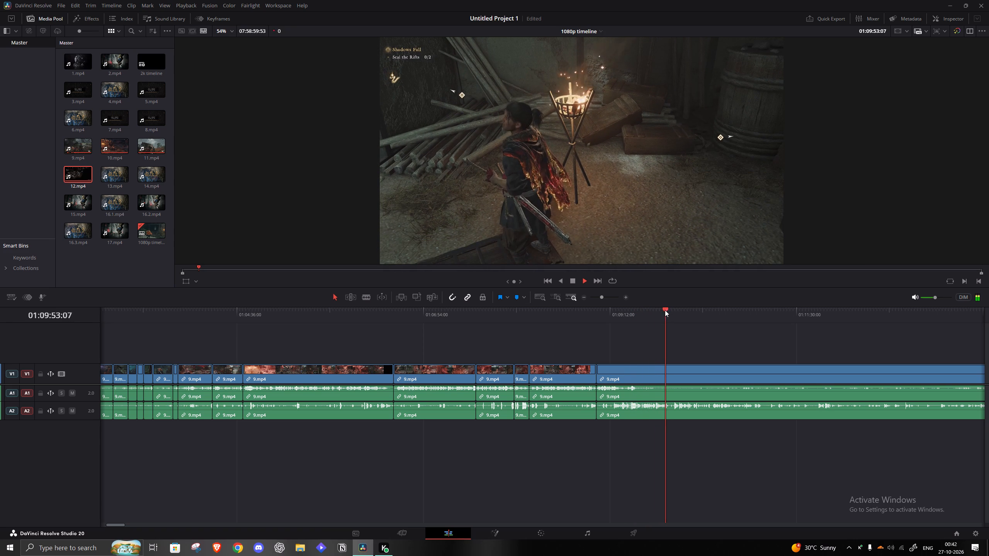
key("space")
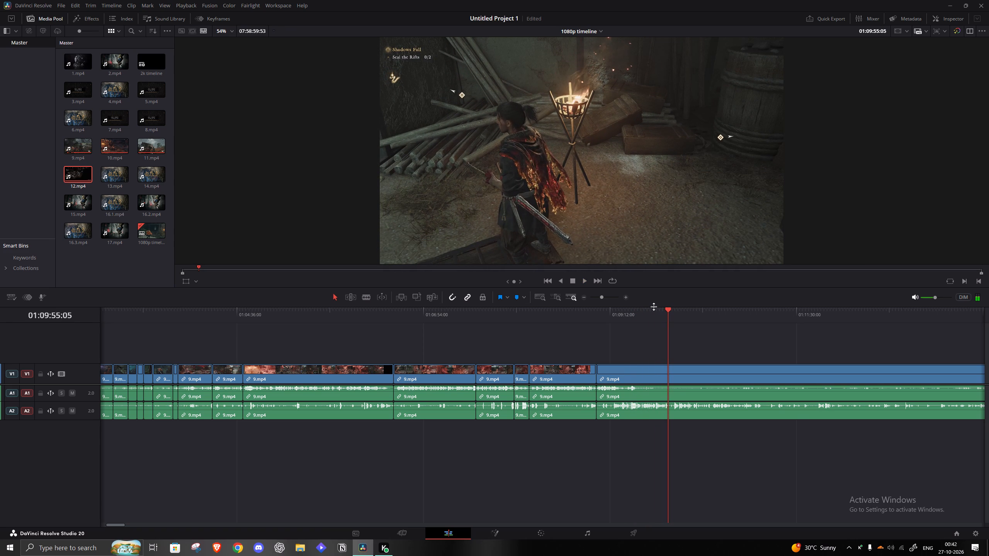
key("s")
Skim 9.mp4 past the skill-enhancement menus to about 01:14:20 to locate the next enemy fight.
left_click(804, 311)
key("space")
left_click_drag(608, 298, 604, 297)
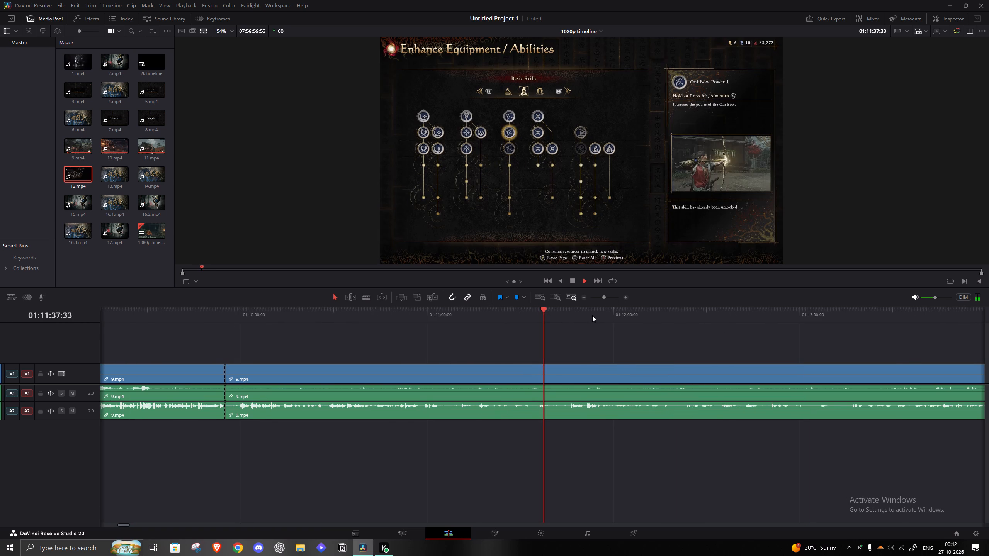
left_click(581, 320)
left_click_drag(609, 294, 603, 292)
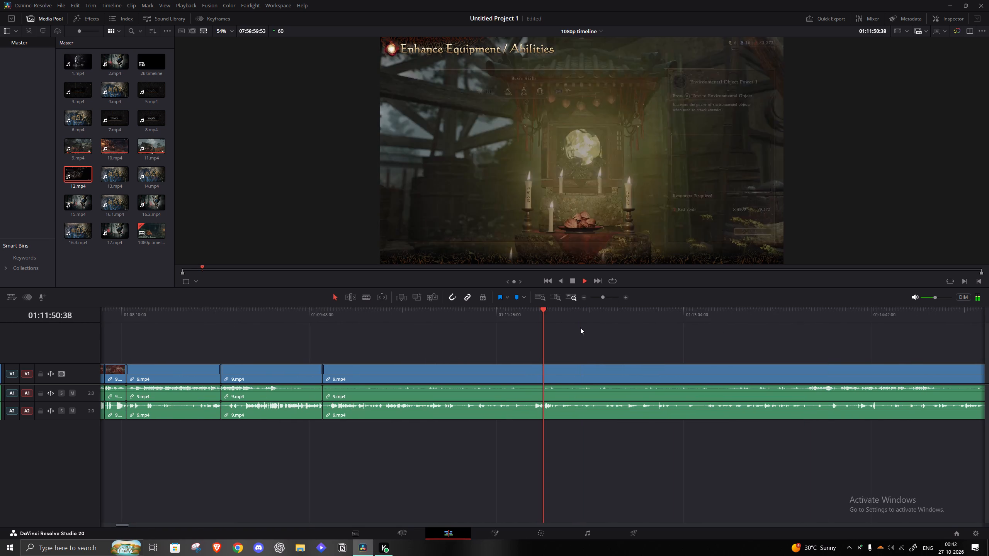
left_click(645, 315)
left_click(825, 309)
left_click_drag(614, 301, 610, 300)
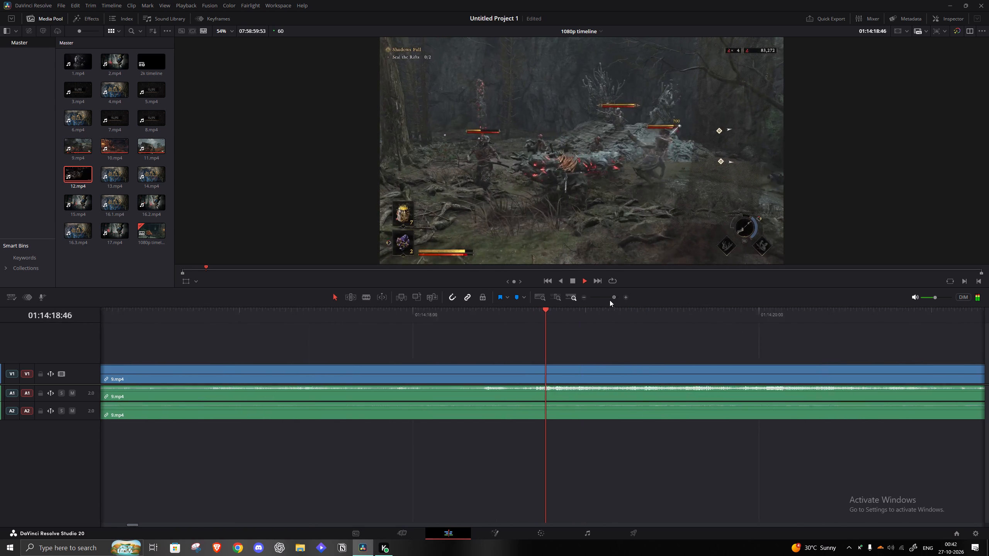
left_click_drag(610, 300, 604, 298)
key("space")
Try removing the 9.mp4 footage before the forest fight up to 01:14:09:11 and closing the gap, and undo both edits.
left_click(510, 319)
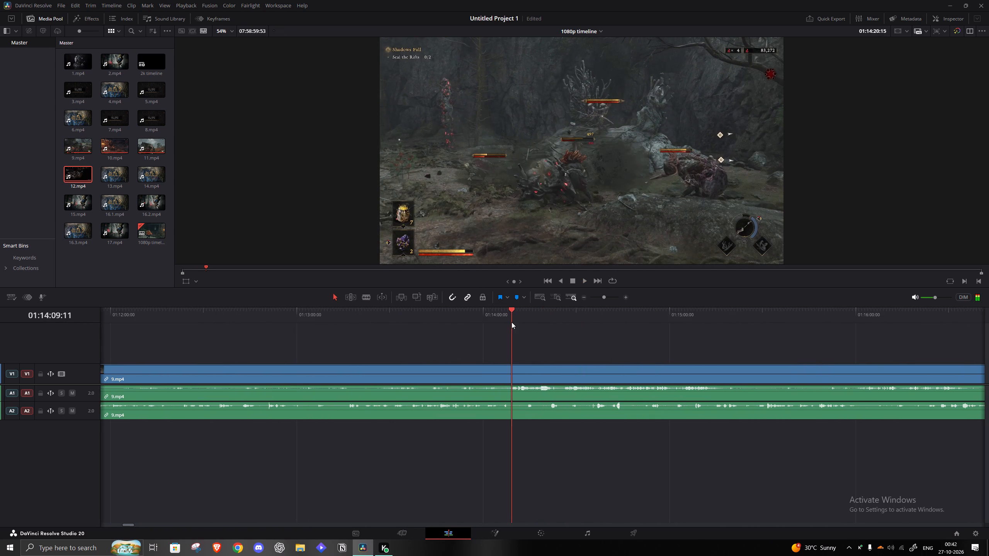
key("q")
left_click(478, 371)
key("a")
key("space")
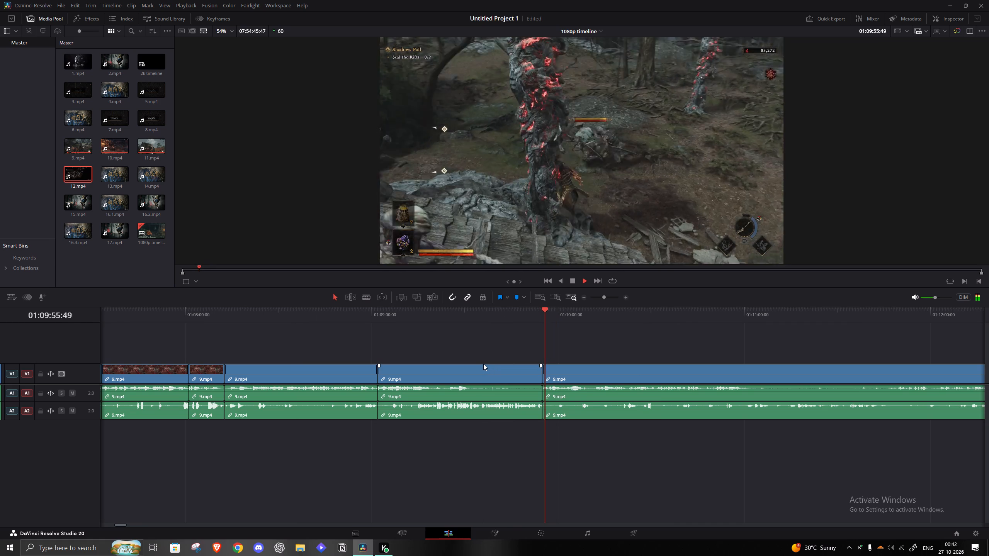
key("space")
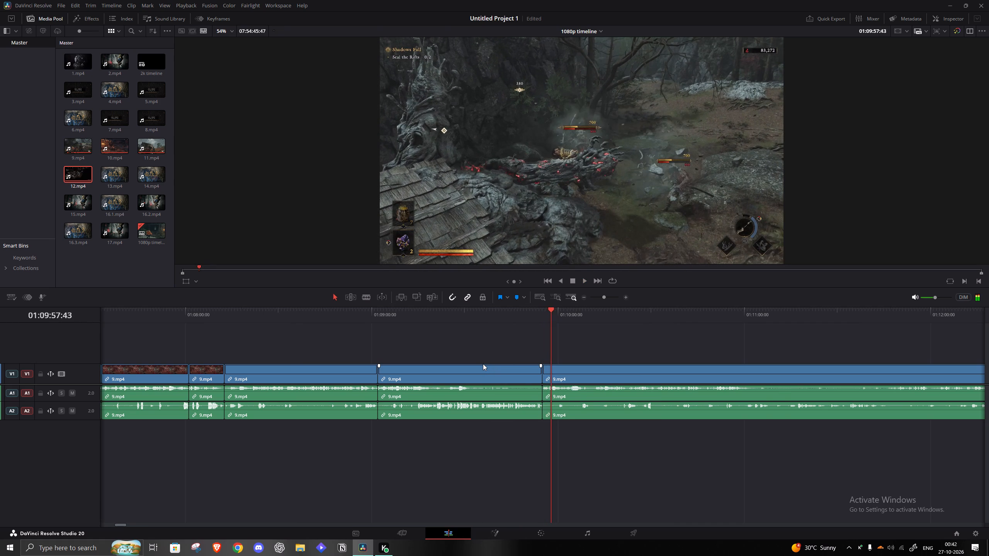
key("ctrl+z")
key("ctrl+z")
Remove the menu and walking footage in 9.mp4 up to about 01:14:00, close the gap, and resume playback.
left_click_drag(529, 322, 515, 319)
key("q")
left_click(489, 364)
key("a")
key("space")
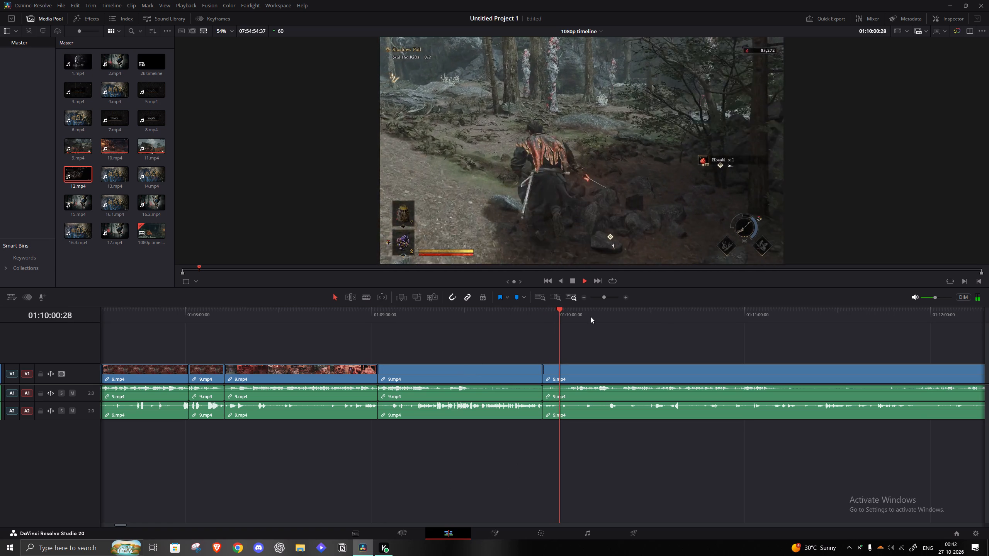
Play through the forest fight in 9.mp4, split the clip at 01:10:54:21, and save the project.
left_click(608, 286)
left_click(607, 299)
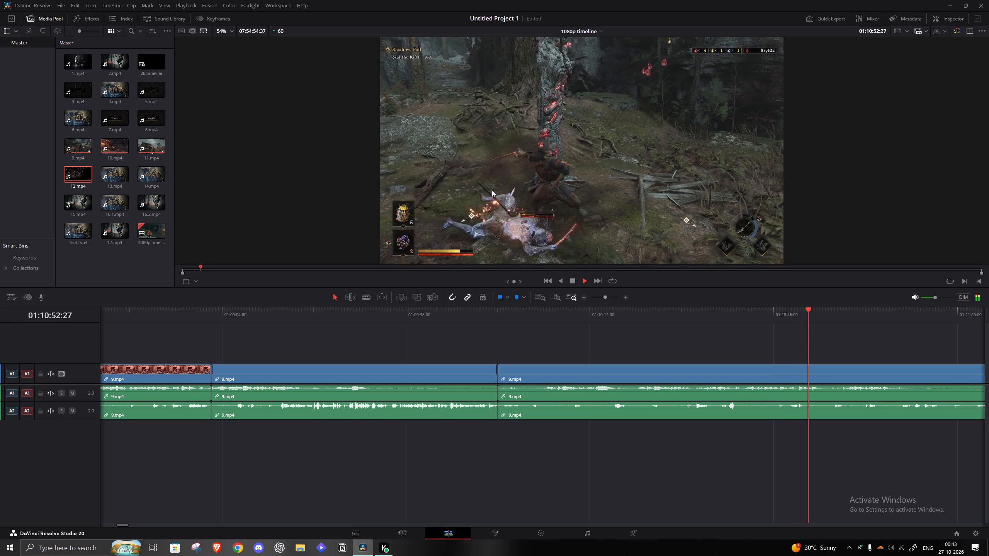
key("space")
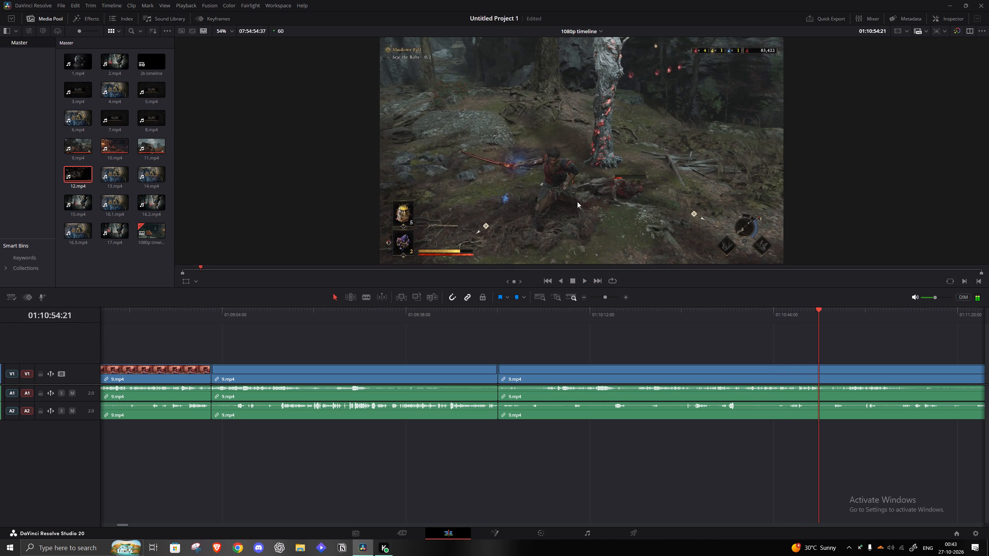
key("s")
key("ctrl+s")
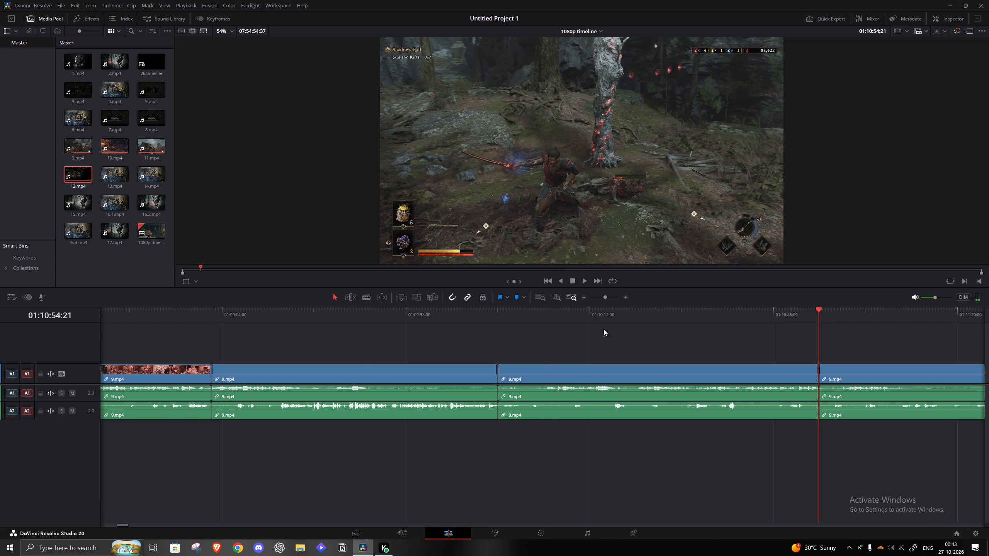
Remove the 9.mp4 footage between 01:10:54:21 and about 01:14:54, before the straw-hut scene, close the gap, and resume playback.
left_click(604, 298)
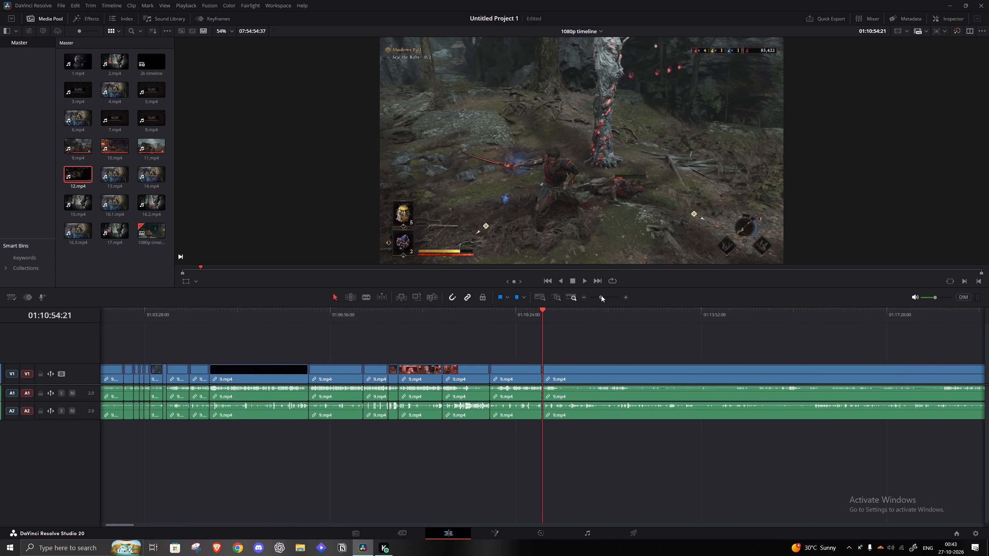
left_click(608, 310)
key("space")
left_click(752, 324)
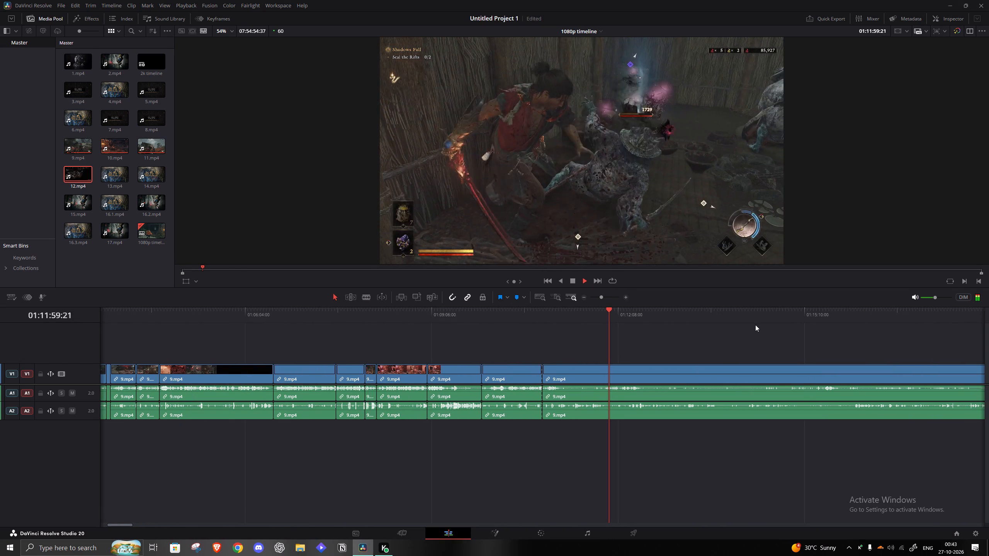
left_click(785, 324)
left_click(800, 315)
left_click(602, 293)
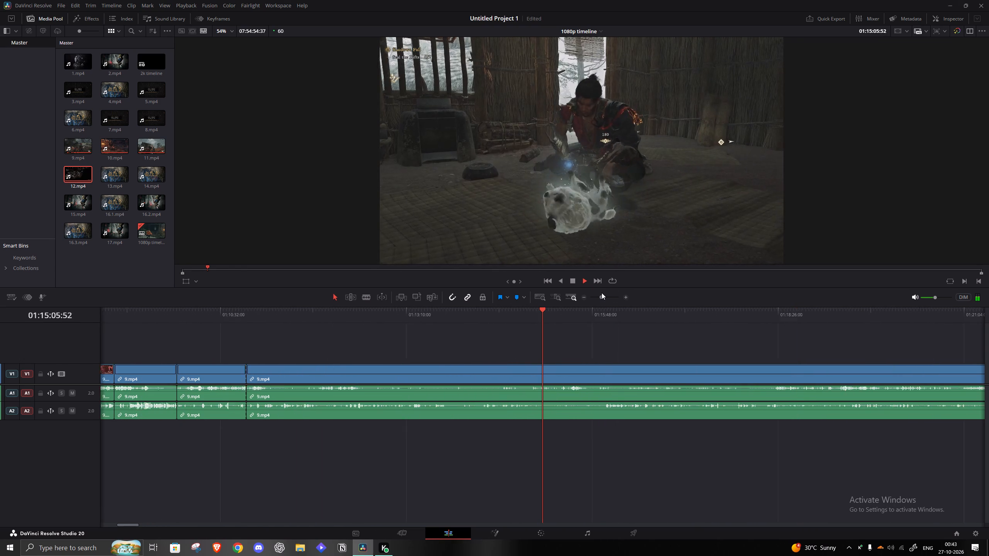
key("space")
left_click_drag(553, 313, 530, 314)
key("q")
left_click(472, 364)
key("a")
key("space")
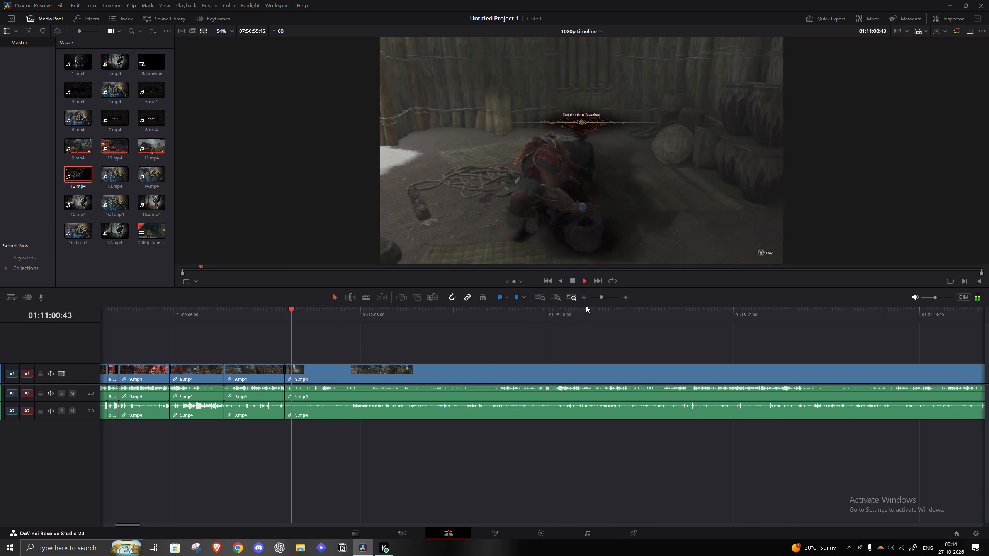
Split 9.mp4 at 01:11:11:31, where the map opens after the hut scene.
left_click(602, 300)
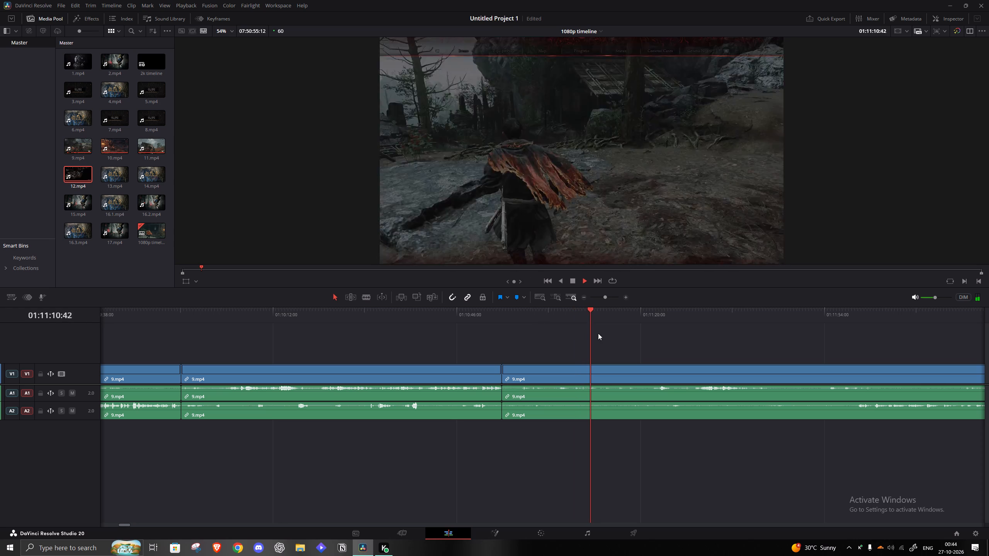
key("space")
key("s")
Remove the 9.mp4 footage from the map screen up to 01:14:22:02, close the gap, and resume playback.
left_click(689, 321)
key("space")
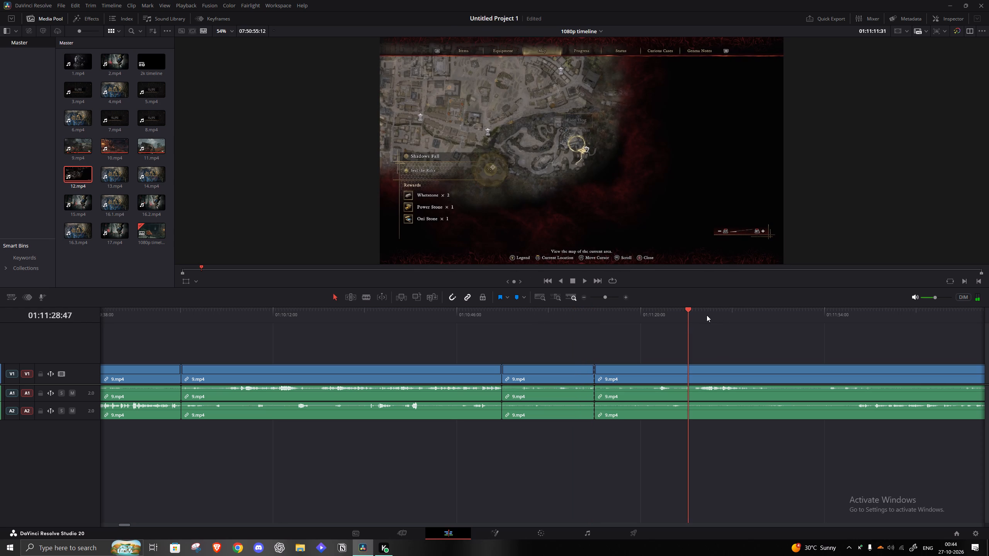
left_click(707, 314)
left_click_drag(607, 297, 602, 296)
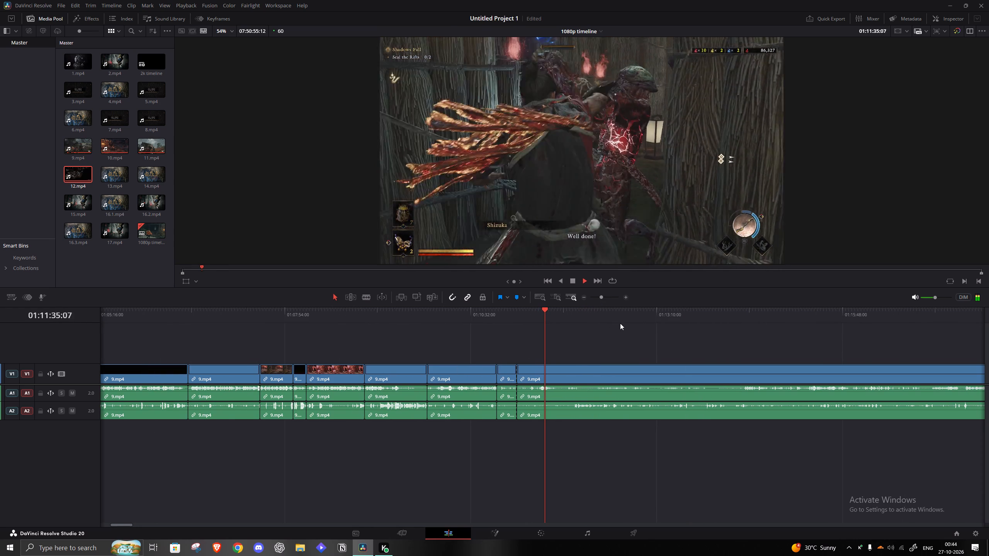
left_click(588, 315)
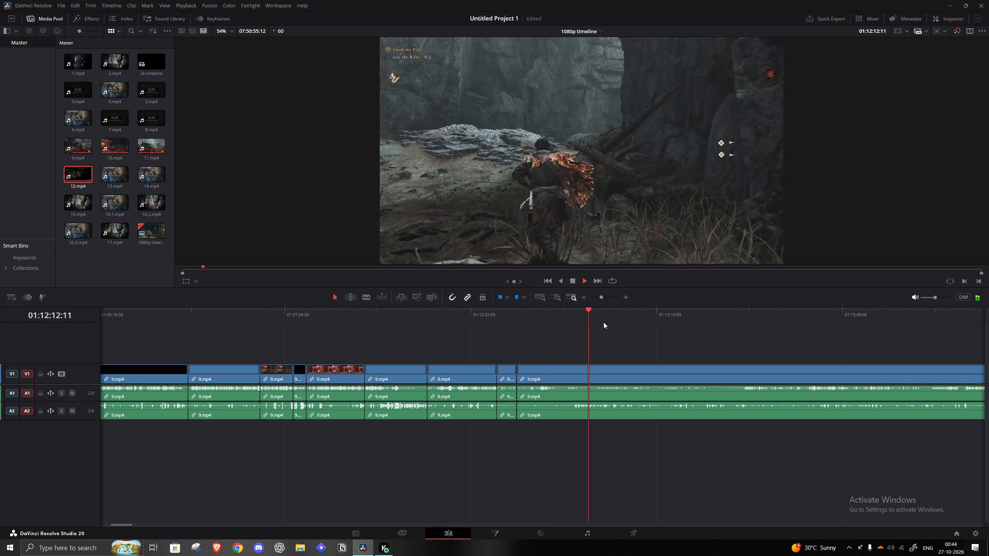
left_click(698, 316)
left_click(738, 312)
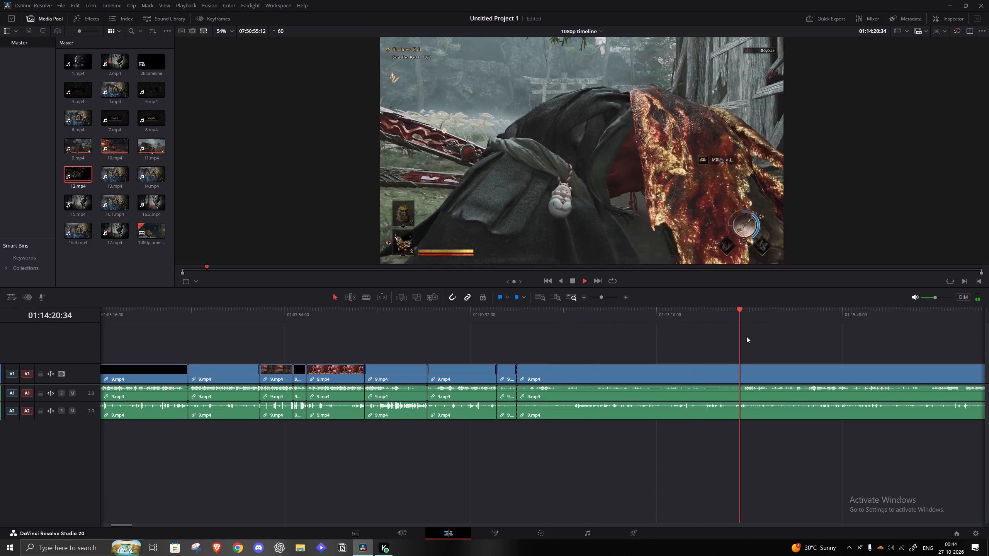
key("space")
key("q")
left_click(684, 368)
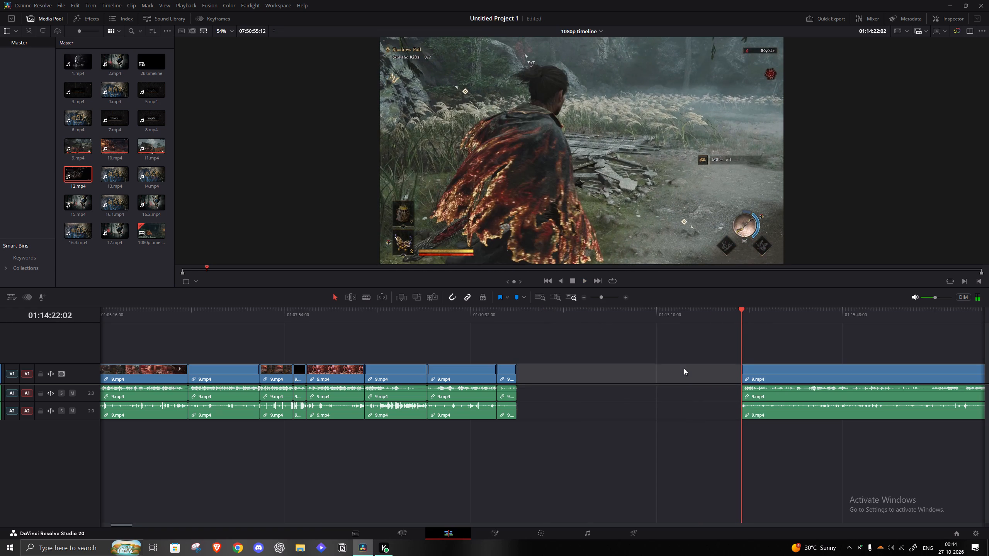
key("a")
key("space")
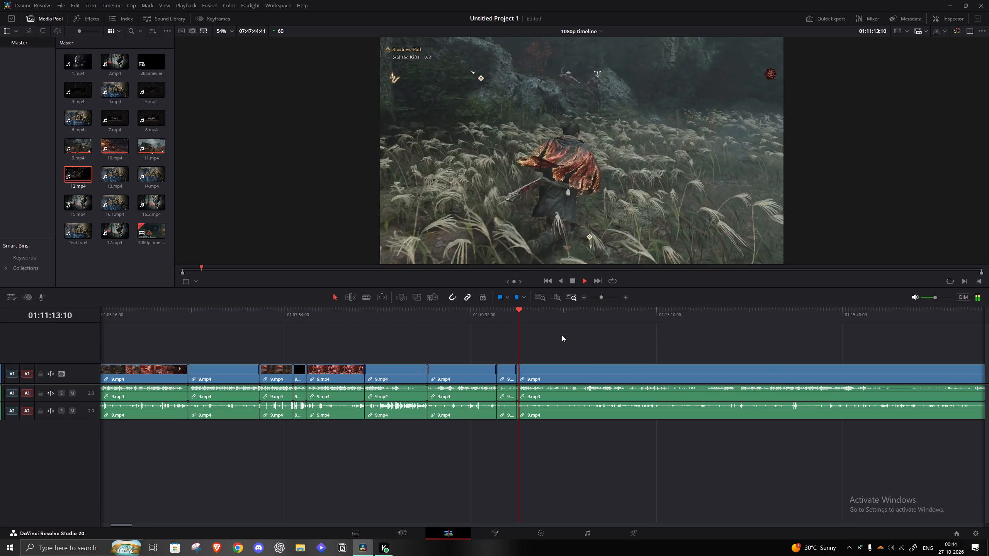
Remove the 9.mp4 footage before the rift fight up to about 01:13:52, close the gap, and resume playback.
left_click(641, 313)
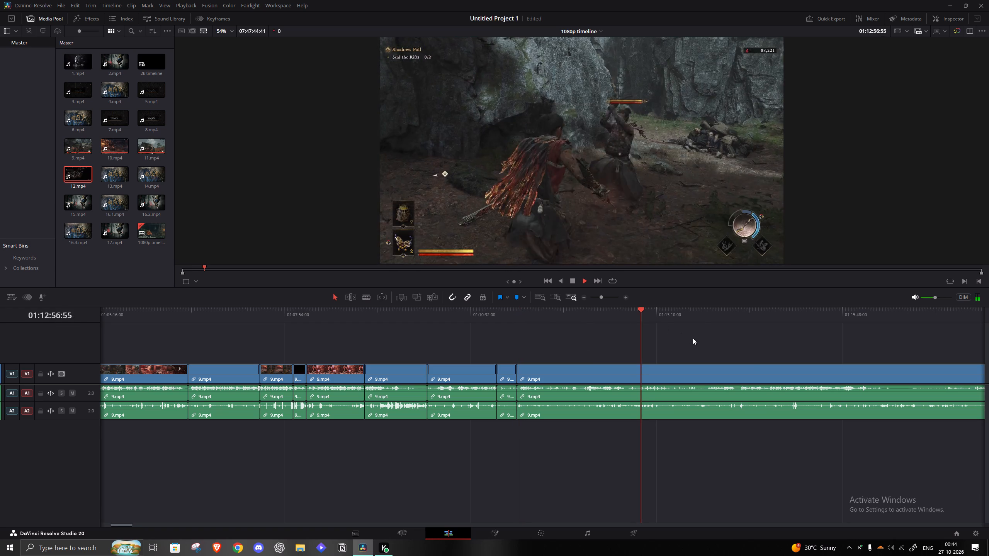
left_click(705, 325)
left_click(714, 313)
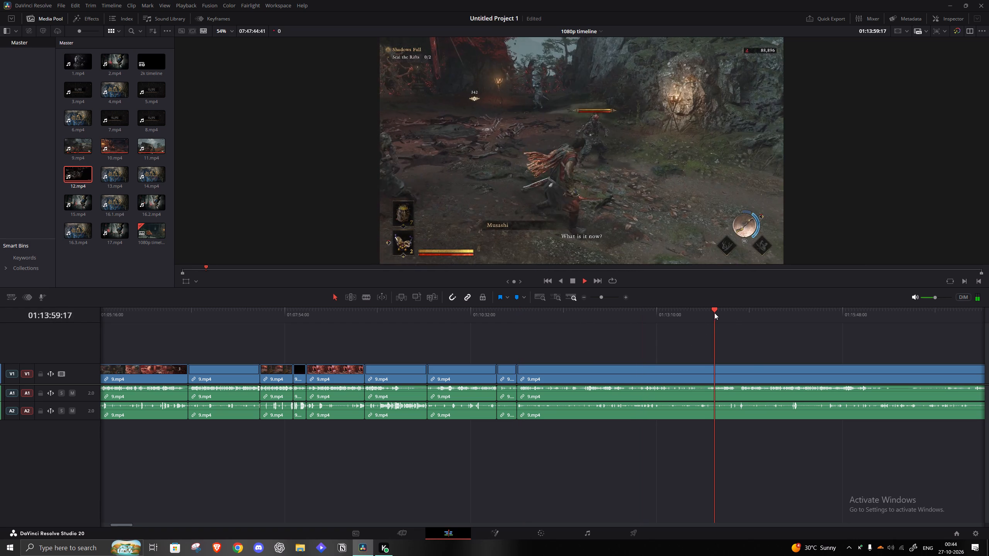
left_click(754, 309)
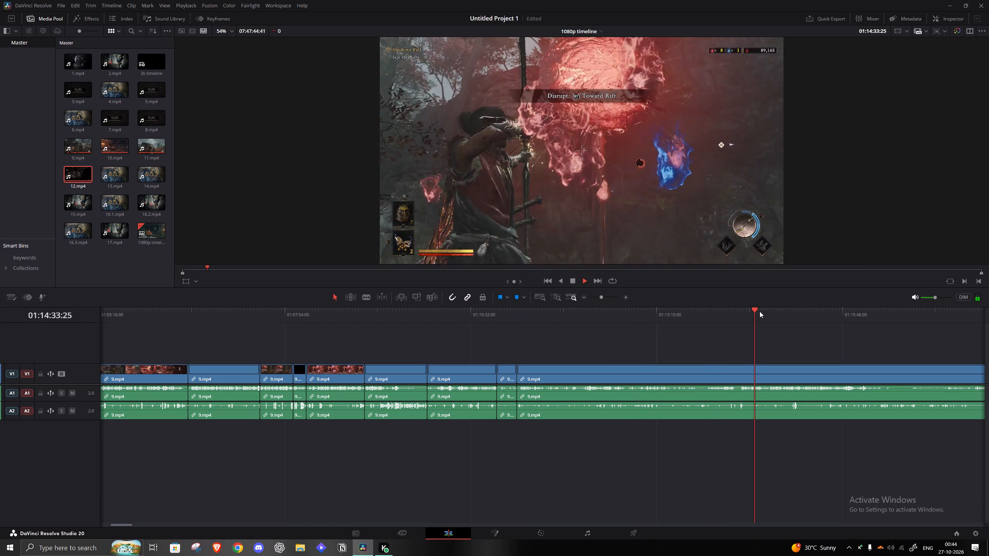
left_click(776, 310)
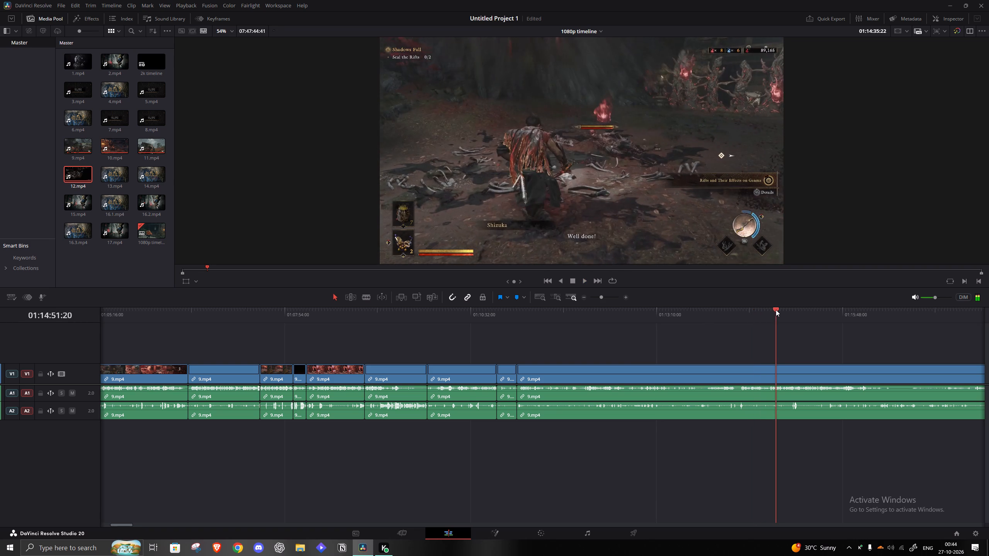
key("space")
left_click_drag(729, 311, 710, 309)
left_click_drag(710, 309, 706, 308)
key("q")
left_click(613, 369)
type("a")
key("space")
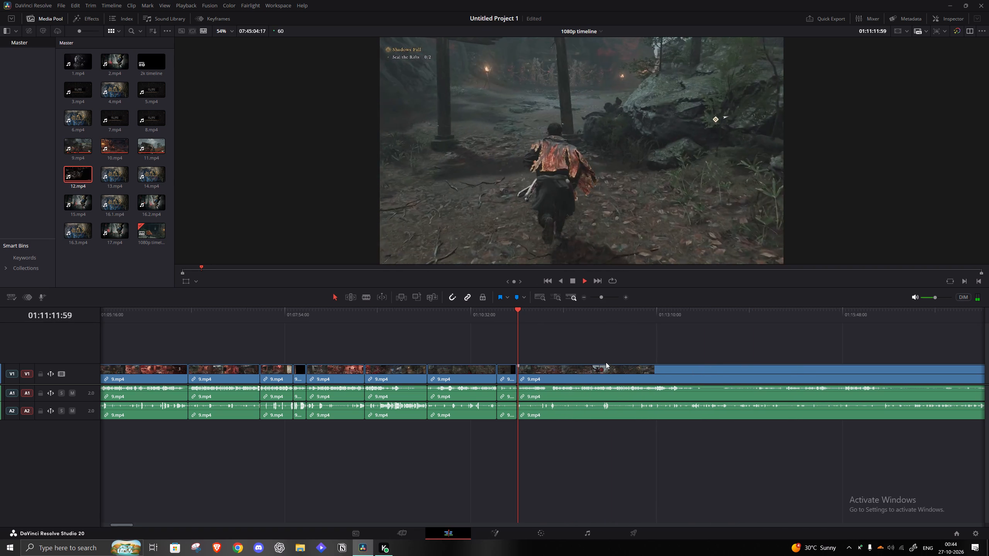
Skim the rift fight in 9.mp4 and split the clip just after the rift is sealed, at about 01:11:58.
left_click(533, 313)
left_click(552, 312)
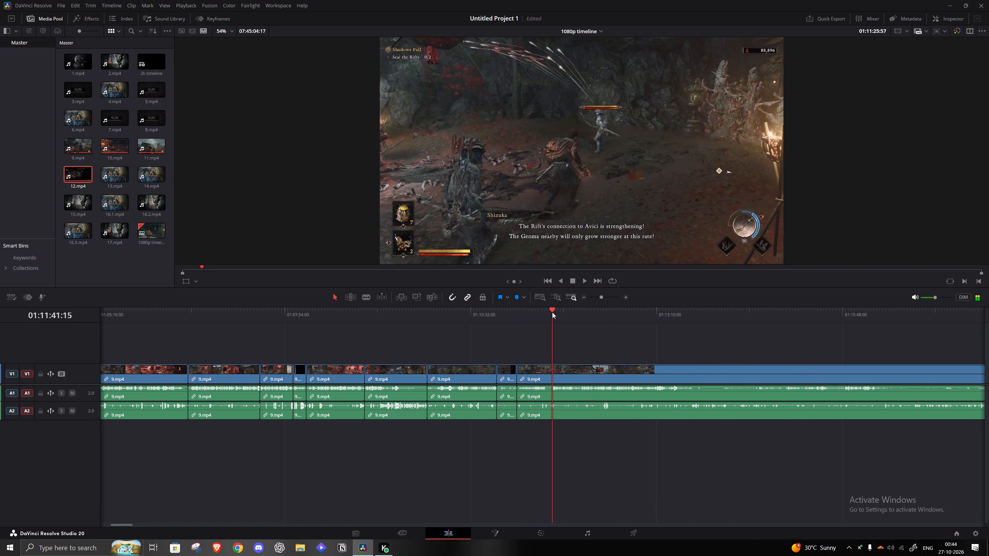
left_click(569, 310)
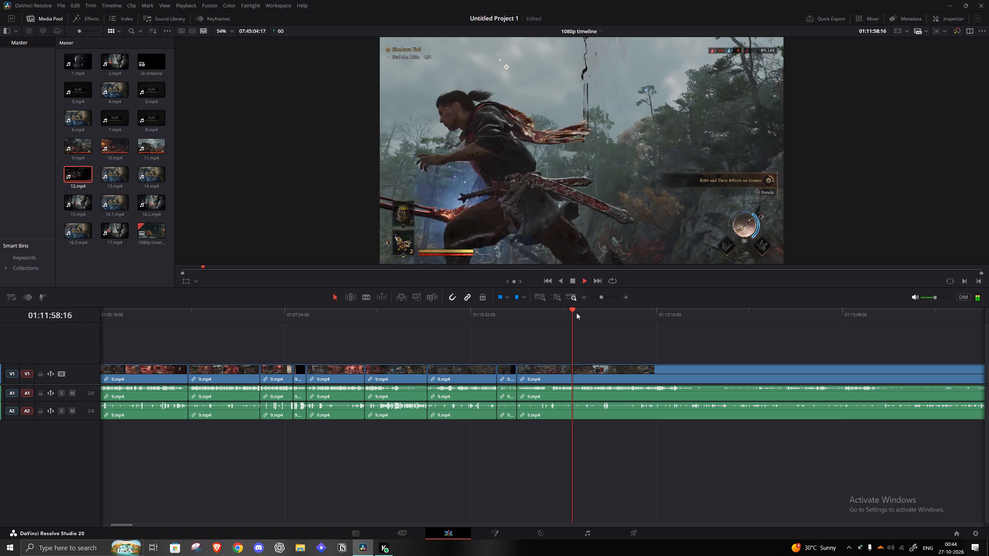
key("space")
key("s")
Remove the 9.mp4 footage from the 01:11:58 split up to the next forest fight, close the gap, and resume playback.
left_click(656, 316)
key("space")
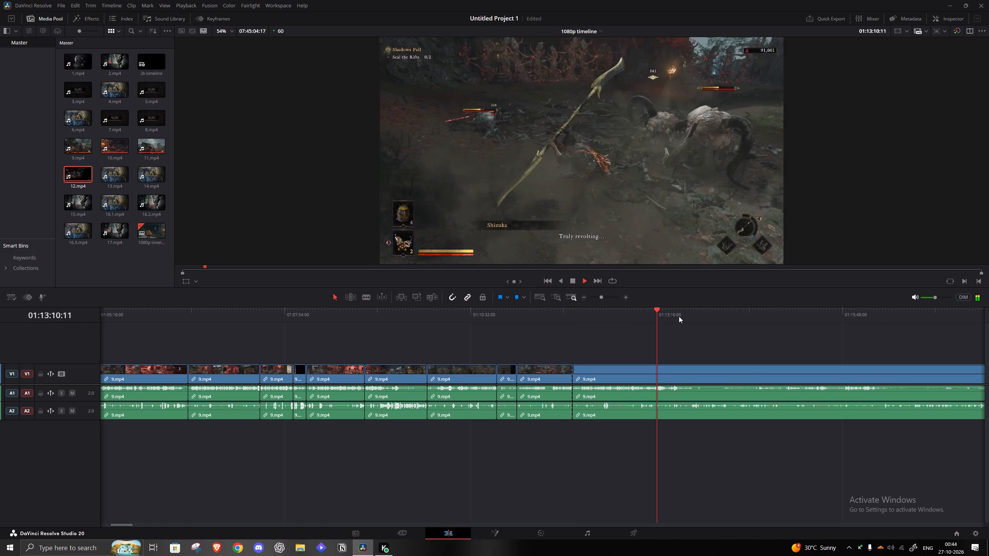
left_click(656, 315)
left_click(651, 314)
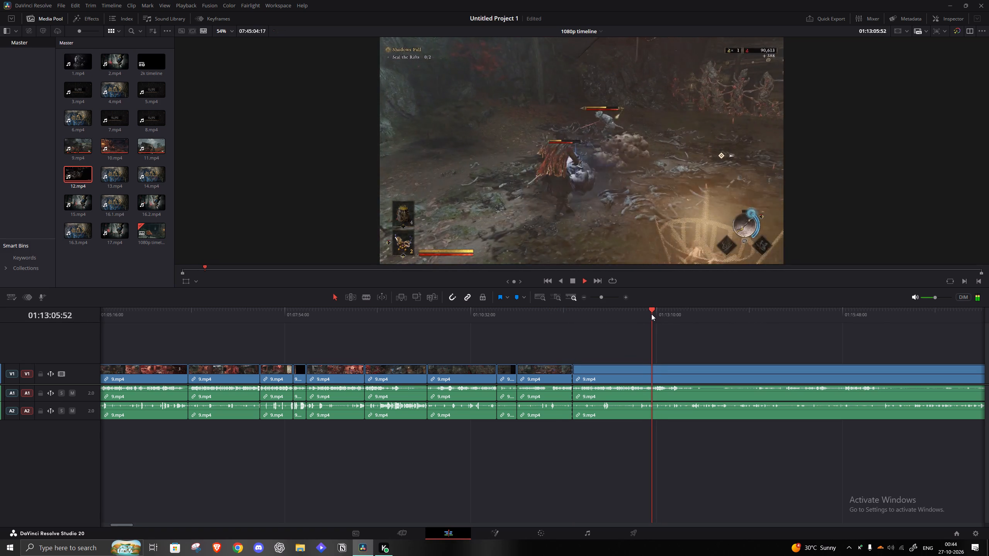
key("space")
left_click(642, 312)
key("q")
left_click(598, 383)
key("a")
key("space")
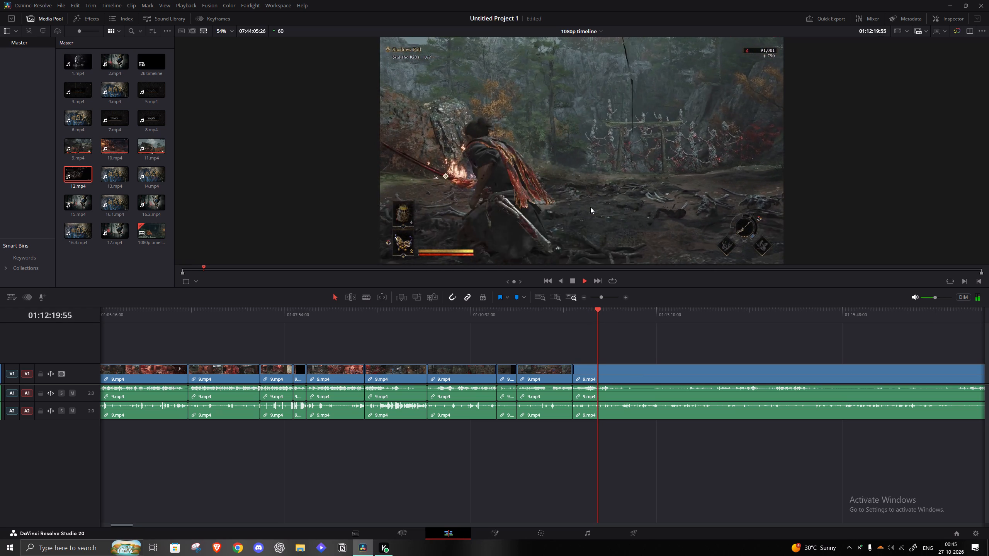
Skim past the Firebird Flute pickup in 9.mp4 and split the clip in its tutorial screen at 01:12:54:57.
left_click(605, 319)
left_click(615, 314)
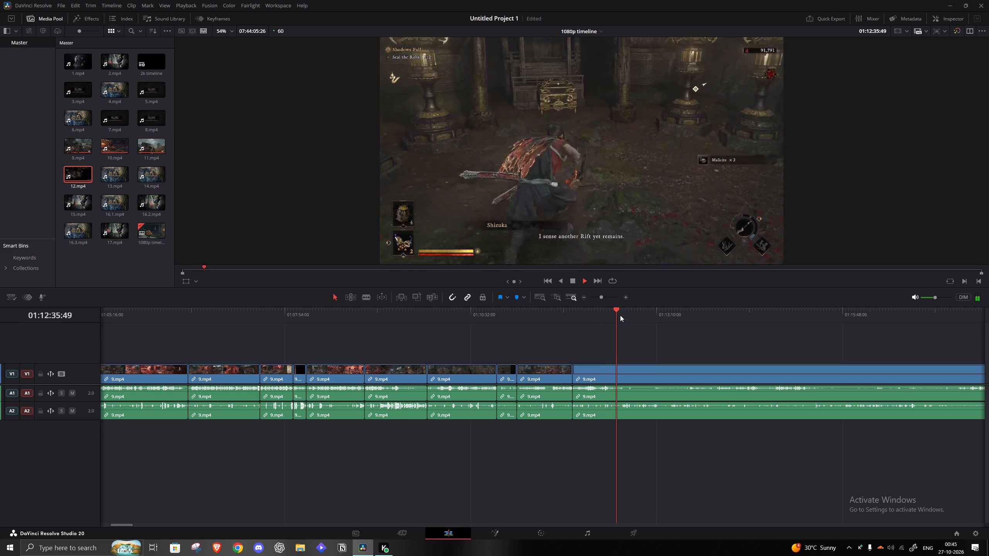
left_click(625, 316)
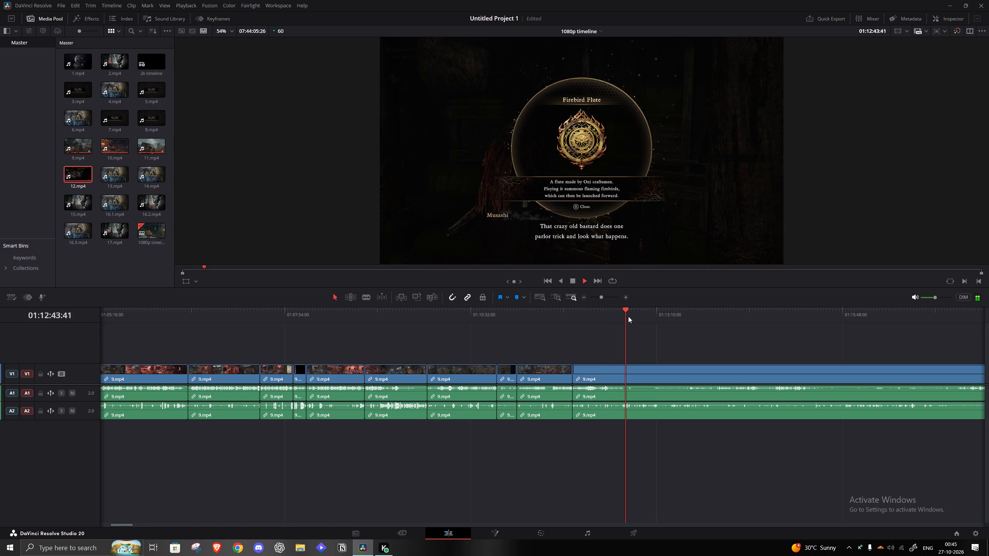
left_click(629, 316)
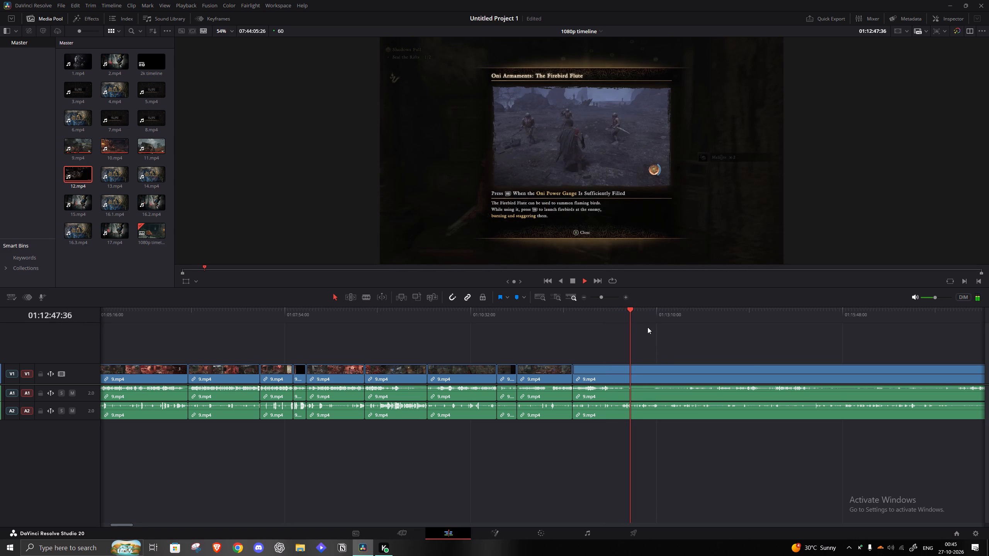
left_click(635, 314)
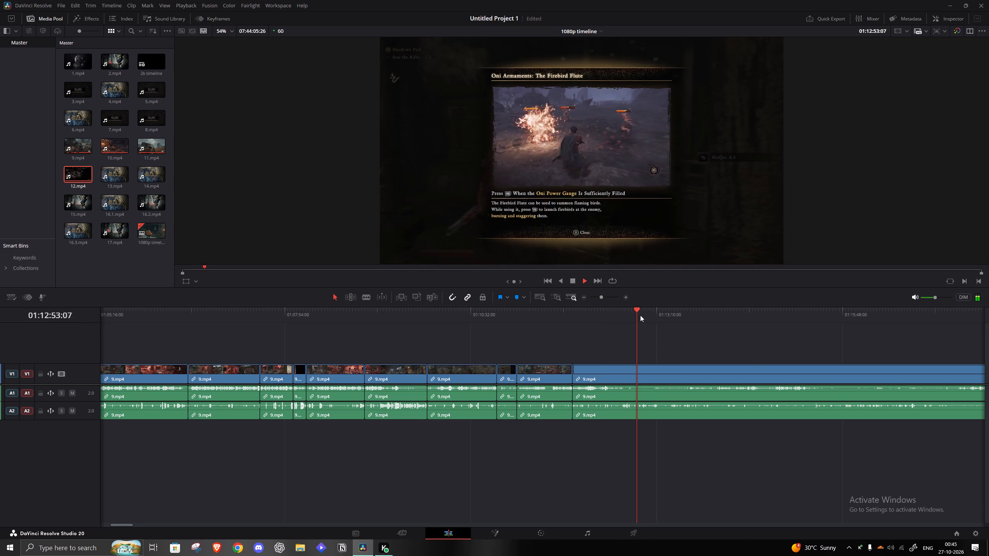
key("space")
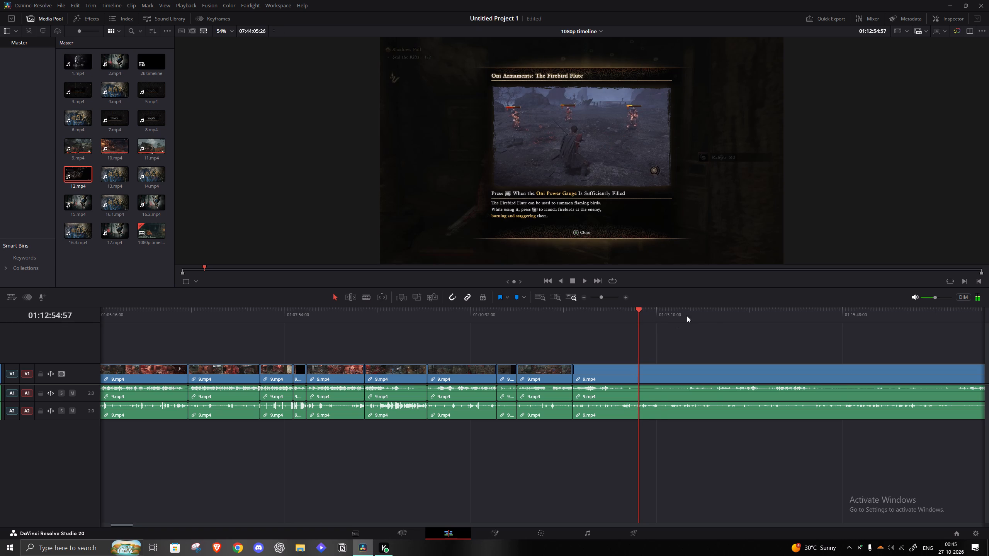
key("s")
Skim 9.mp4 between the Firebird Flute tutorial and about 01:24:04 for the village fights worth keeping.
left_click(712, 308)
key("space")
left_click(749, 314)
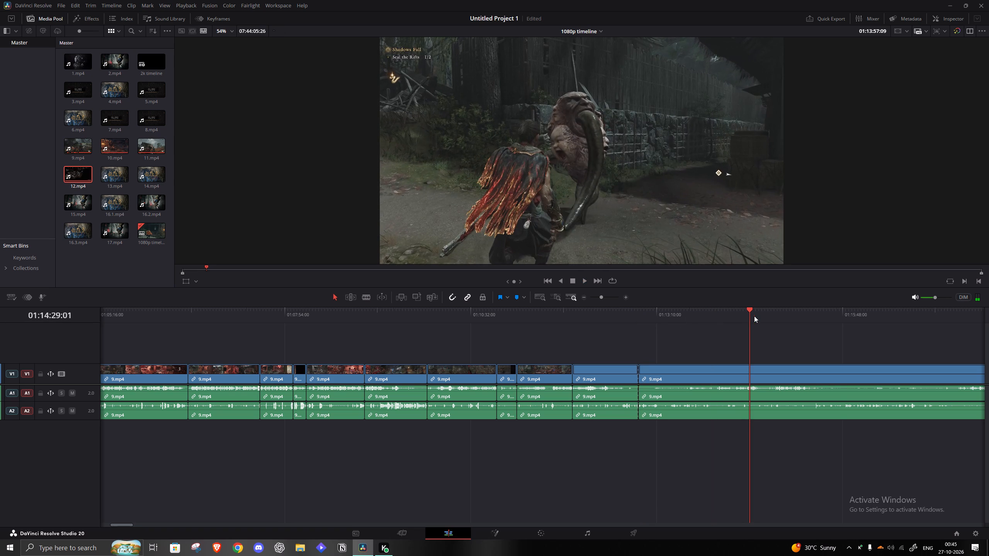
left_click(790, 307)
left_click_drag(796, 312, 792, 311)
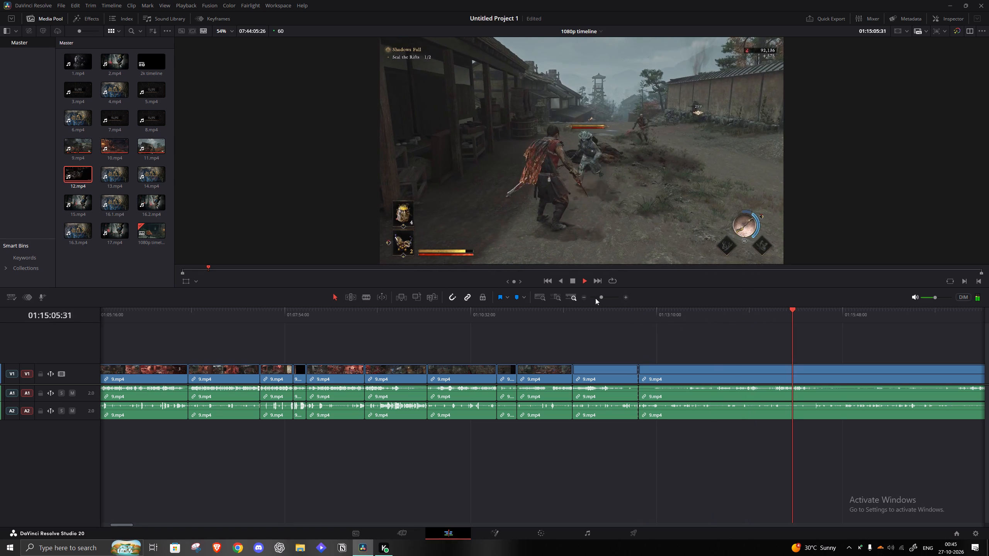
left_click_drag(620, 298, 611, 296)
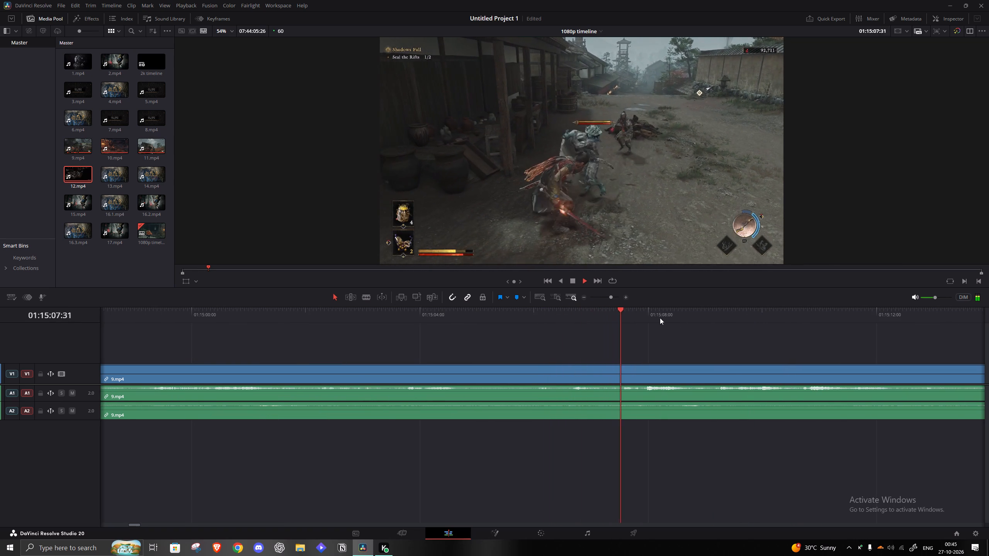
left_click(659, 312)
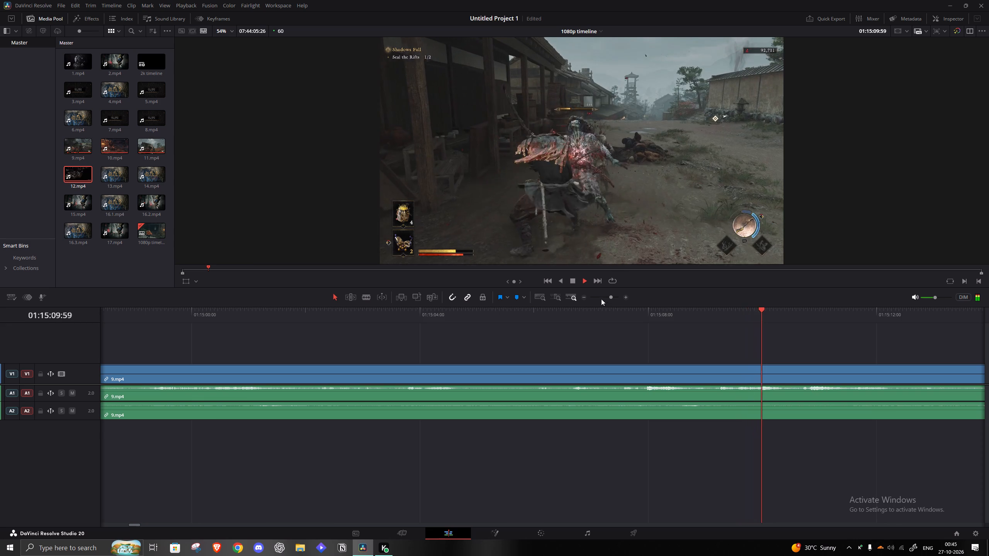
left_click(604, 296)
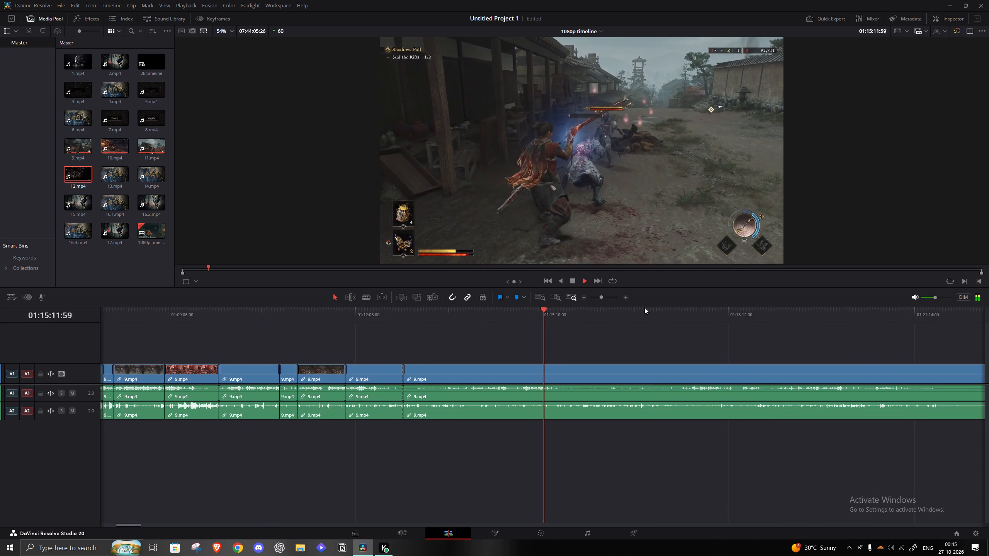
left_click(675, 302)
left_click(675, 326)
left_click(686, 314)
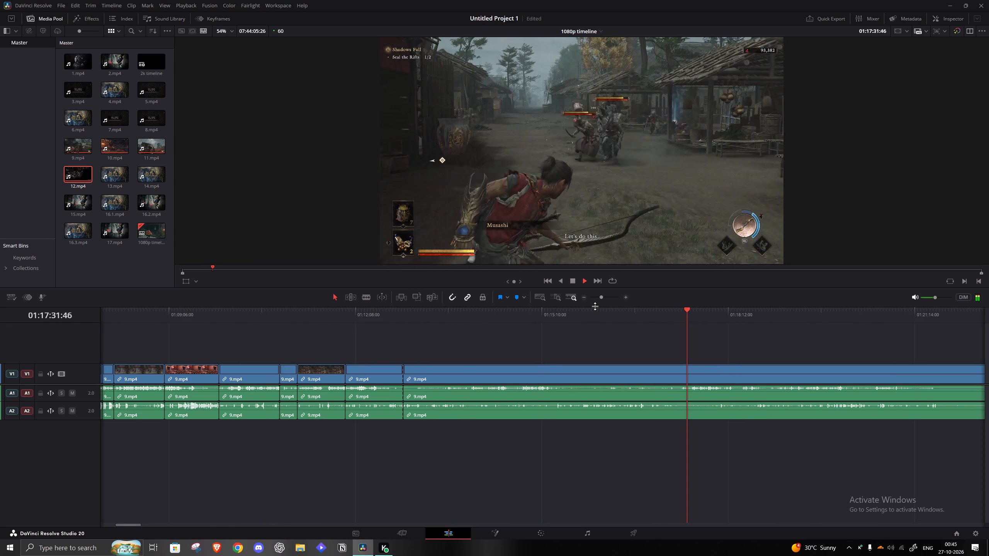
left_click_drag(607, 300, 598, 298)
left_click(588, 319)
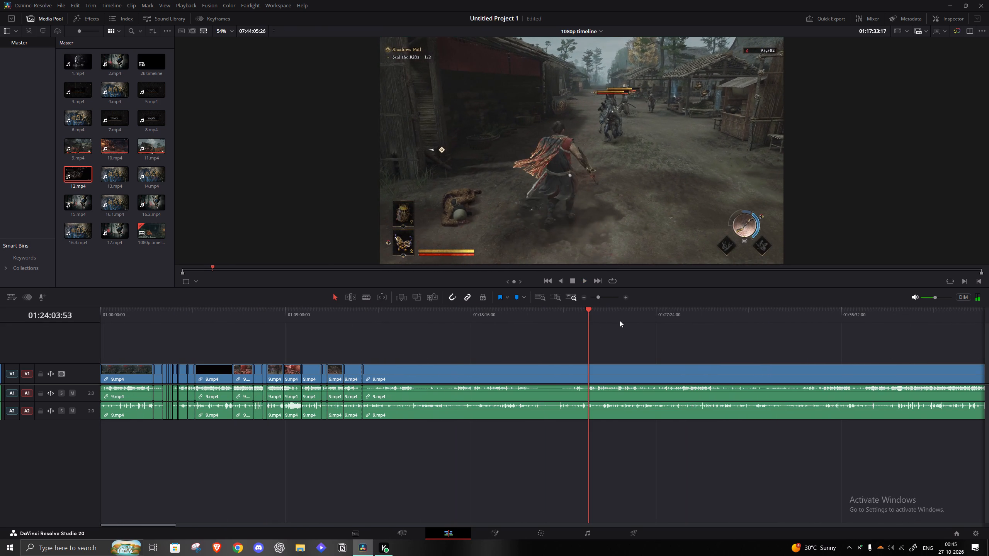
left_click(472, 307)
left_click(471, 308)
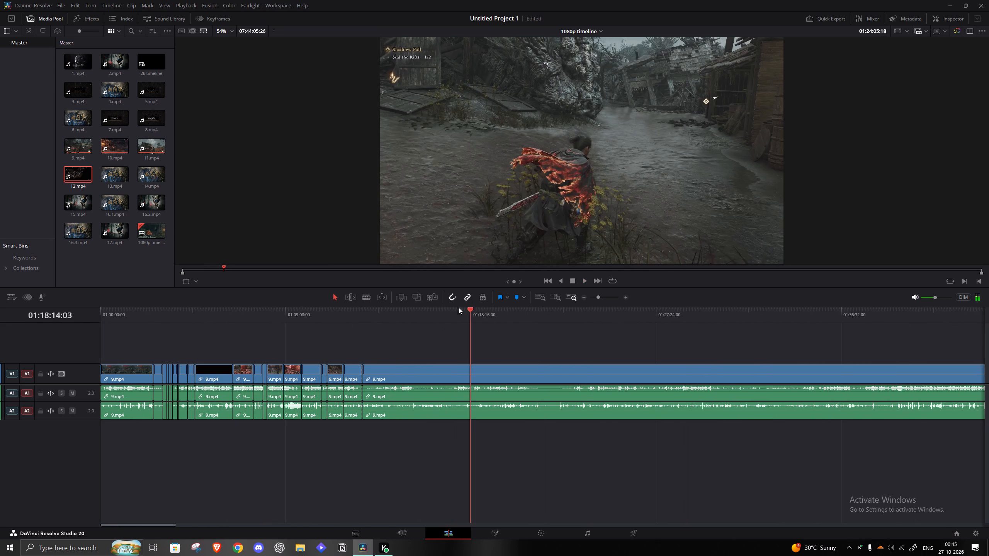
left_click(464, 303)
left_click(469, 300)
left_click(464, 315)
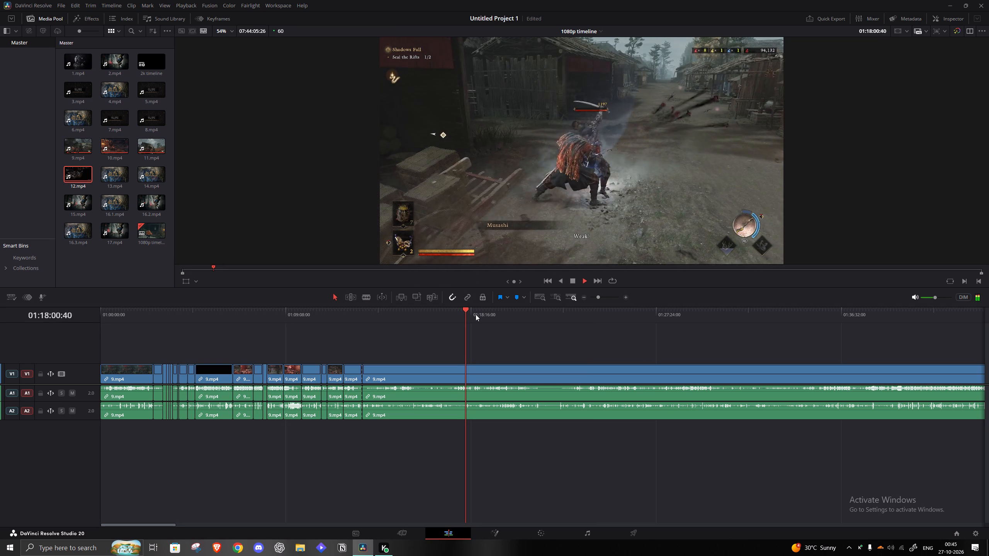
key("space")
left_click(461, 311)
key("space")
Trim the start of the 9.mp4 clip after the flute tutorial to 01:14:50:51, where the village group fight begins.
left_click(379, 313)
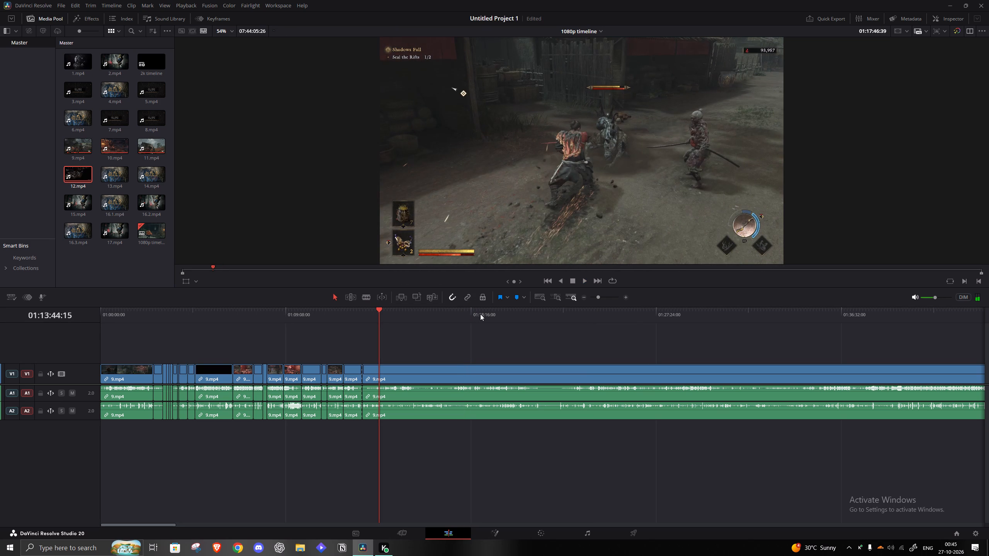
left_click_drag(602, 296, 606, 296)
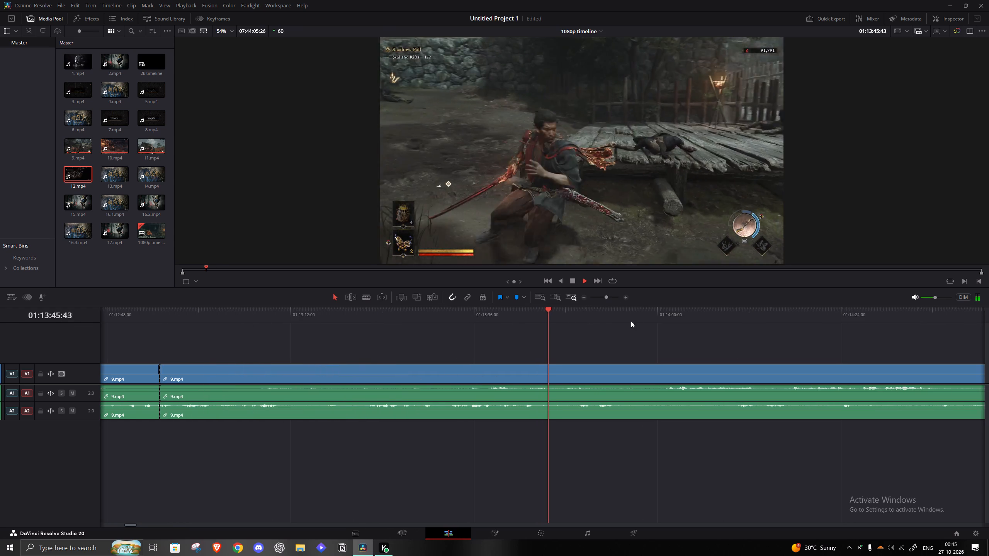
left_click_drag(610, 294, 602, 292)
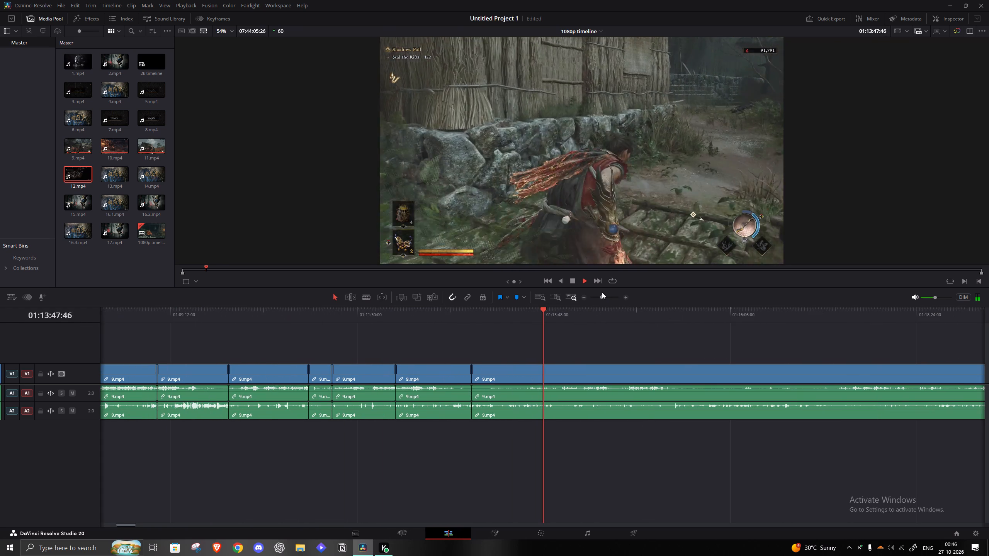
left_click(564, 325)
left_click(565, 318)
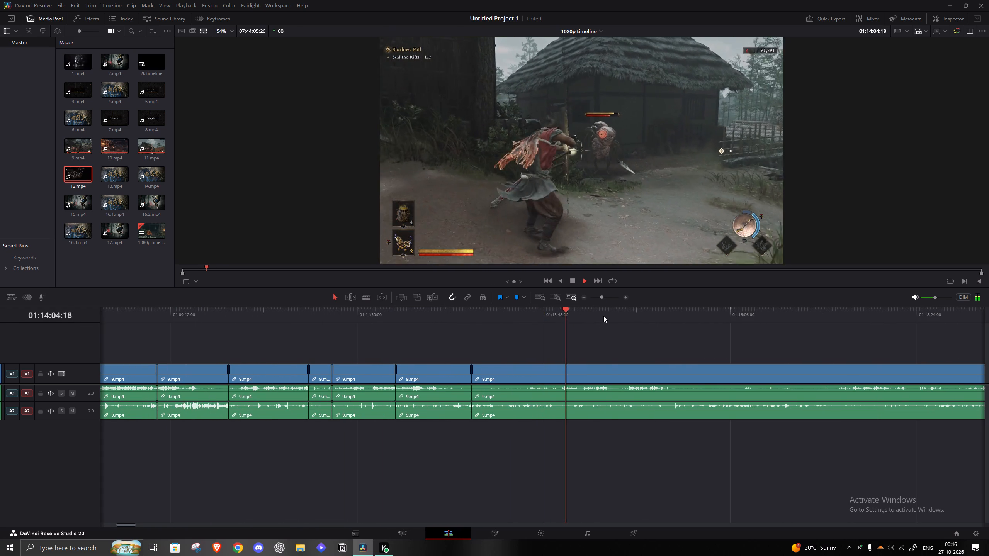
left_click(611, 315)
left_click(633, 315)
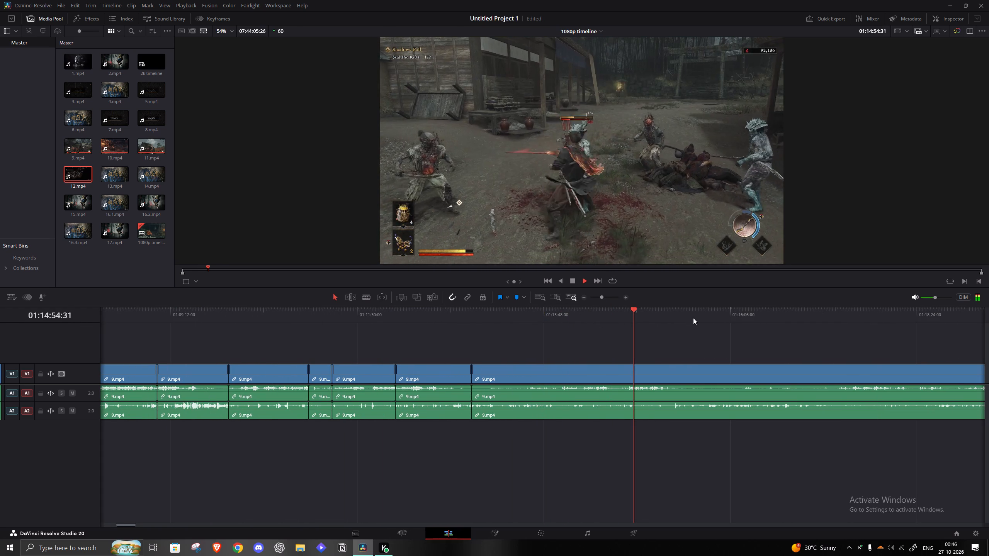
key("space")
left_click_drag(647, 314, 629, 317)
key("q")
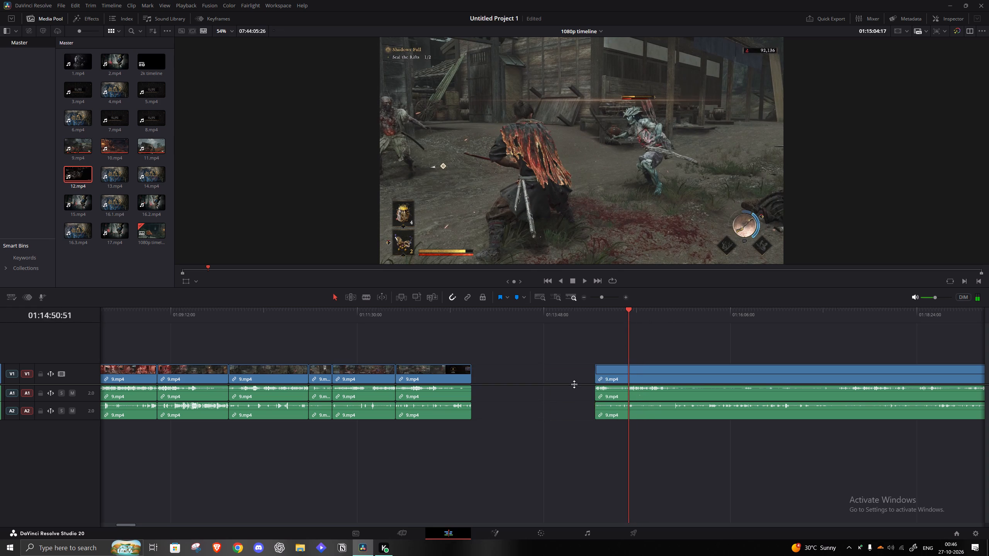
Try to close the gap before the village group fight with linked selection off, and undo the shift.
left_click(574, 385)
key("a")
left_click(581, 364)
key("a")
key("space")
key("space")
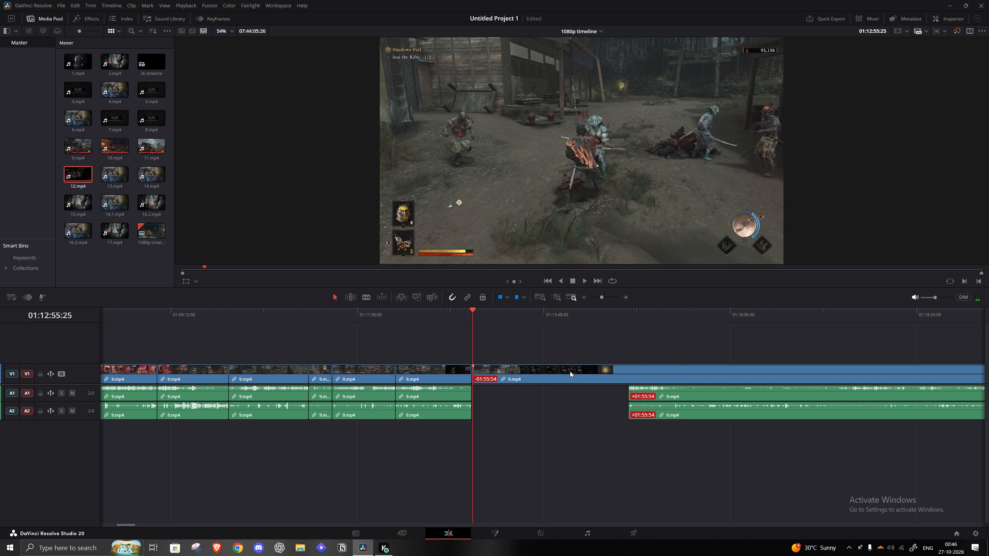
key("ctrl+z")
Turn linked selection back on, close the gap before the village group fight, and resume playback.
left_click(471, 297)
left_click(532, 354)
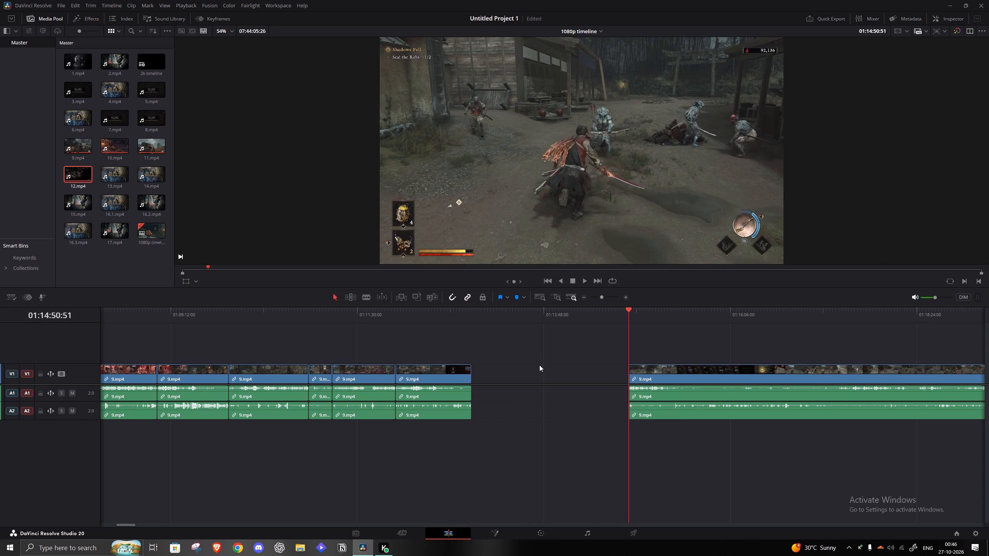
left_click(540, 364)
key("a")
key("space")
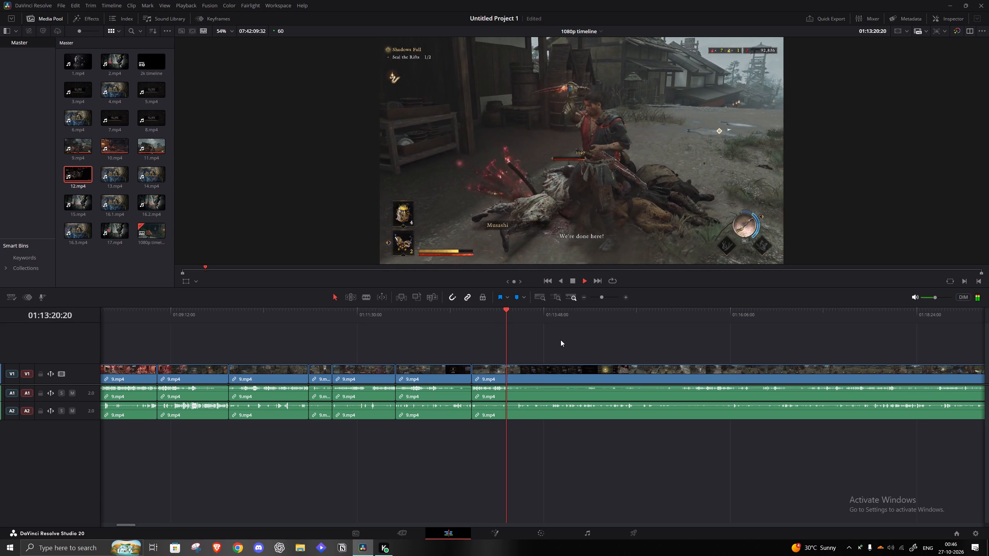
Split 9.mp4 at about 01:13:22, just after the village group fight ends.
key("space")
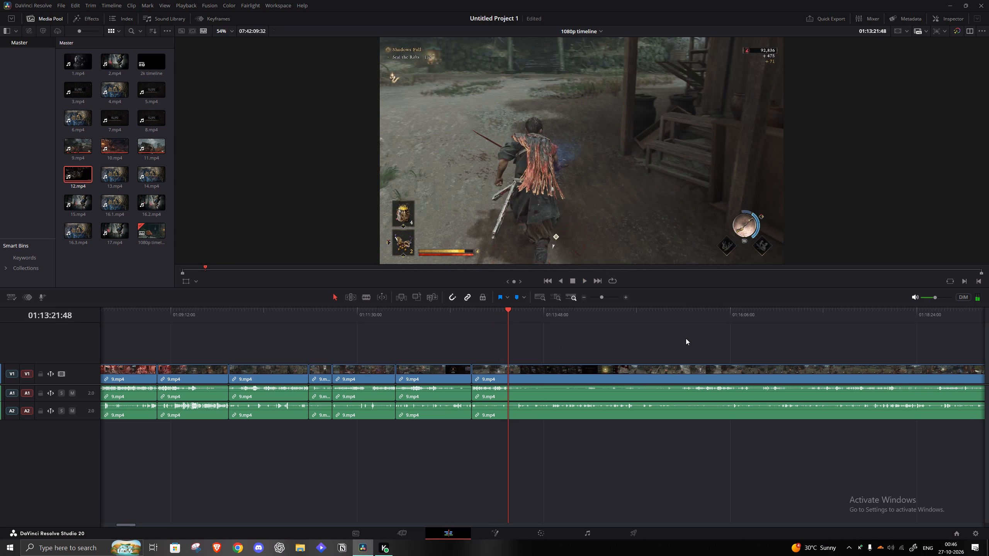
key("space")
key("space")
type("s")
Remove the 9.mp4 footage up to the village street fight with the "Let's do this" line, close the gap, and resume playback.
left_click(691, 326)
left_click(689, 312)
key("q")
left_click(618, 369)
key("a")
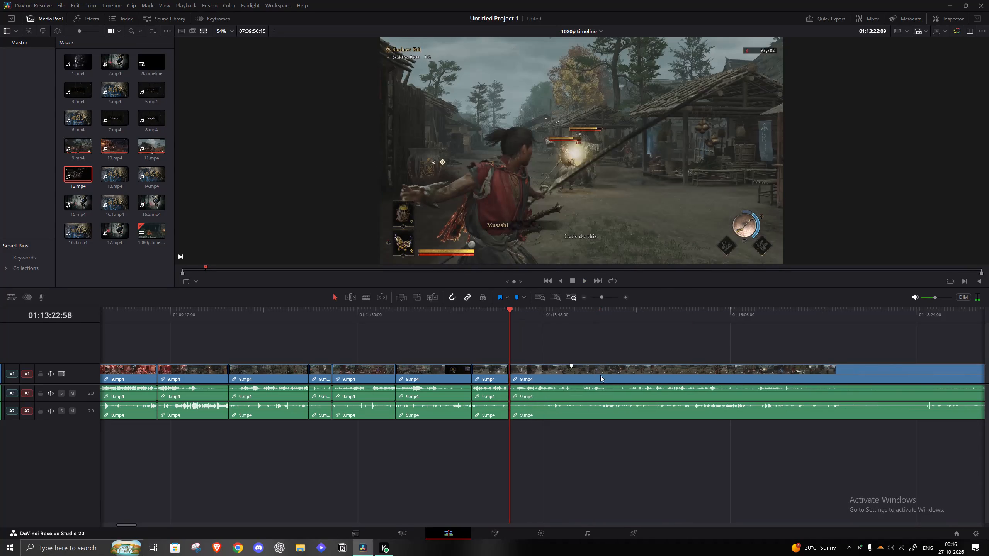
key("space")
key("space")
key("space")
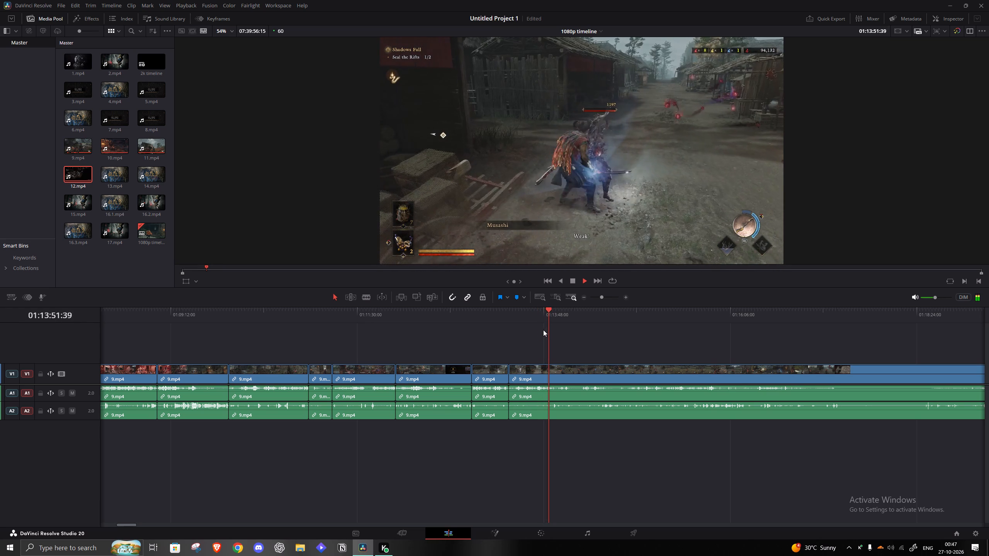
Split 9.mp4 at 01:13:54:11, just after the village street fight.
key("space")
key("space")
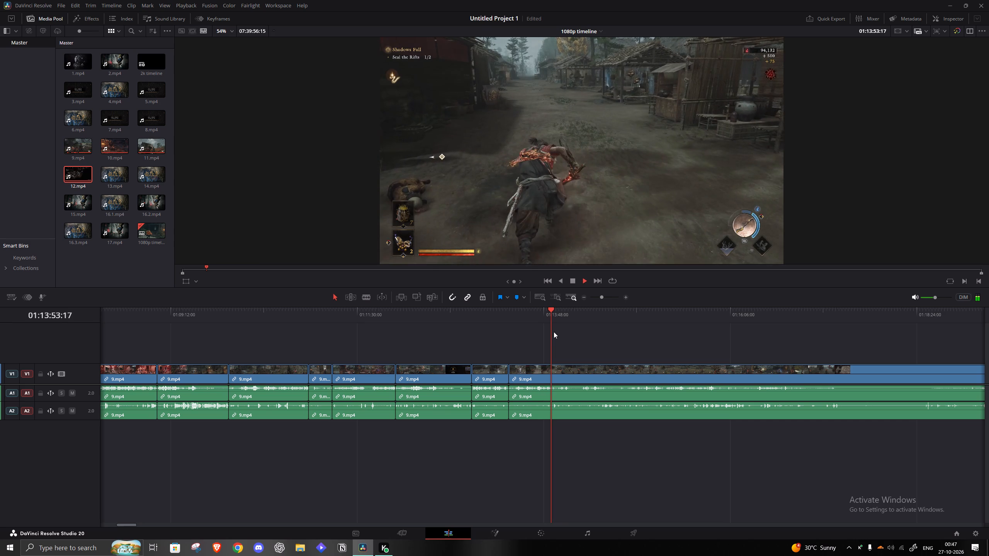
key("space")
key("s")
Remove the 9.mp4 footage from 01:13:54:11 to about 01:14:21, close the gap, and resume playback.
left_click(596, 315)
key("space")
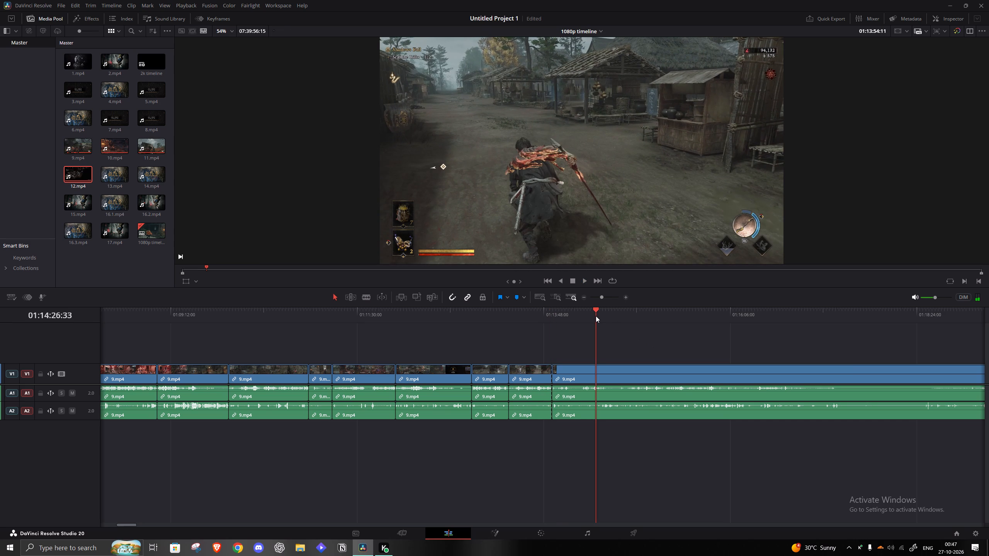
left_click(586, 317)
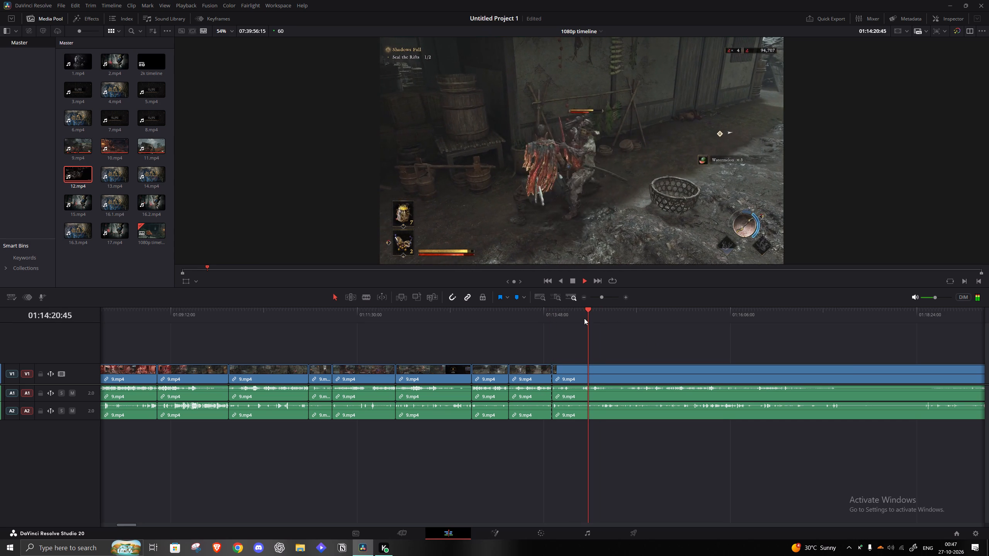
key("space")
key("q")
left_click(574, 365)
key("a")
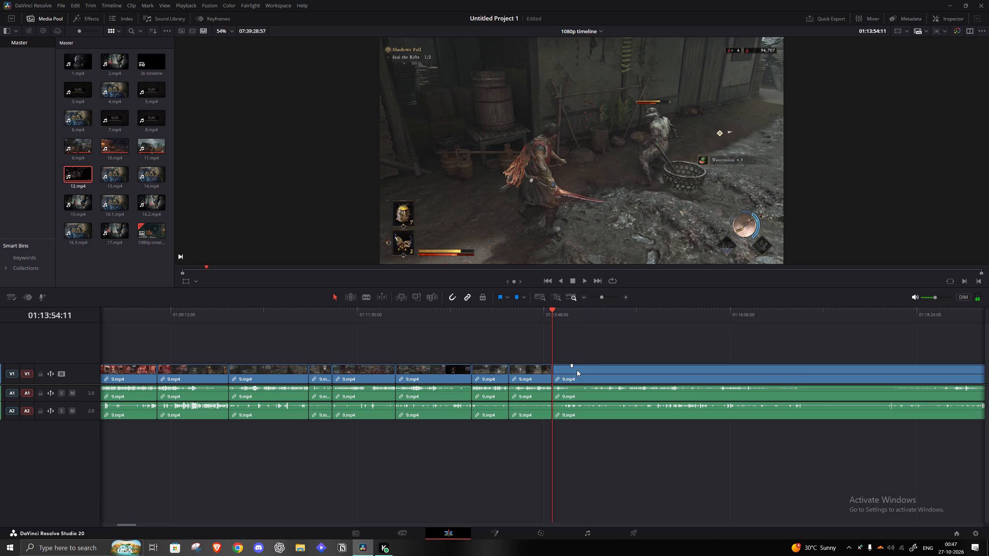
key("space")
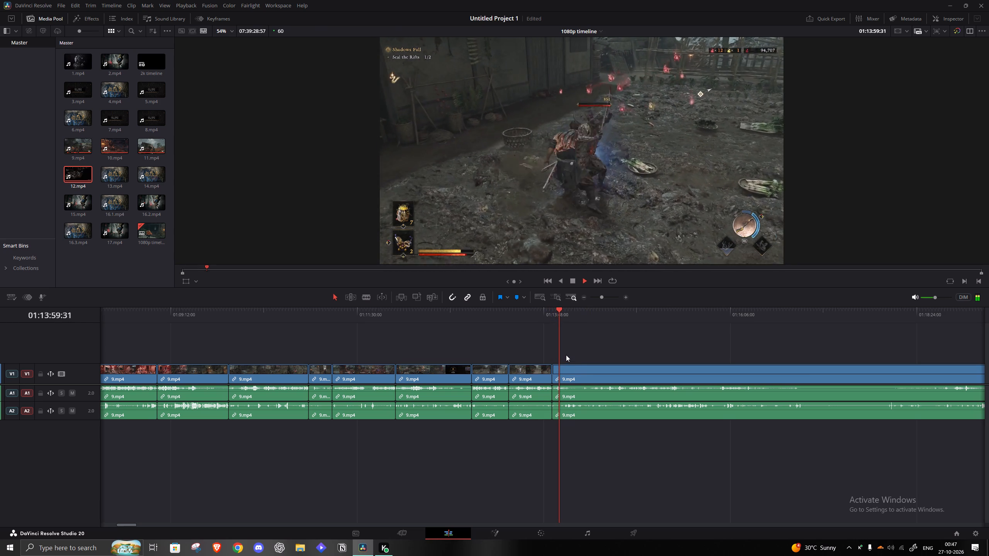
Split 9.mp4 at 01:14:00:28, after the enemy in the muddy field is killed.
key("space")
key("s")
Remove the 9.mp4 footage from 01:14:00:28 to about 01:14:33, close the gap, and resume playback.
left_click(599, 329)
left_click(605, 319)
key("space")
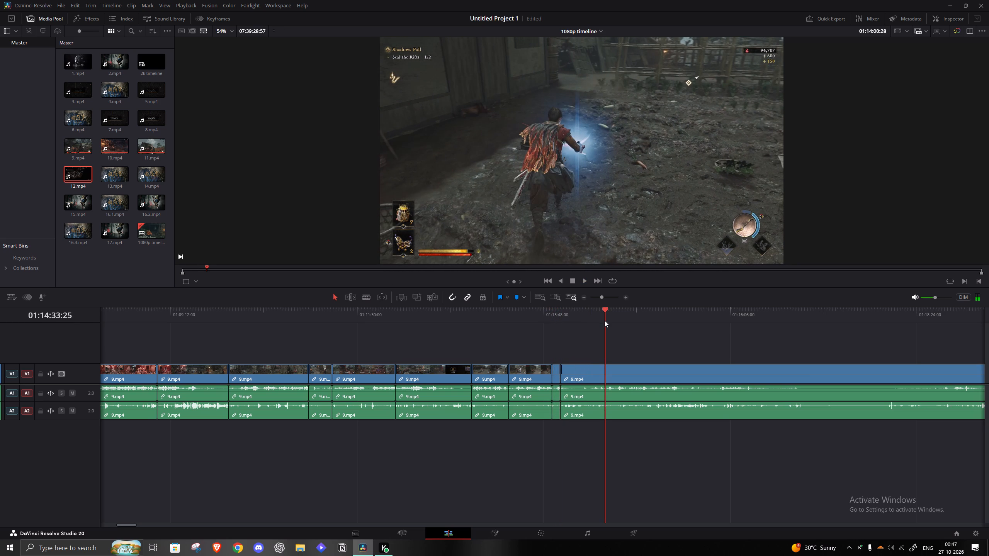
key("space")
key("q")
double_click(585, 363)
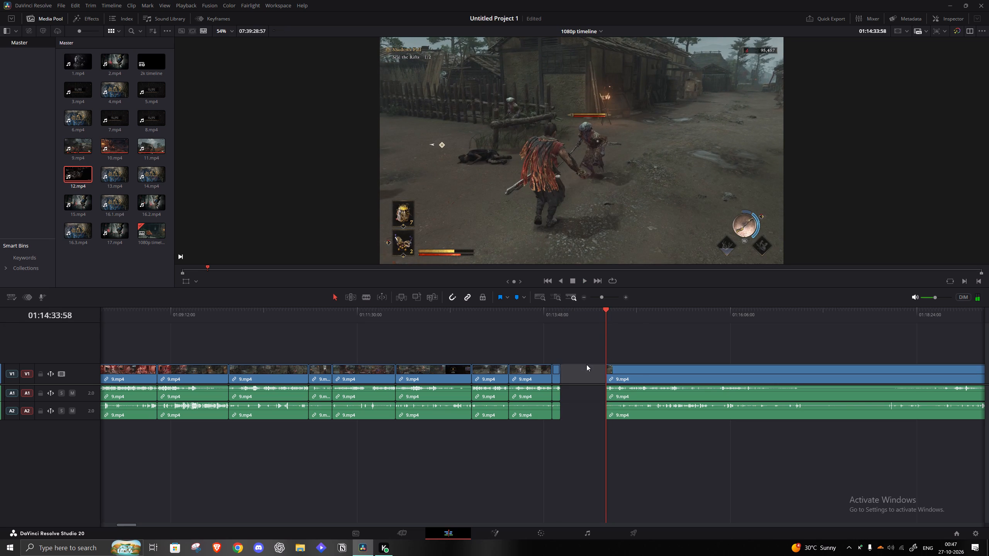
type("a")
key("space")
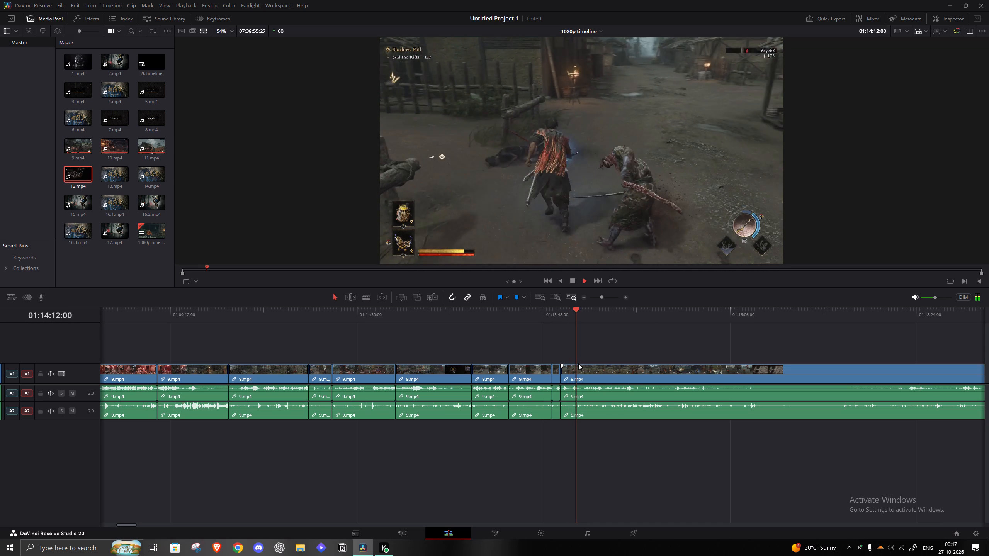
Split 9.mp4 at 01:14:13:19, after the enemy on the village path is beaten.
key("space")
key("s")
Skim the 9.mp4 footage from 01:14:13 to about 01:18:10 for the next section worth keeping.
left_click(593, 329)
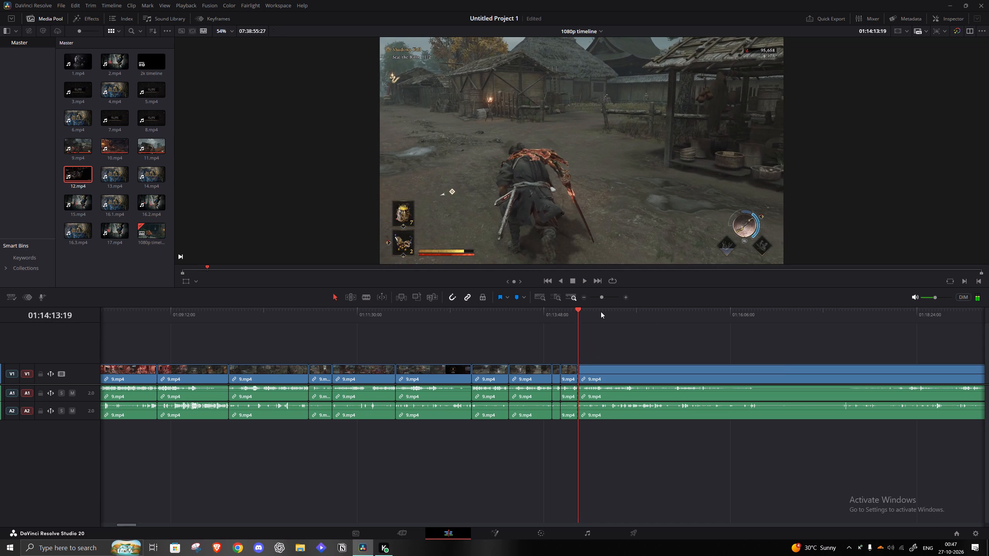
left_click(601, 312)
left_click_drag(601, 312, 595, 313)
left_click(595, 313)
key("space")
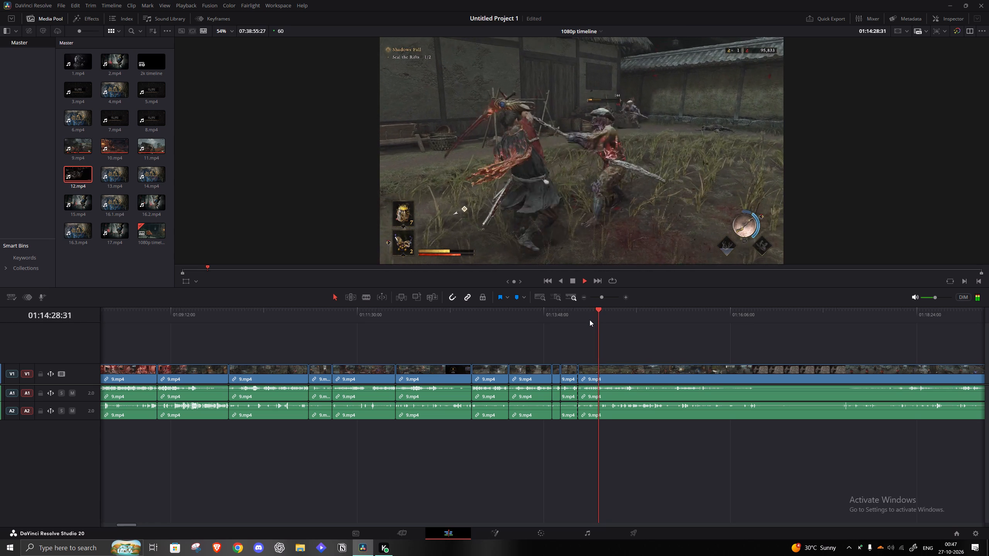
left_click(613, 316)
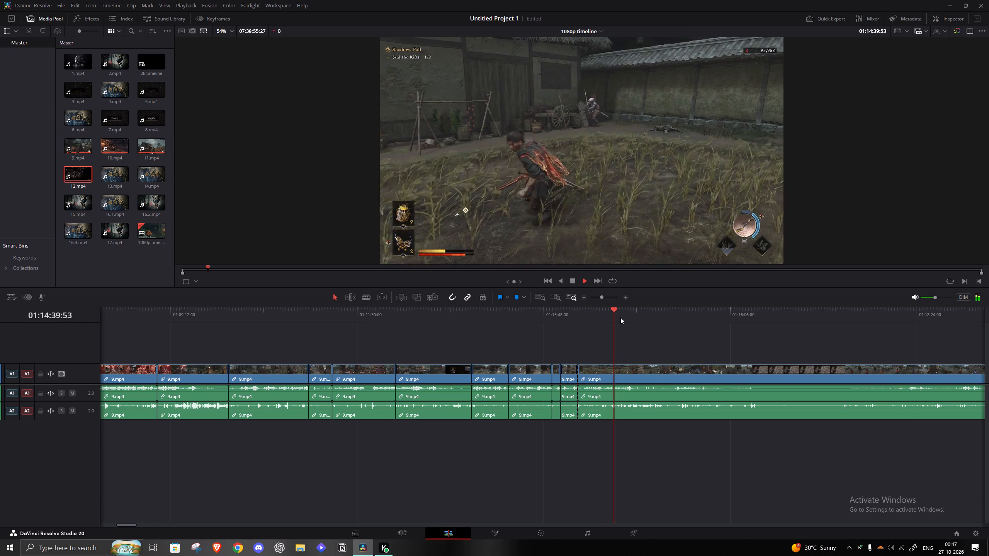
left_click(622, 318)
left_click(628, 319)
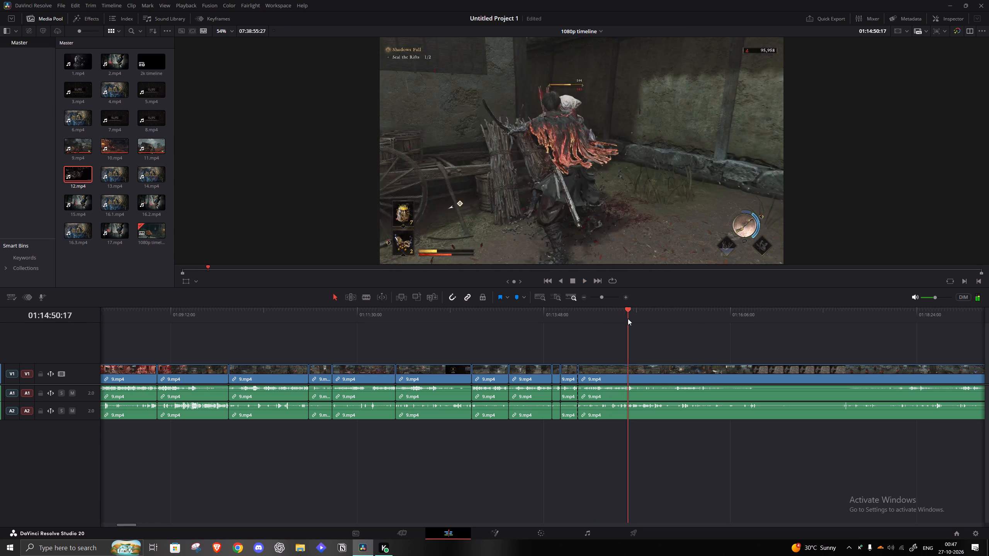
left_click(672, 321)
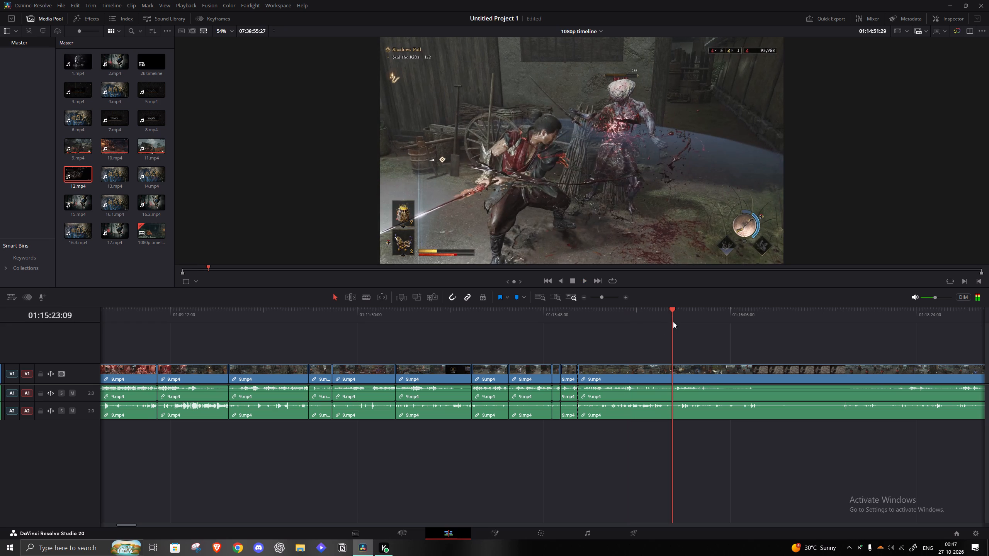
left_click(682, 320)
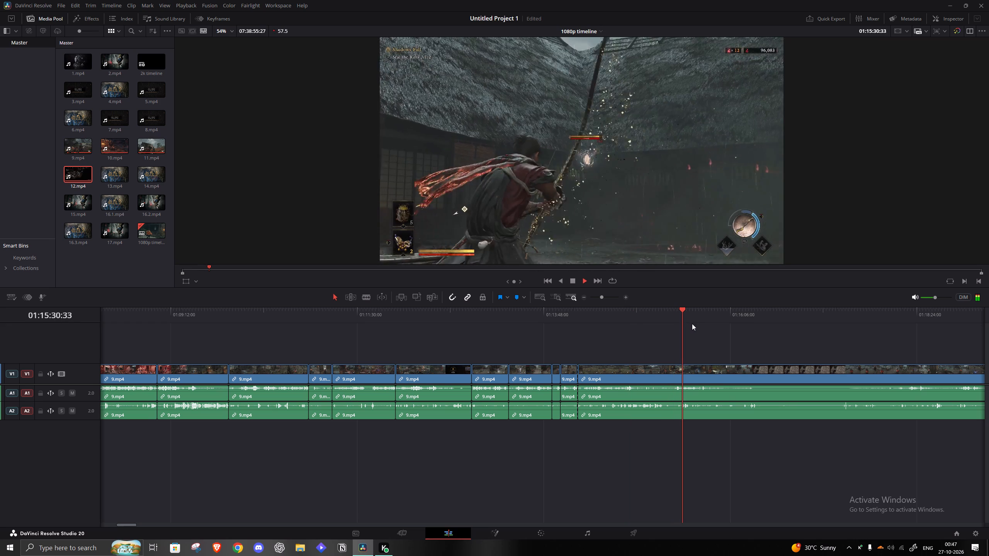
key("space")
left_click(896, 319)
key("space")
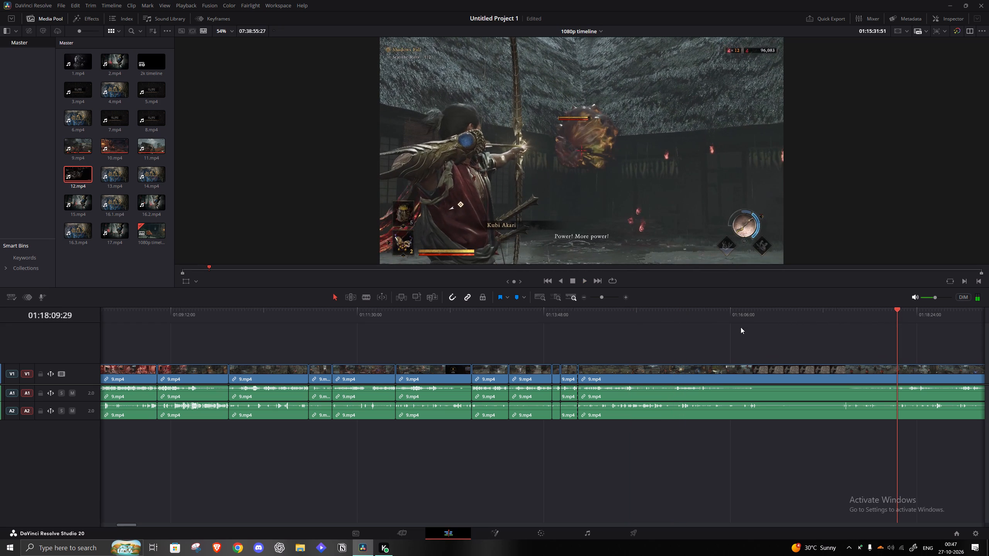
Remove the 9.mp4 footage from 01:14:13:19 to the rocky path fight at about 01:20:38, close the gap, and resume playback.
left_click(599, 297)
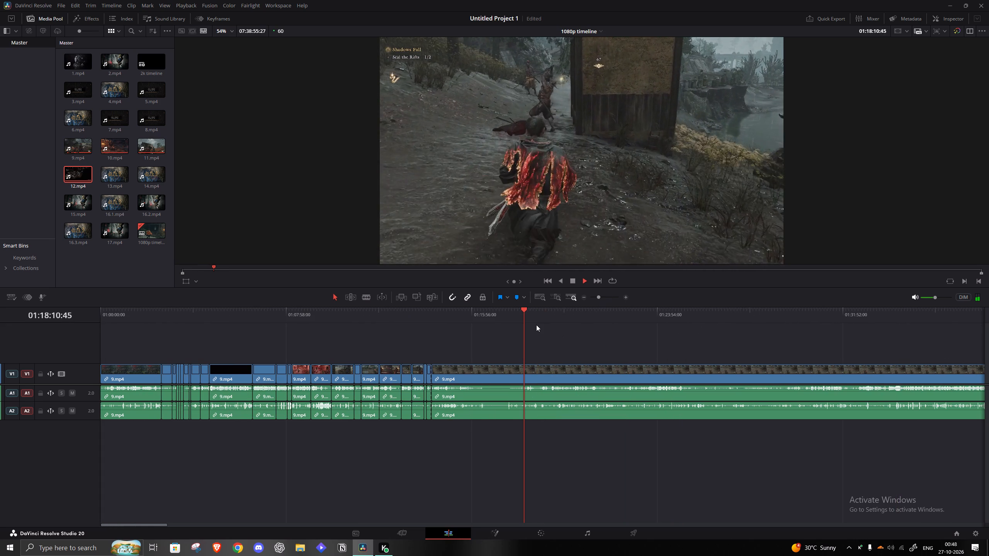
left_click(536, 324)
left_click(549, 328)
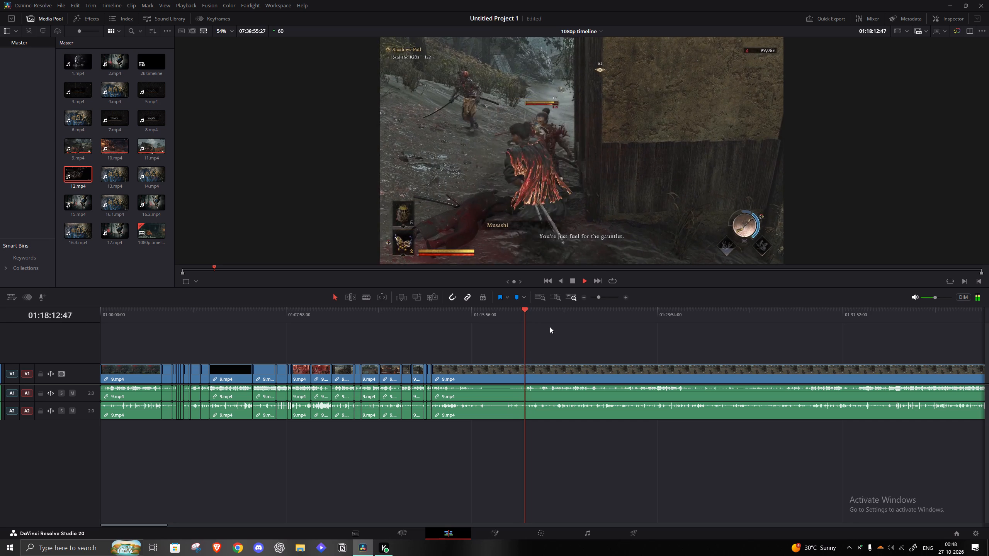
left_click(548, 322)
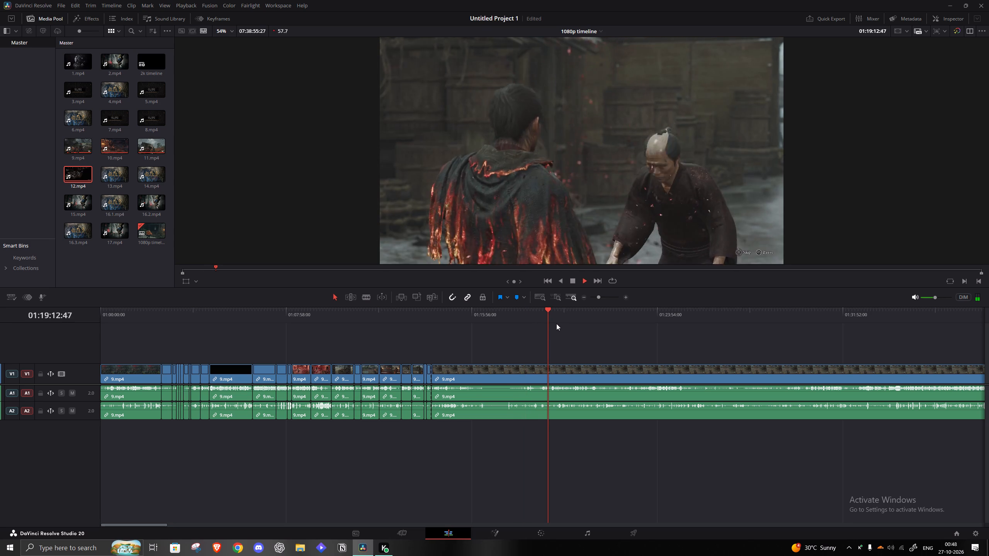
left_click(556, 324)
left_click(581, 322)
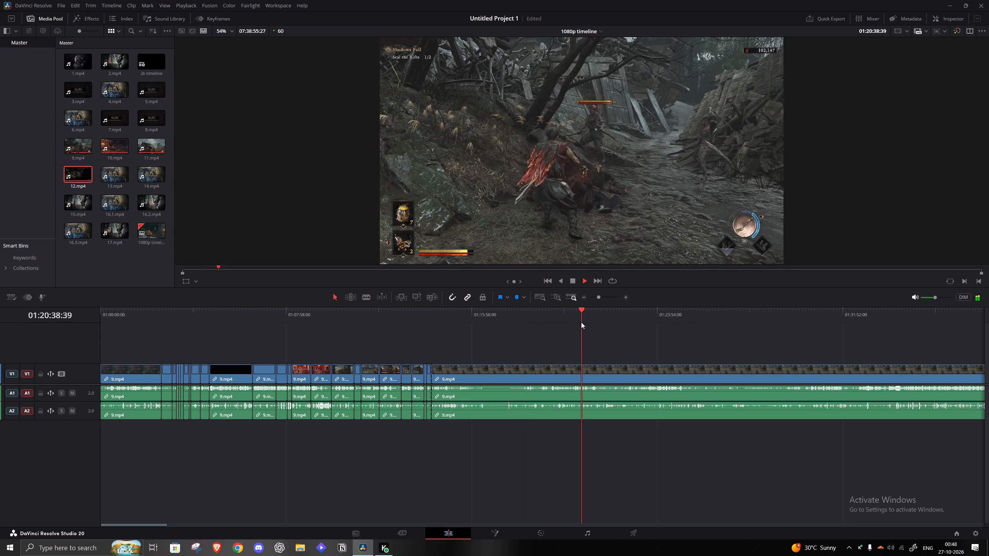
key("space")
key("q")
left_click(553, 368)
key("a")
key("space")
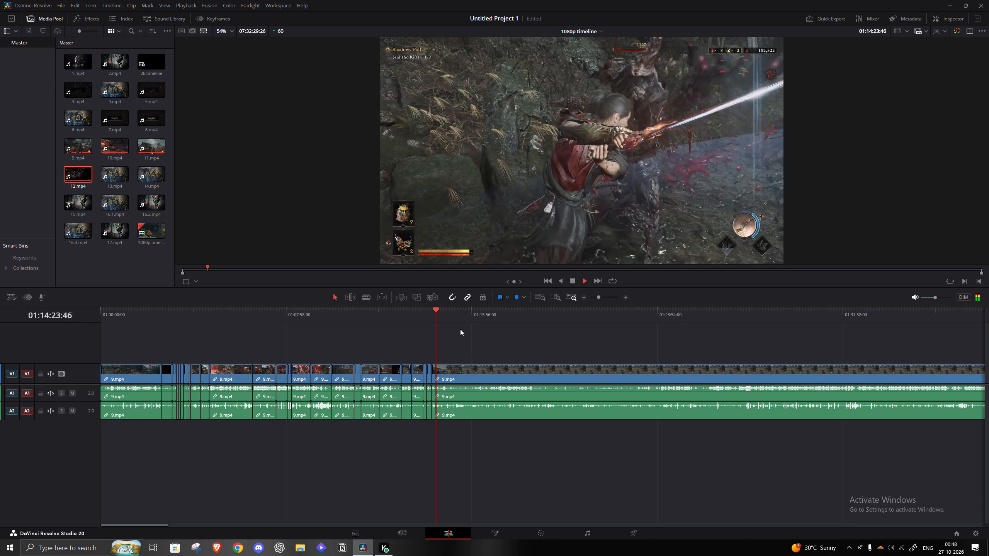
Split 9.mp4 at about 01:14:26, just after the rocky path enemy is killed.
left_click_drag(598, 297, 605, 297)
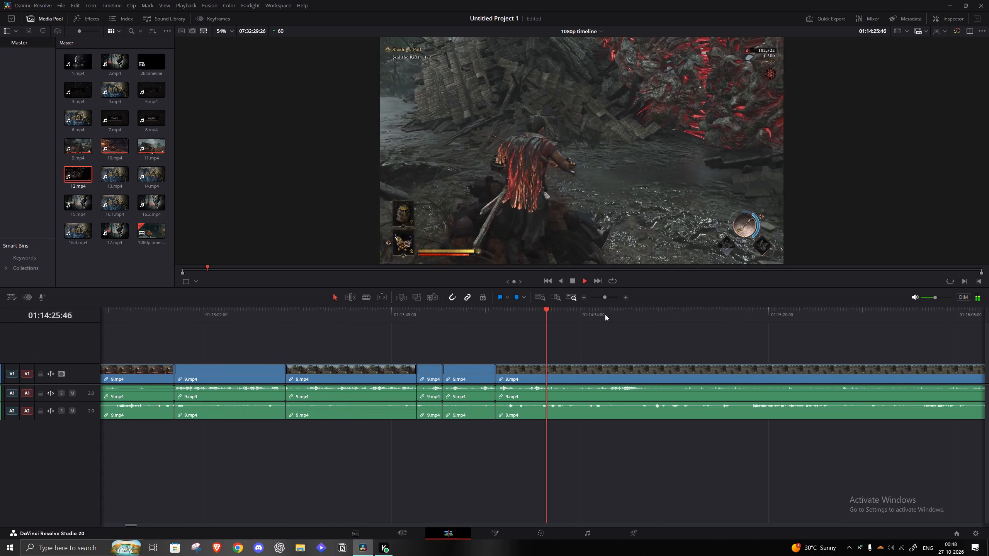
key("space")
key("s")
Remove the 9.mp4 footage from about 01:14:26 to the end of the rift fight at about 01:17:58, close the gap, and resume playback.
left_click(602, 320)
key("space")
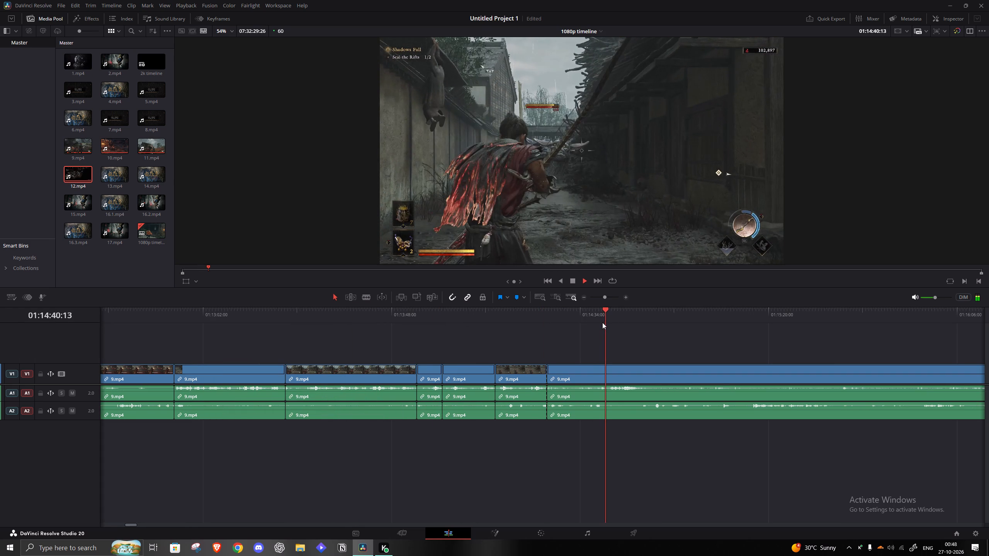
left_click_drag(605, 294, 600, 294)
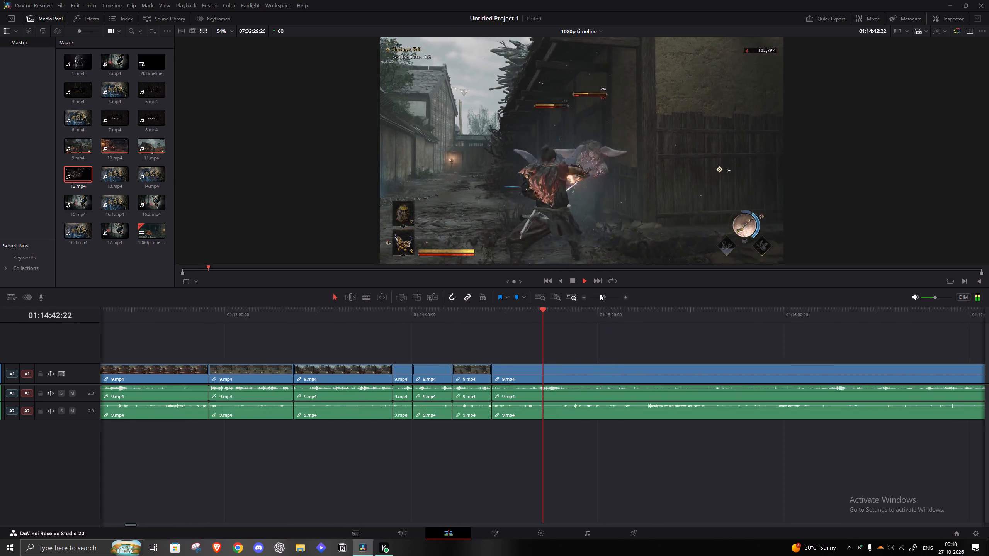
left_click_drag(600, 294, 600, 294)
left_click(602, 321)
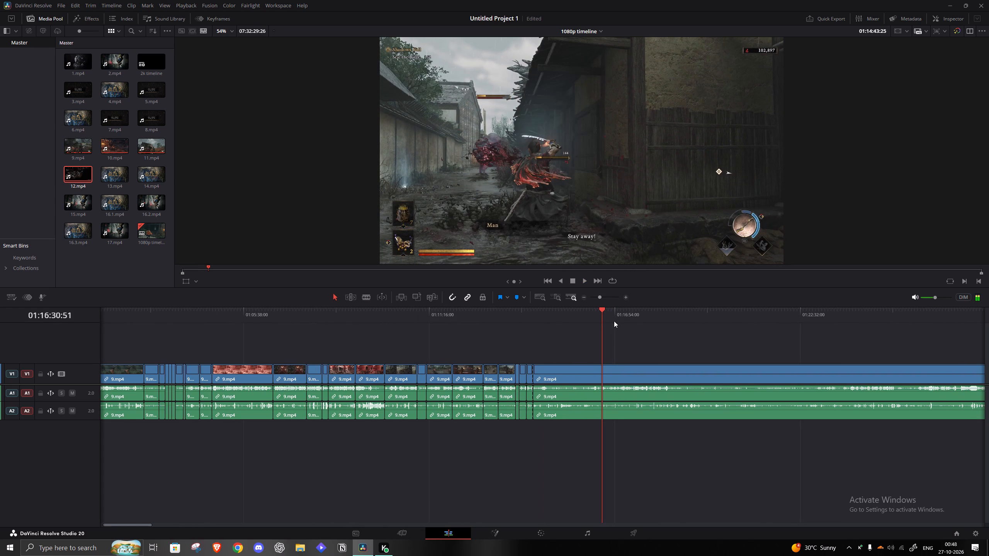
left_click(617, 321)
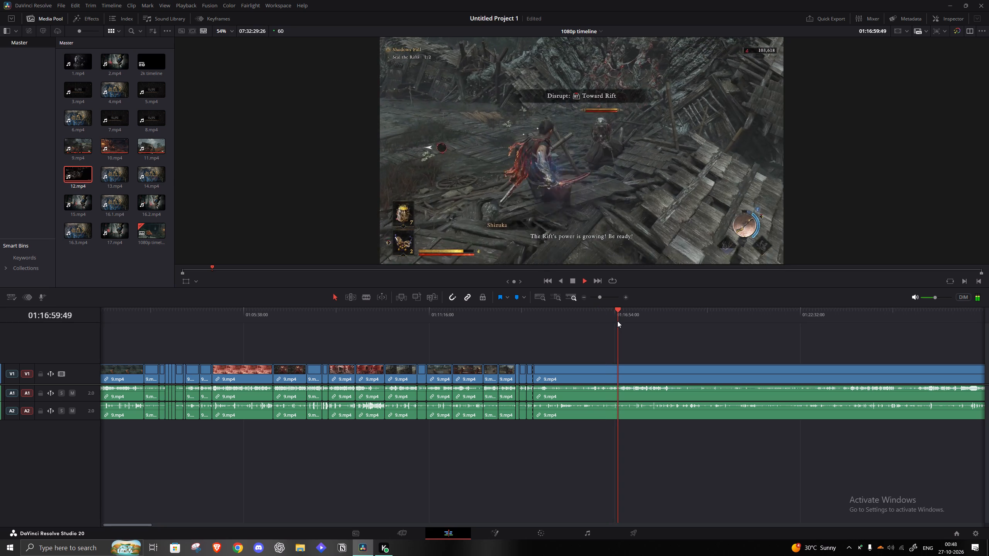
left_click(625, 321)
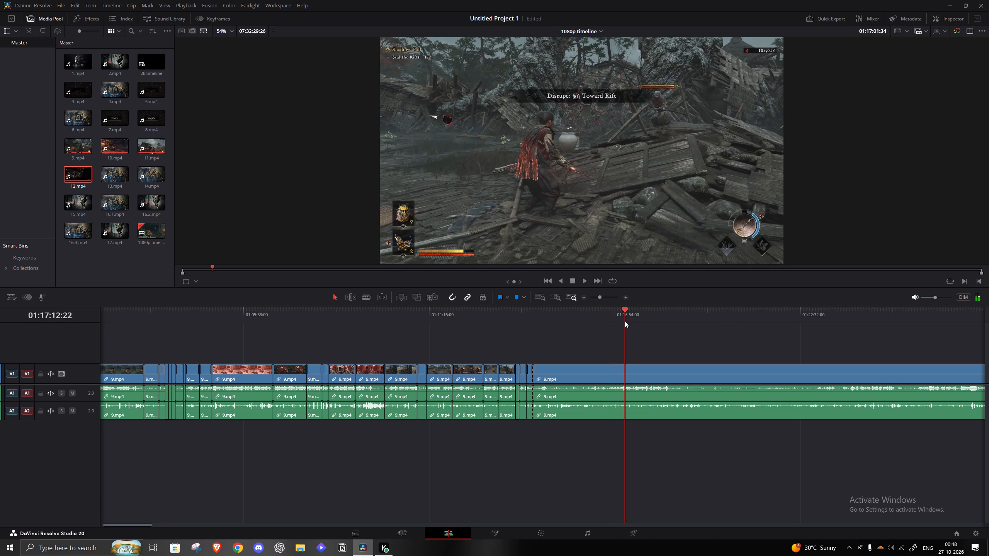
left_click(636, 320)
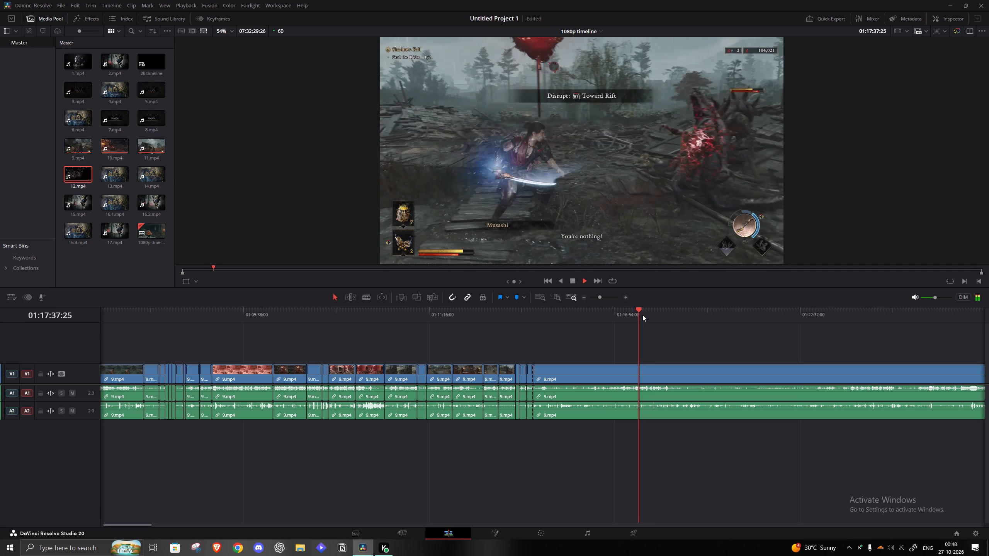
left_click(642, 315)
left_click(649, 315)
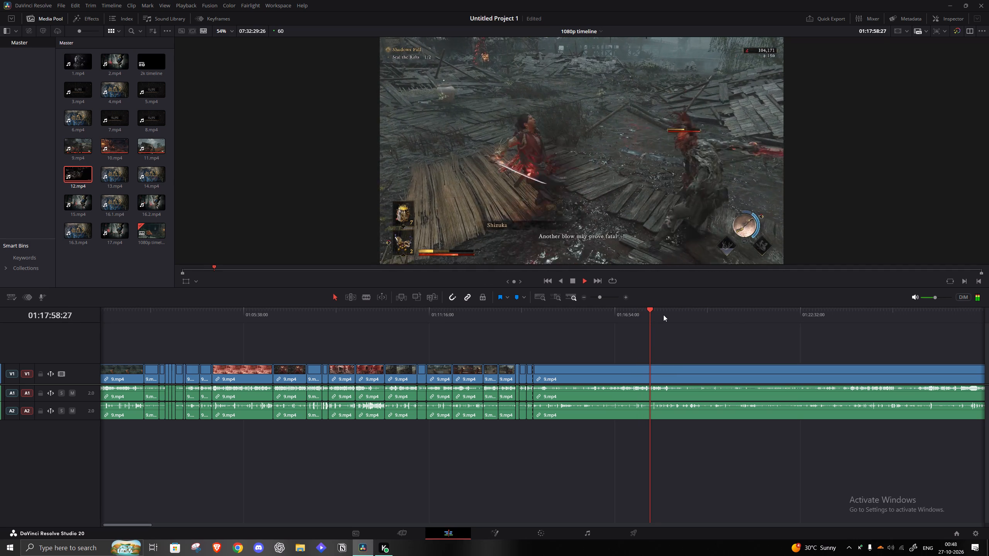
key("space")
key("q")
left_click(622, 370)
key("a")
key("space")
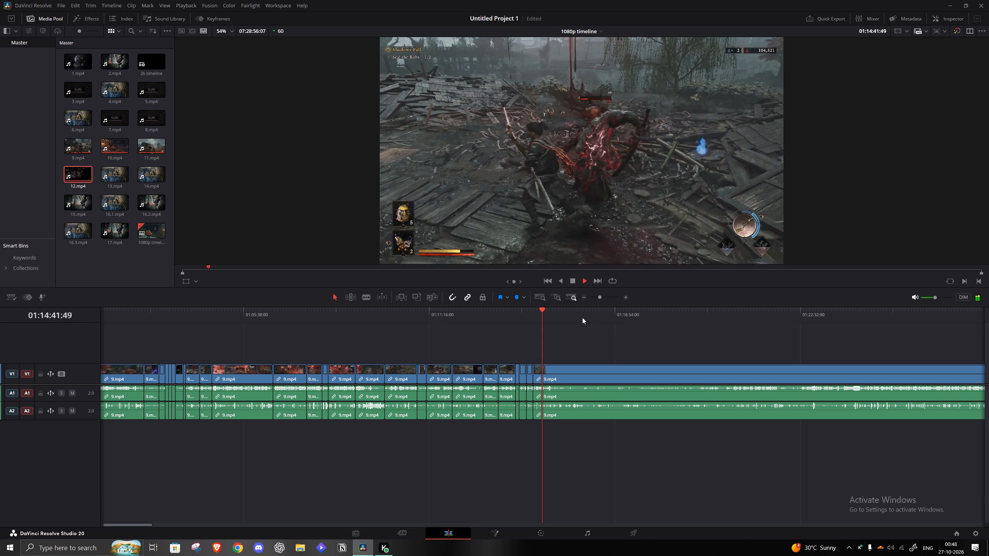
Split 9.mp4 at 01:15:21:41, after the rift is sealed and the "A Tempest at the Temple" title shows, and save the project.
left_click(549, 313)
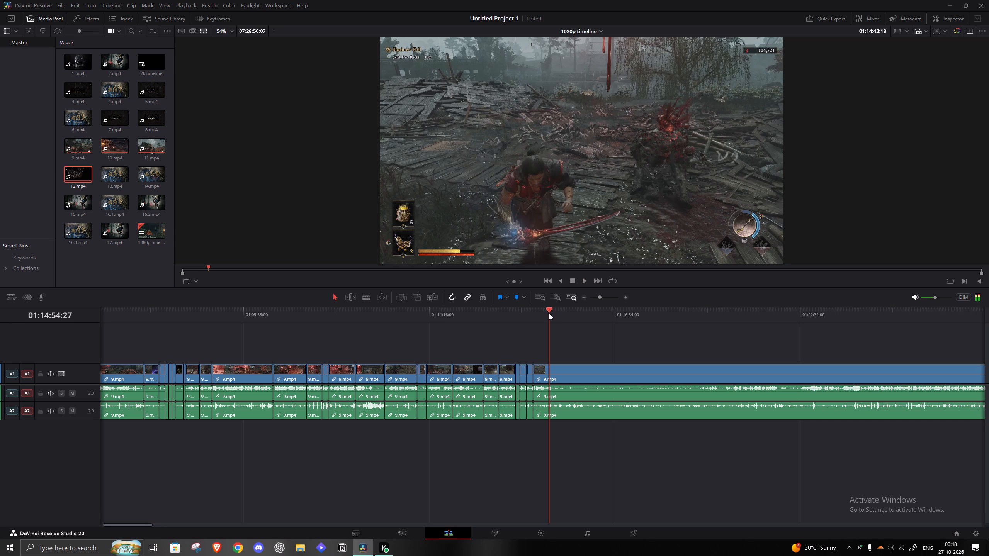
left_click(553, 313)
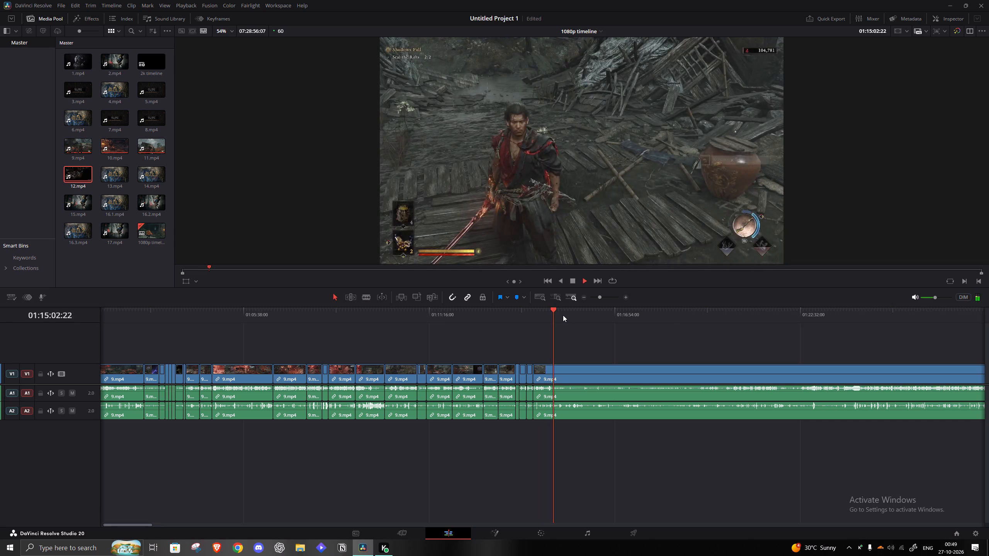
left_click(562, 315)
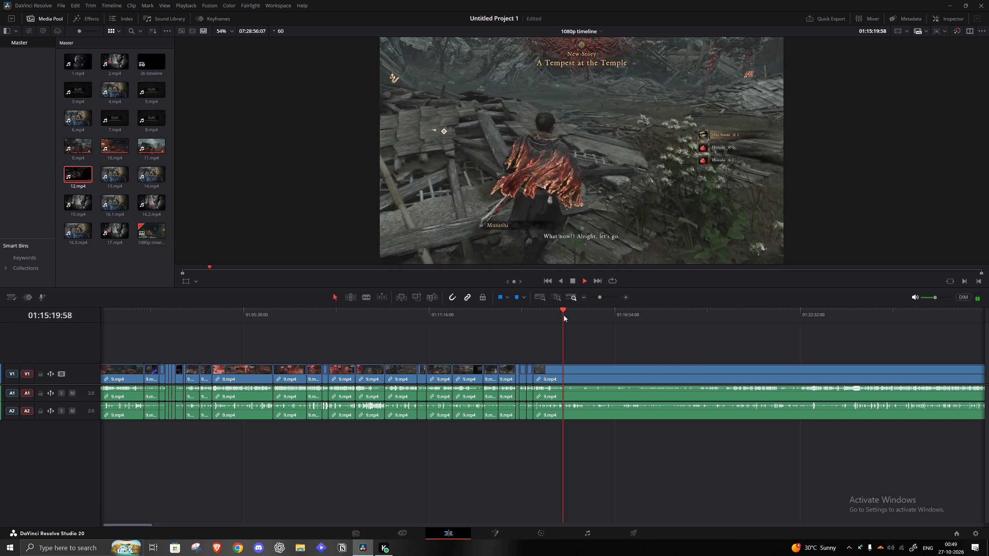
key("space")
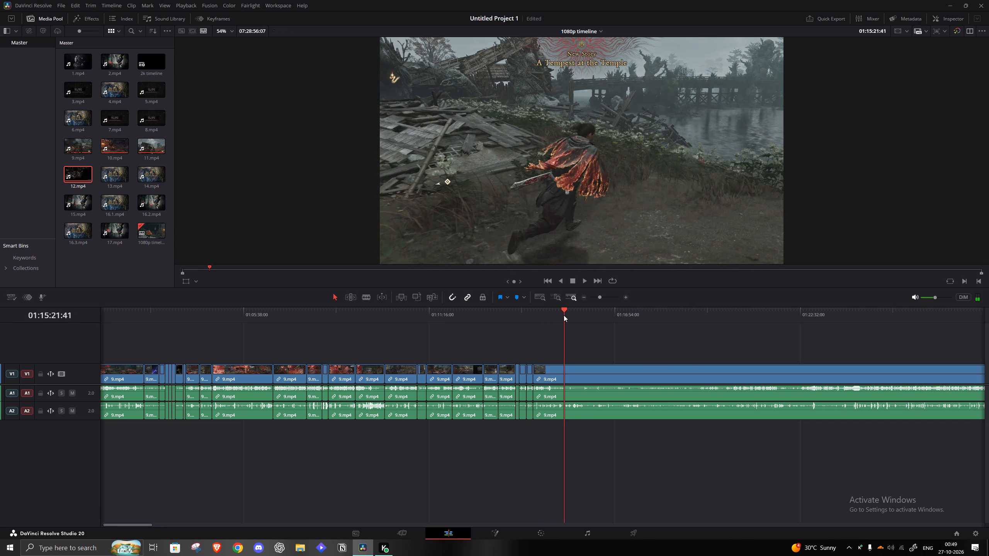
type("s")
key("ctrl+s")
Remove the 9.mp4 footage from 01:15:21:41 to the start of the Burai cutscene at about 01:23:49, close the gap, and resume playback.
left_click(727, 325)
key("space")
left_click(736, 315)
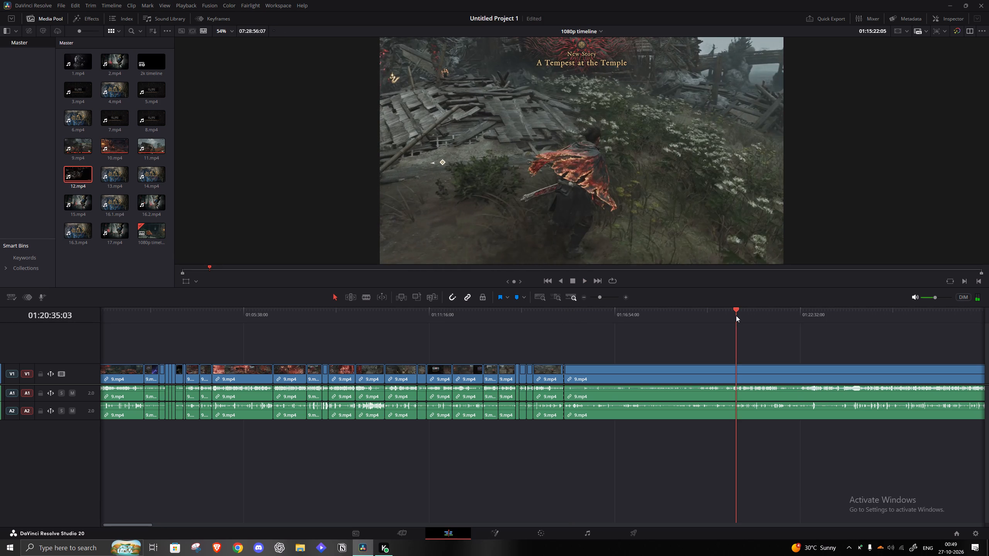
left_click(756, 320)
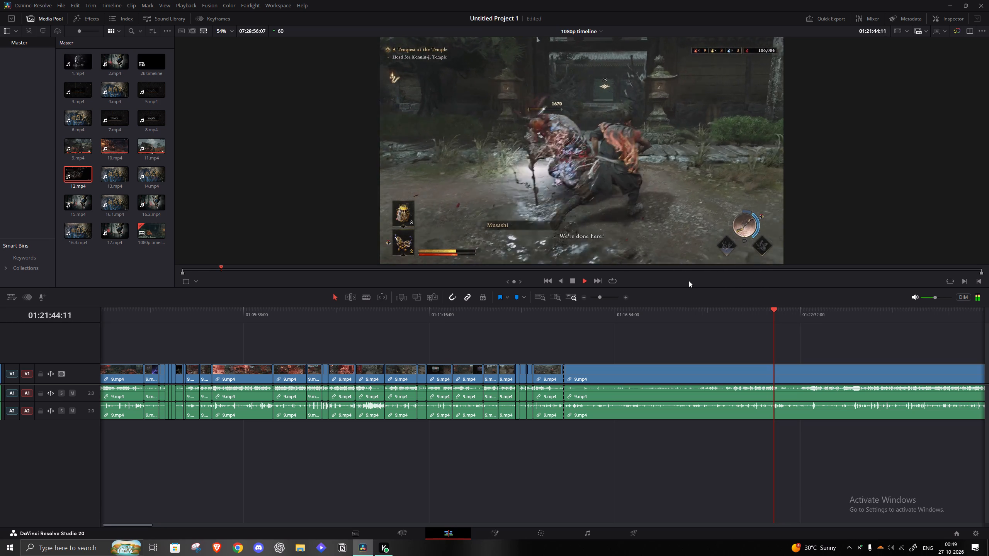
left_click(798, 322)
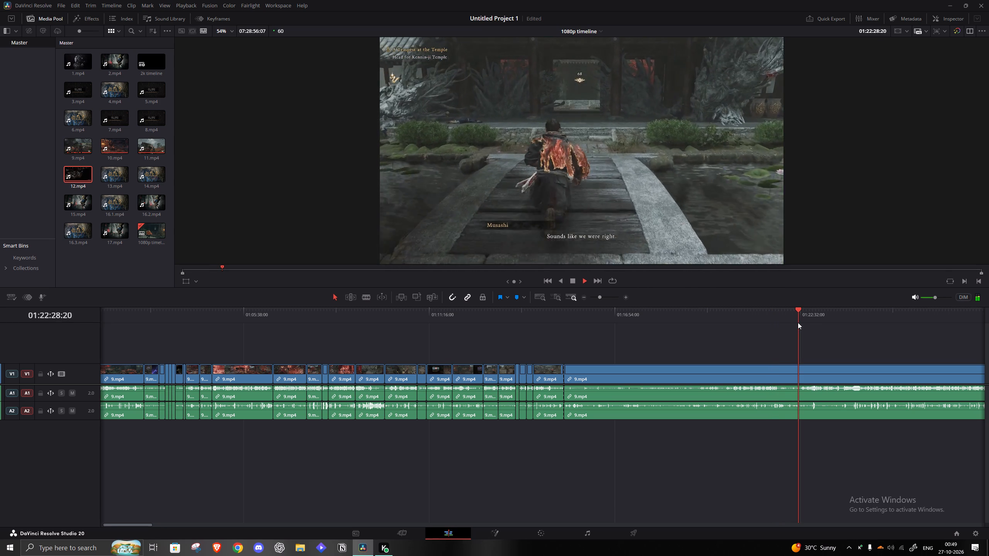
left_click(807, 324)
key("space")
left_click(605, 295)
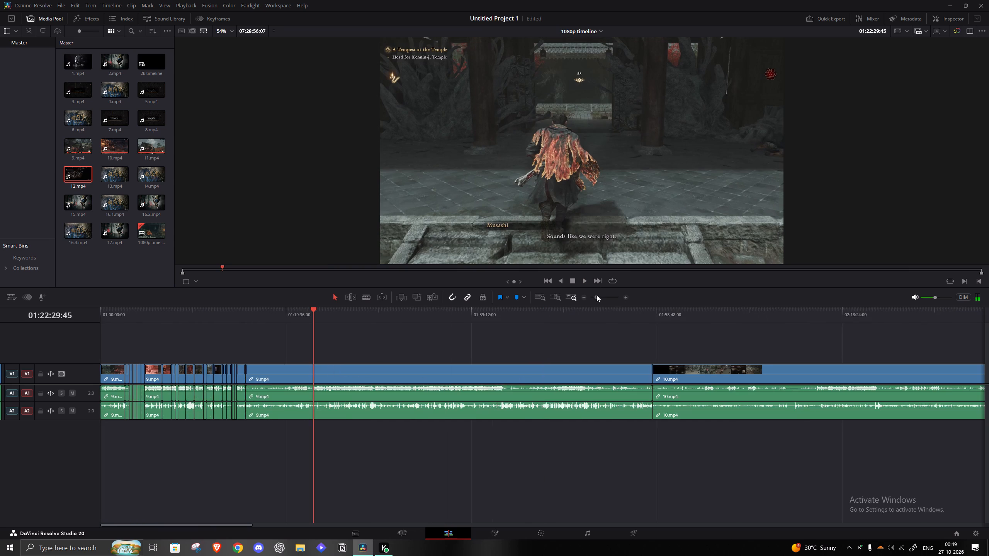
key("space")
left_click(603, 312)
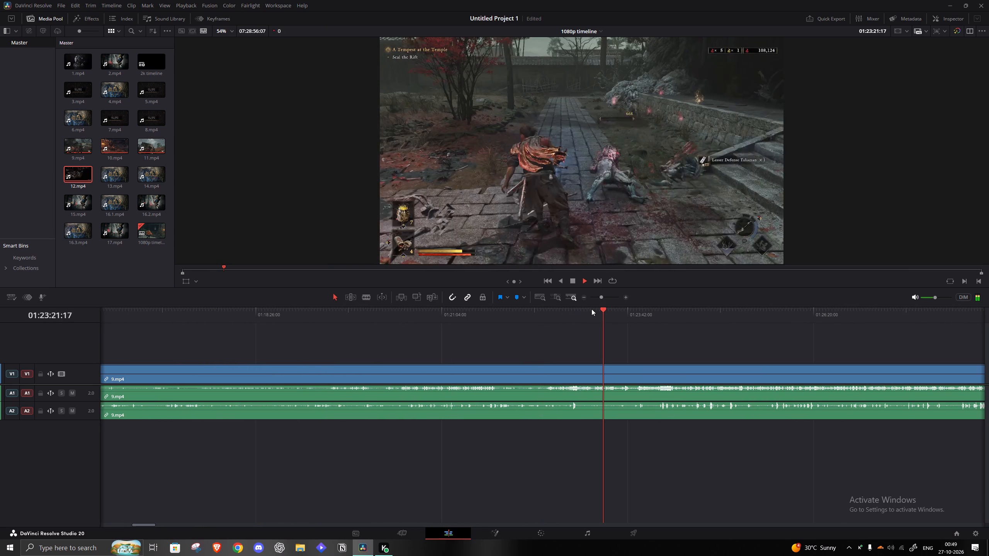
left_click(637, 302)
left_click(571, 315)
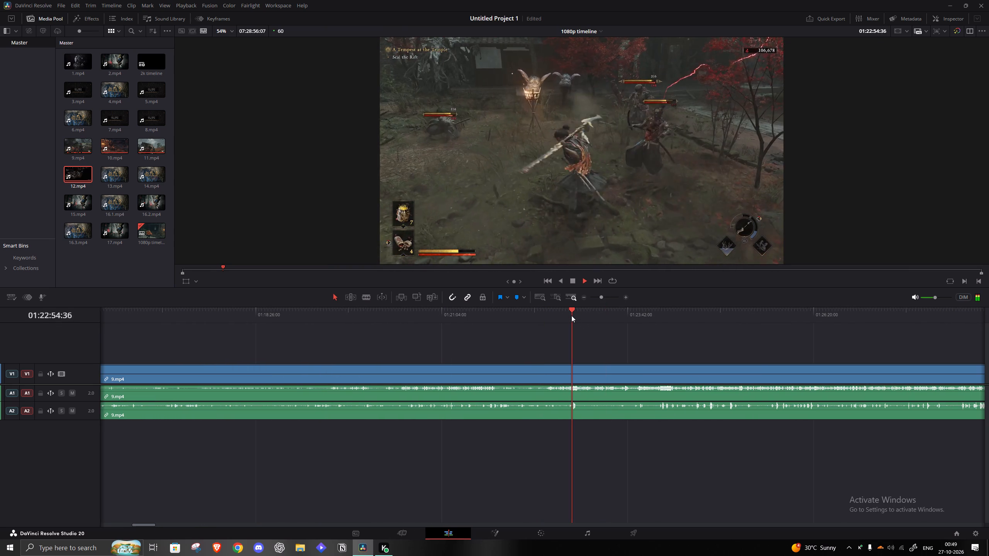
left_click(603, 315)
left_click(628, 310)
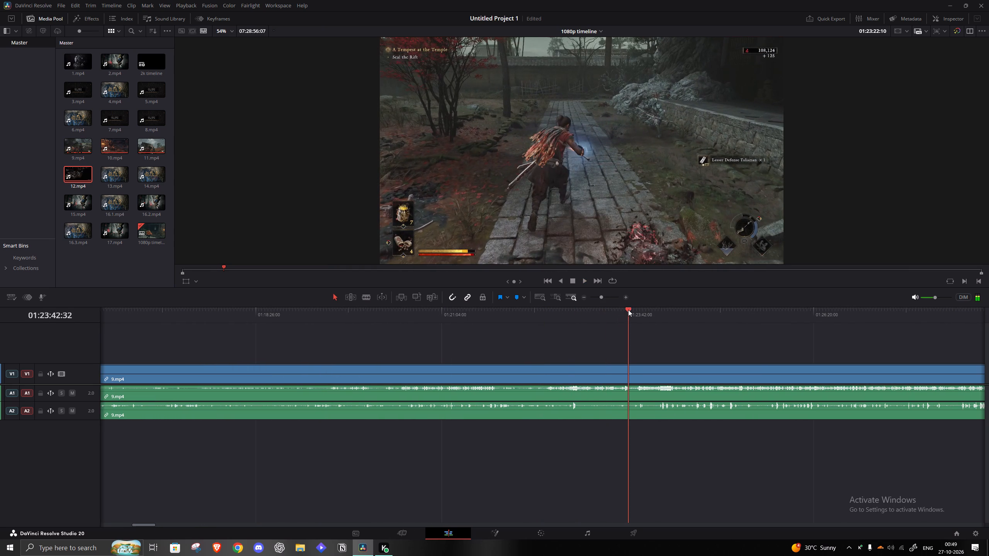
left_click(640, 311)
left_click(636, 309)
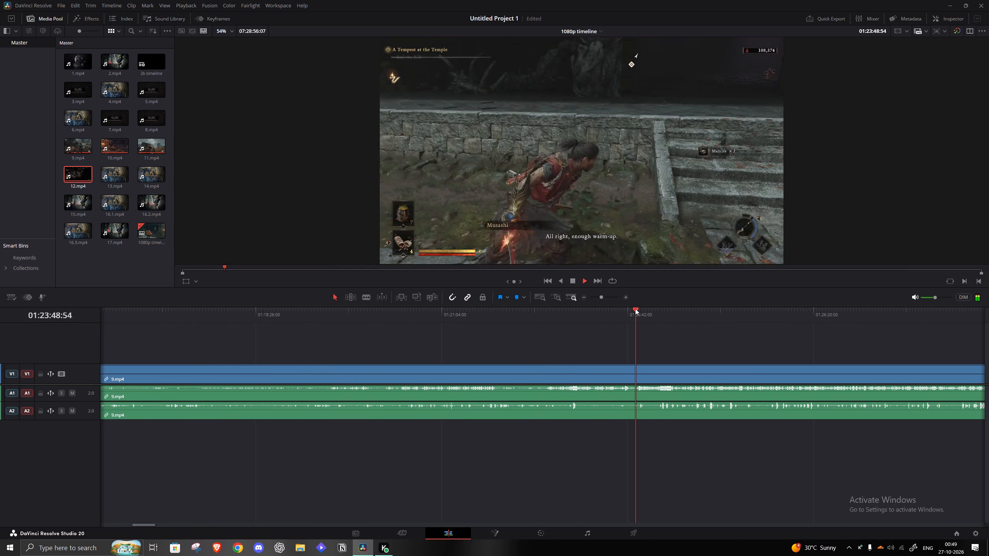
key("space")
key("q")
left_click(576, 366)
type("a")
key("space")
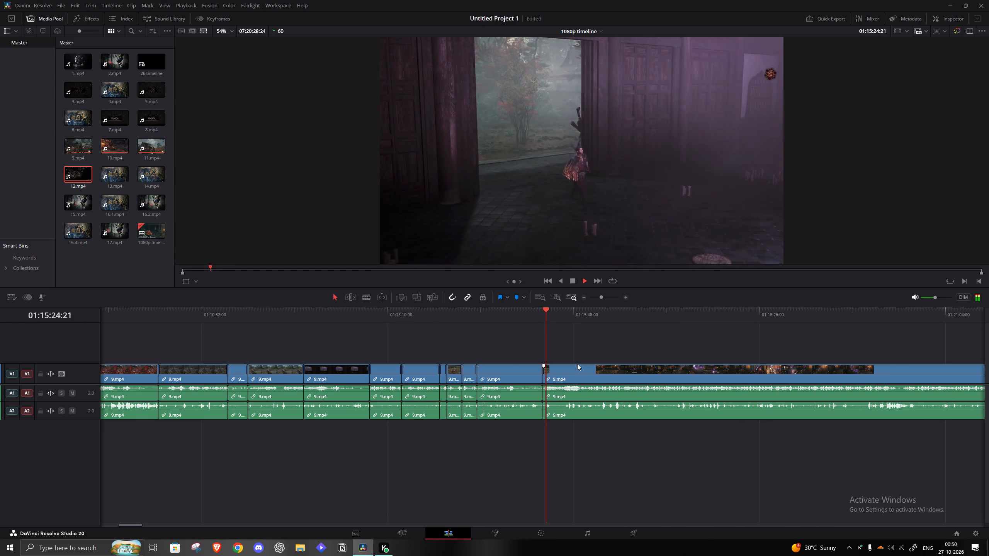
Skim the first Burai fight in 9.mp4 past the death screen and split the clip at 01:20:42:05, early in the retry.
left_click(563, 314)
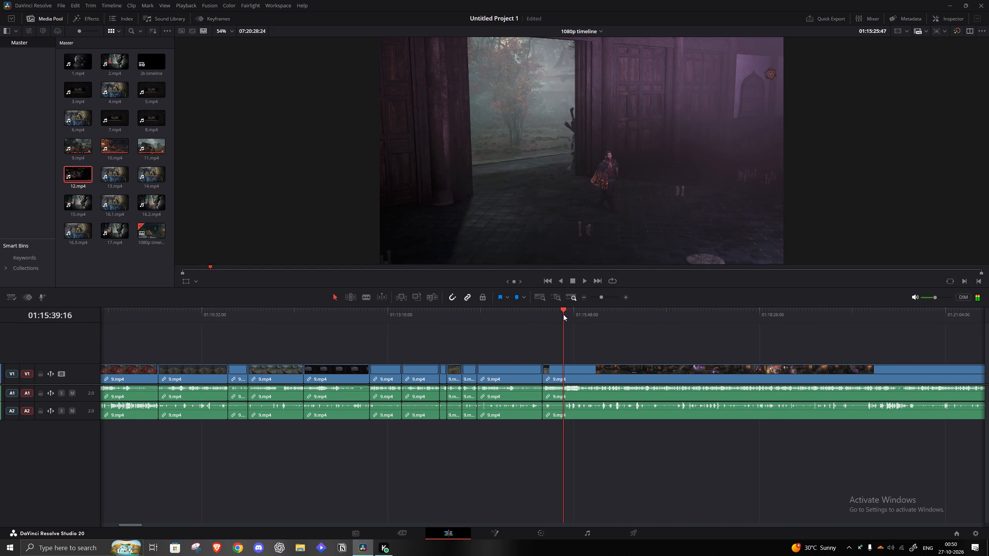
left_click(576, 315)
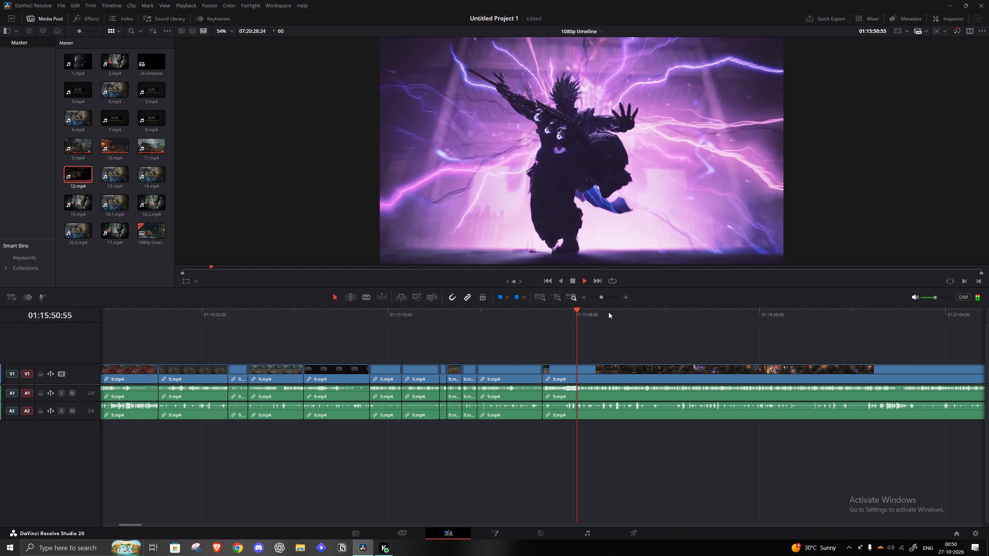
left_click(608, 312)
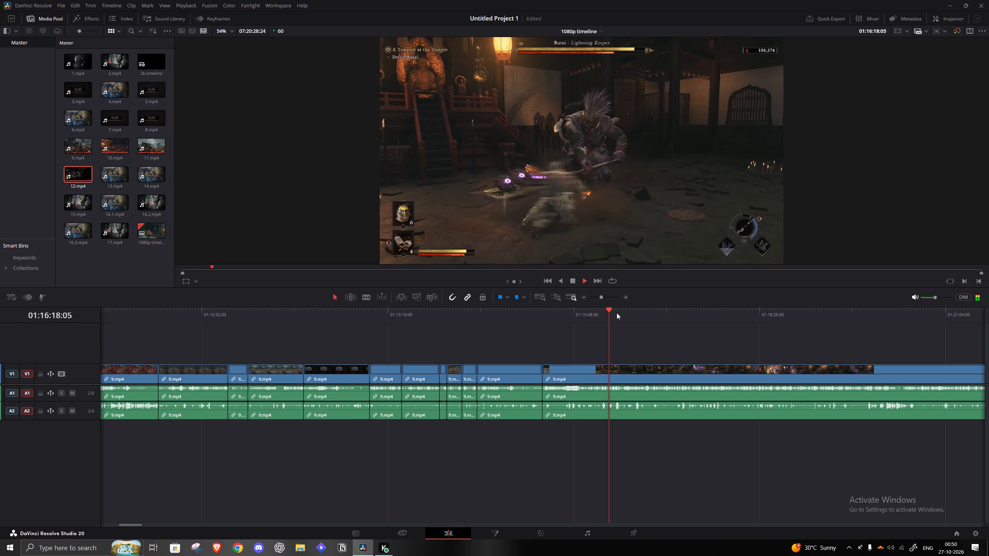
left_click(600, 300)
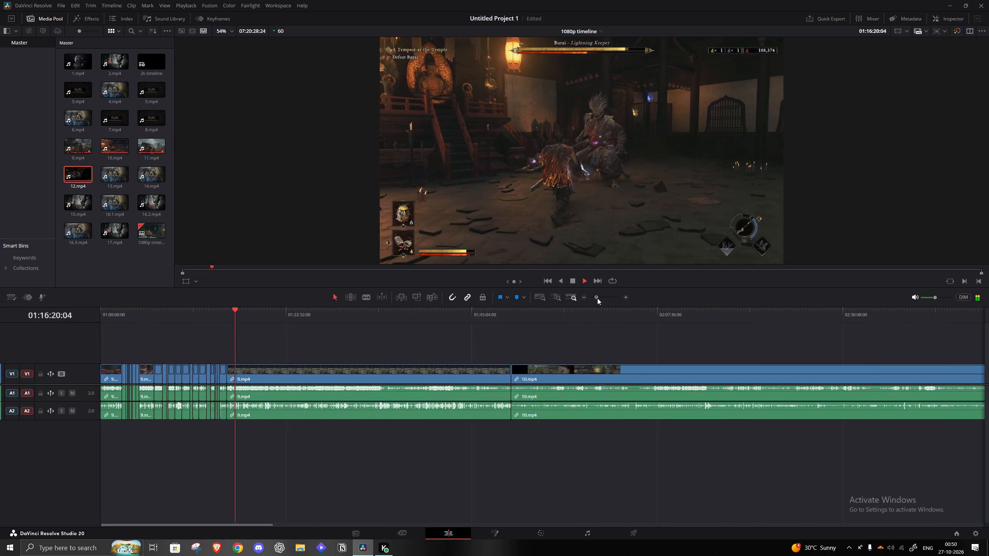
left_click(568, 315)
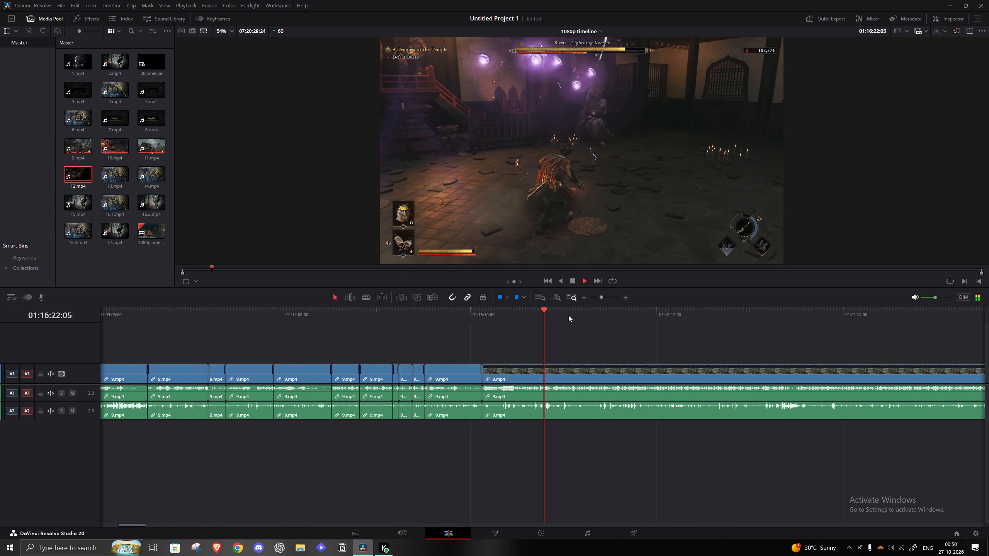
left_click(629, 318)
left_click(666, 316)
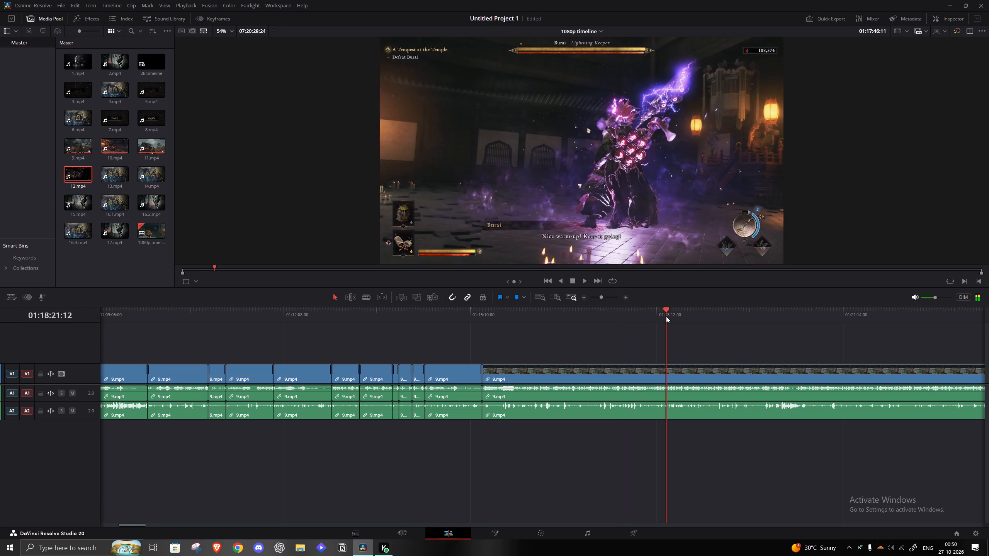
left_click(698, 313)
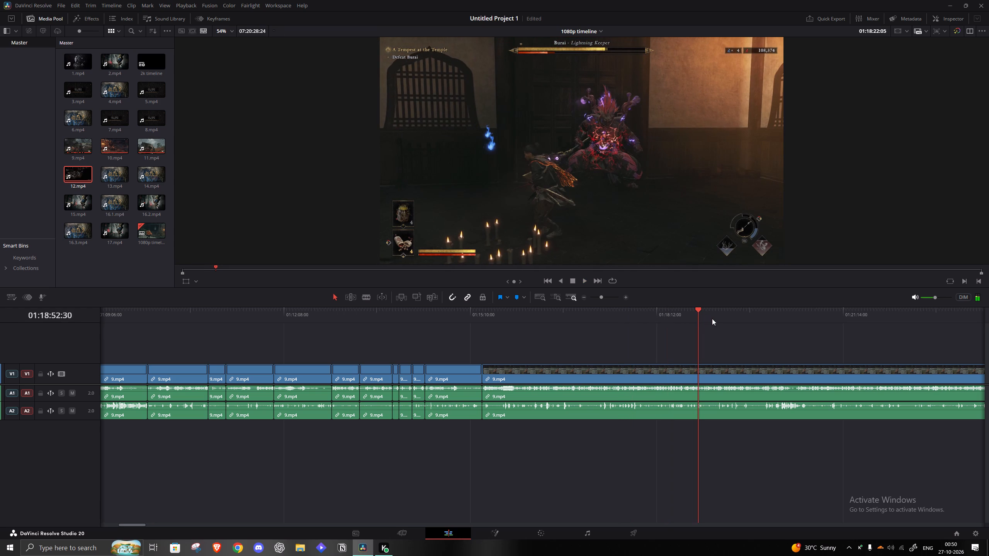
left_click(721, 319)
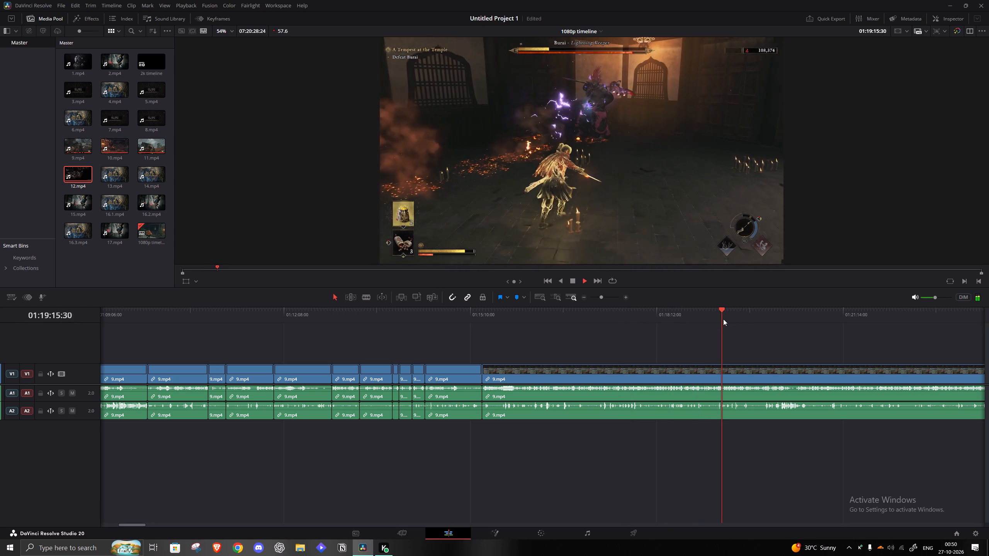
left_click(742, 320)
left_click_drag(769, 320, 769, 324)
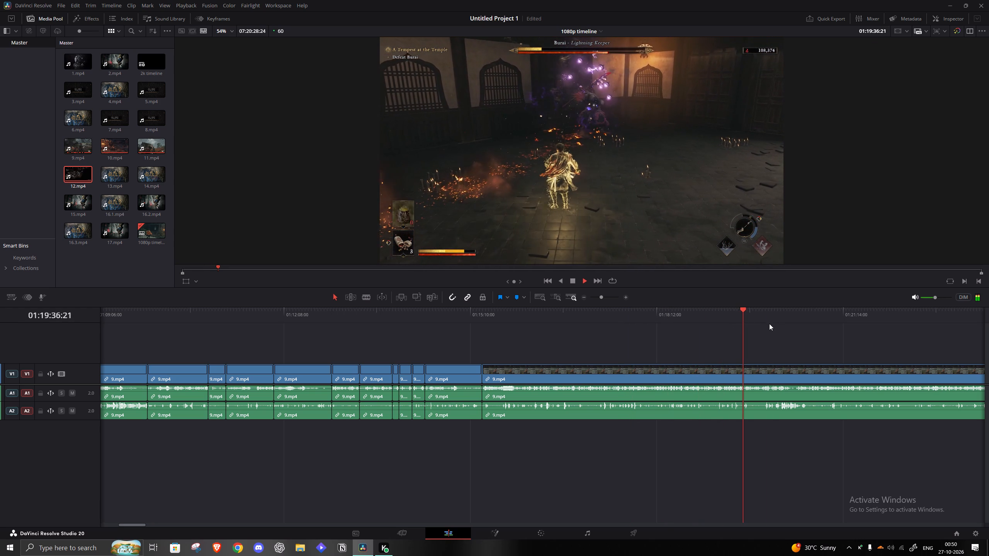
left_click_drag(769, 324, 769, 324)
left_click(796, 320)
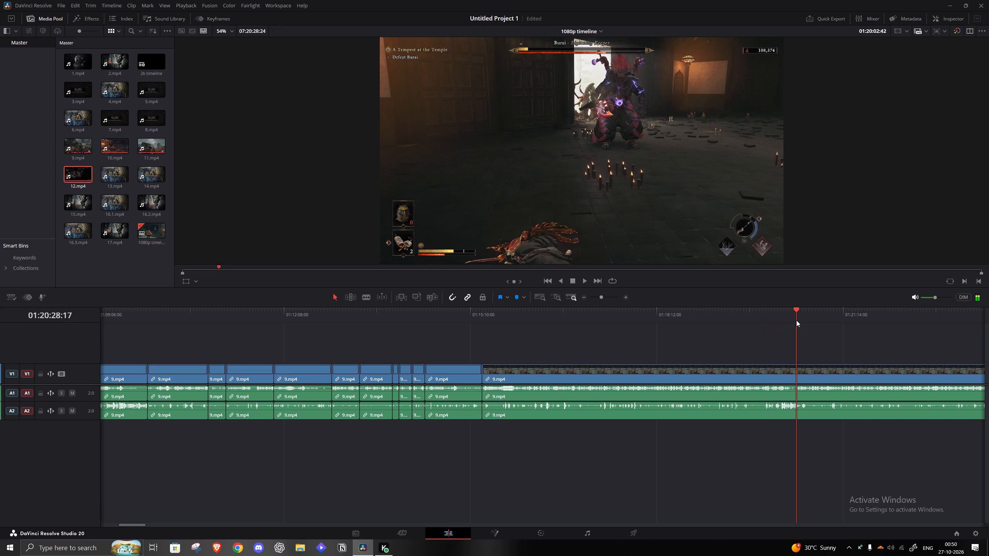
left_click(785, 321)
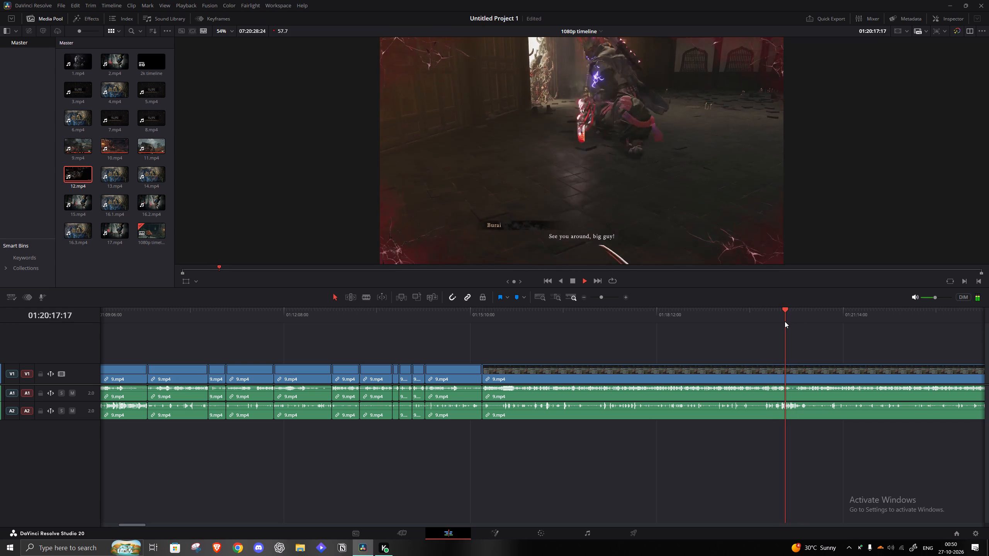
left_click(787, 321)
left_click(793, 321)
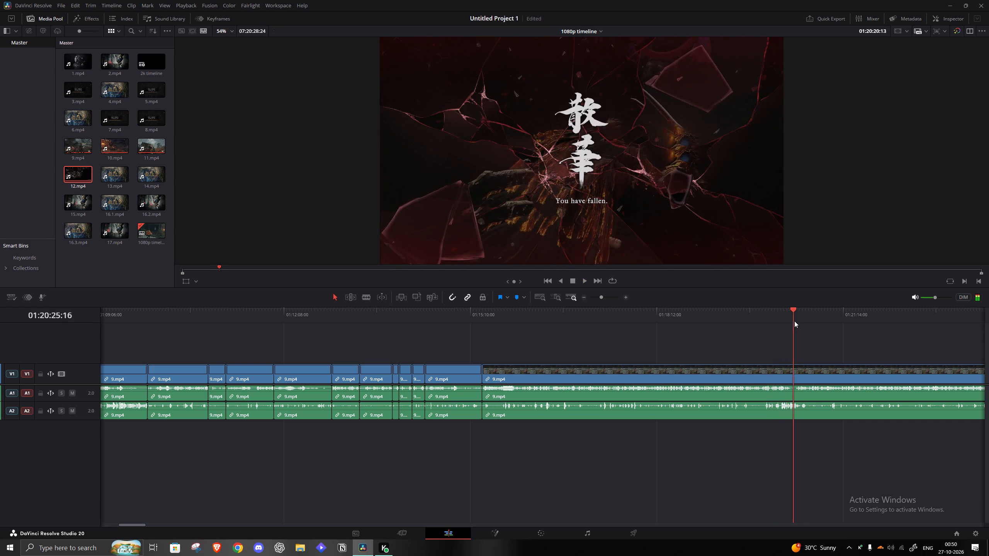
left_click(798, 321)
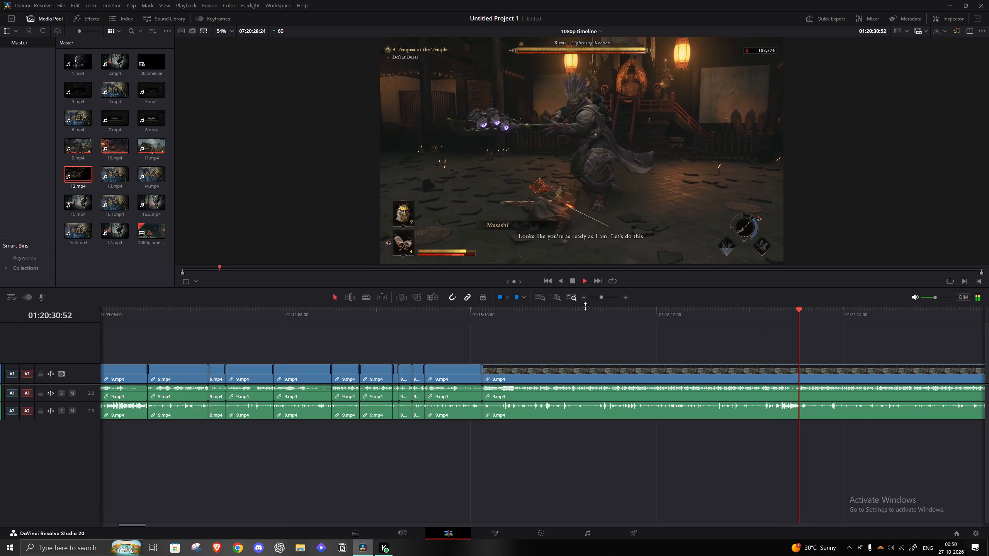
left_click_drag(602, 298, 607, 298)
left_click_drag(607, 298, 603, 298)
left_click(603, 298)
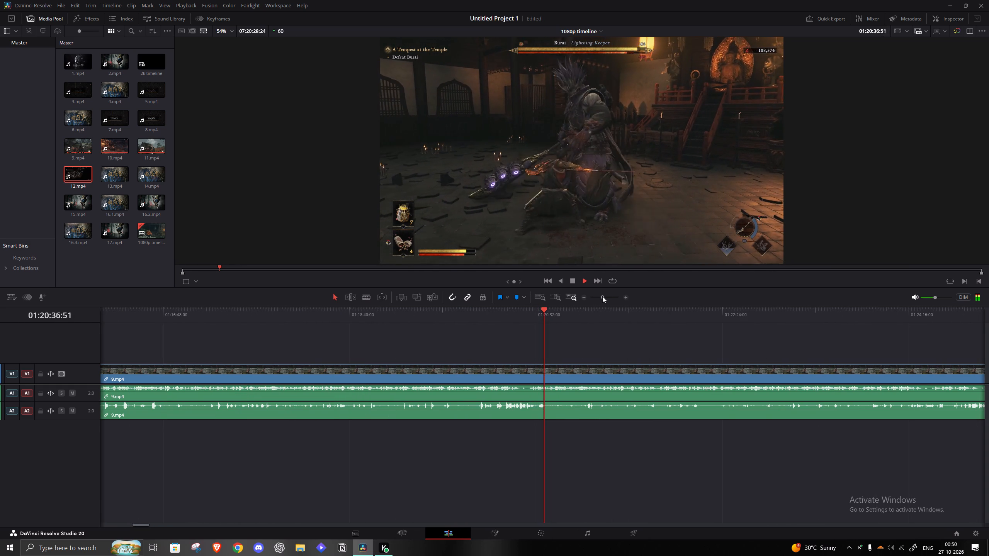
left_click(599, 296)
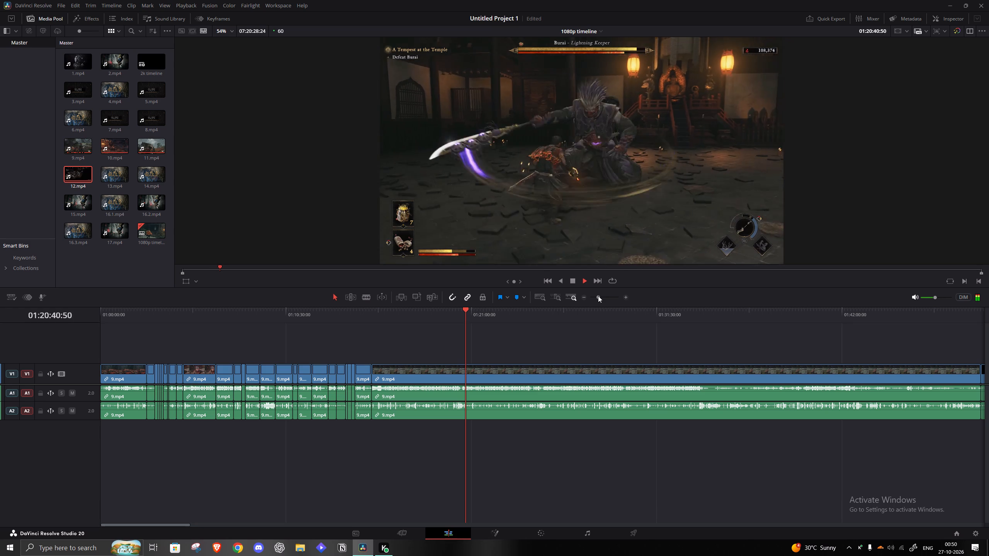
key("space")
key("s")
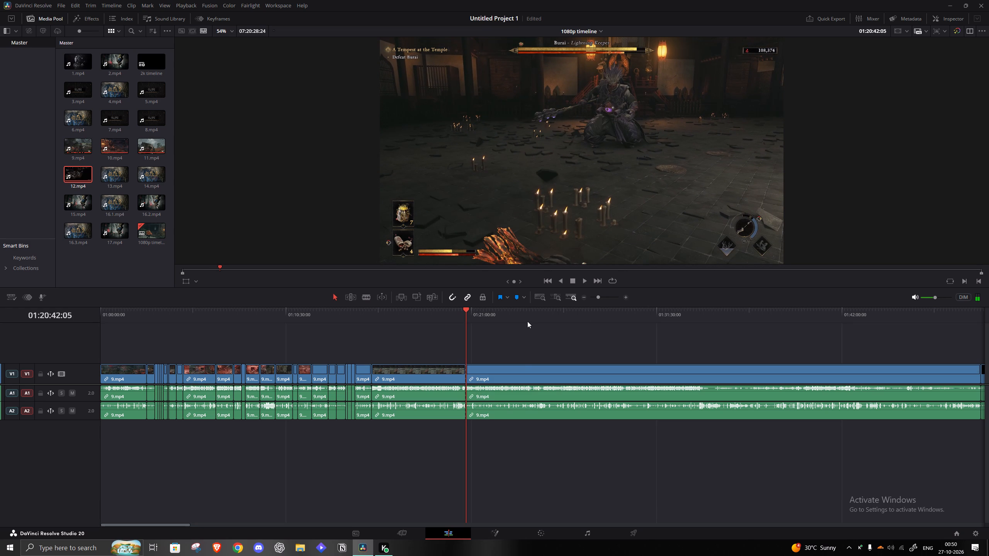
Remove the 9.mp4 footage of the Burai retry from 01:20:42:05 to about 01:22:04, close the gap, and resume playback.
left_click(523, 317)
key("space")
left_click(597, 295)
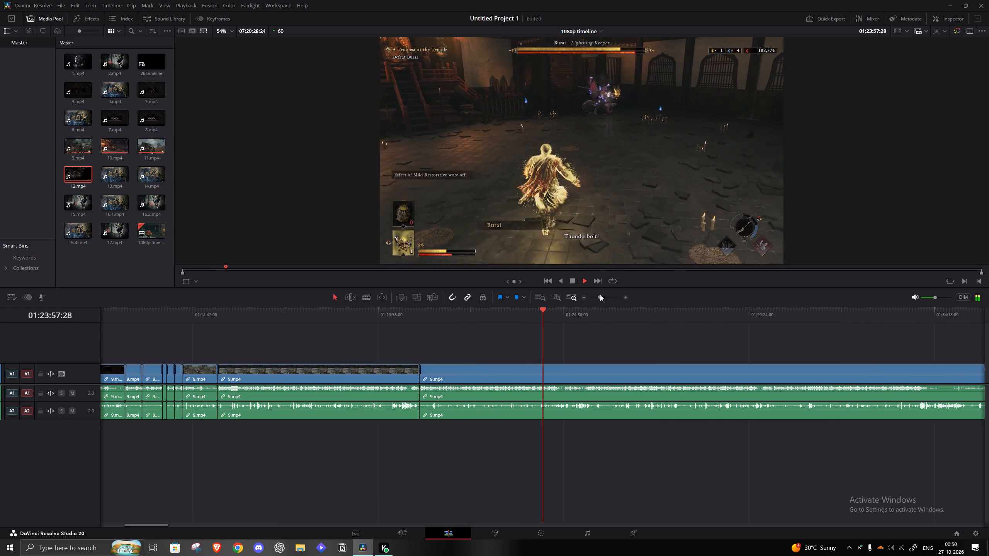
left_click(471, 311)
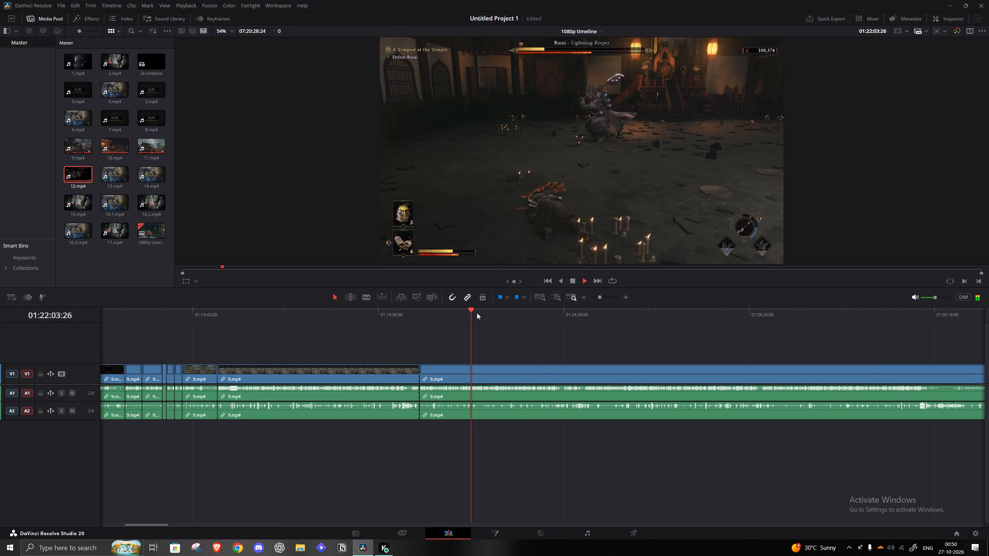
key("space")
key("q")
left_click(448, 372)
type("a")
key("space")
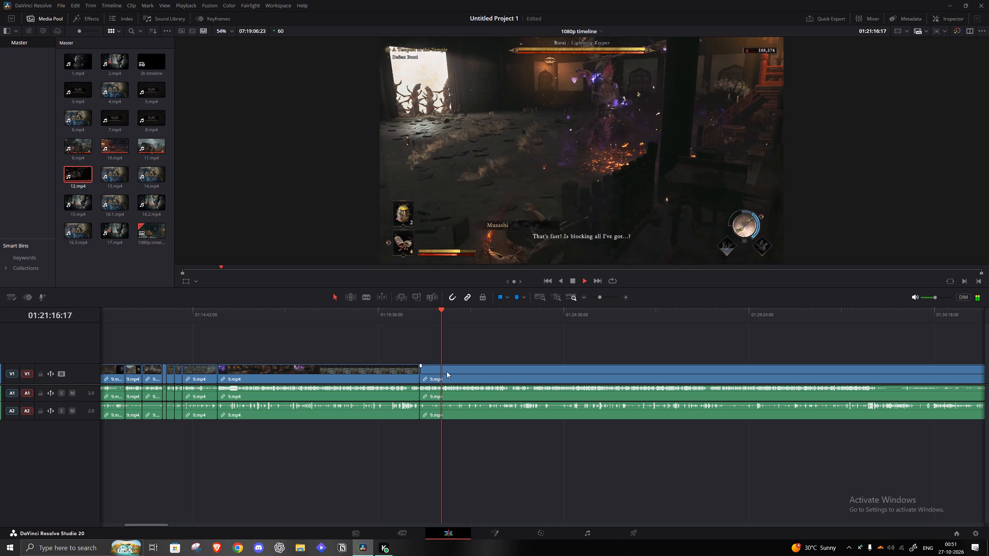
Split 9.mp4 at 01:21:17:40, during Musashi's line "That's fast! Is blocking all I've got...?".
key("space")
key("s")
Remove the 9.mp4 footage from 01:21:17:40 to about 01:22:42 in the Burai fight, close the gap, and resume playback.
left_click(481, 327)
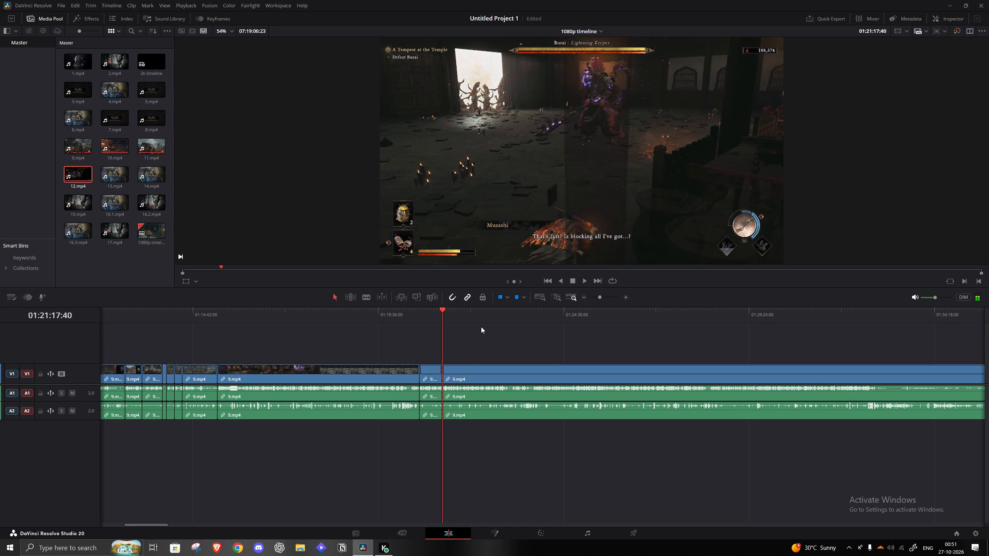
key("space")
left_click(474, 322)
left_click(493, 319)
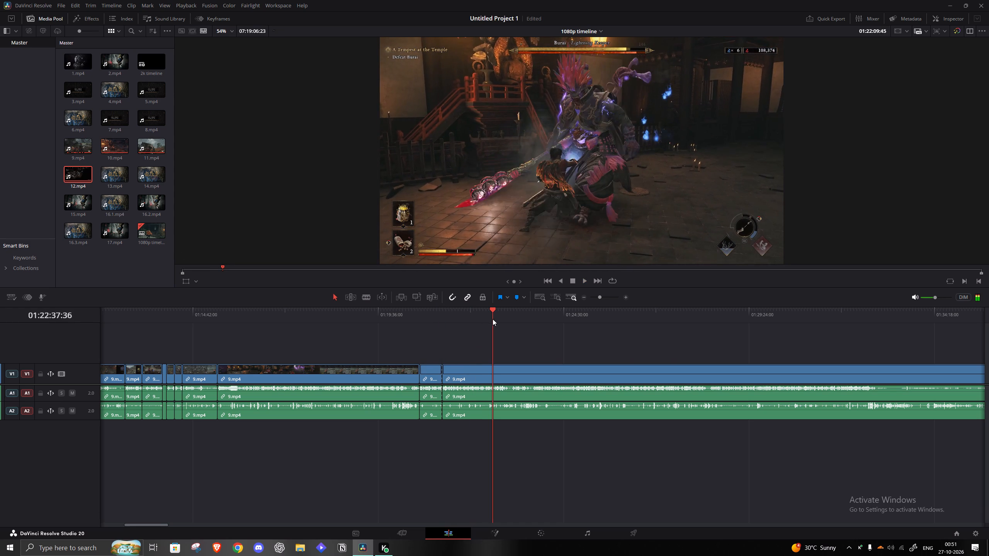
left_click(490, 319)
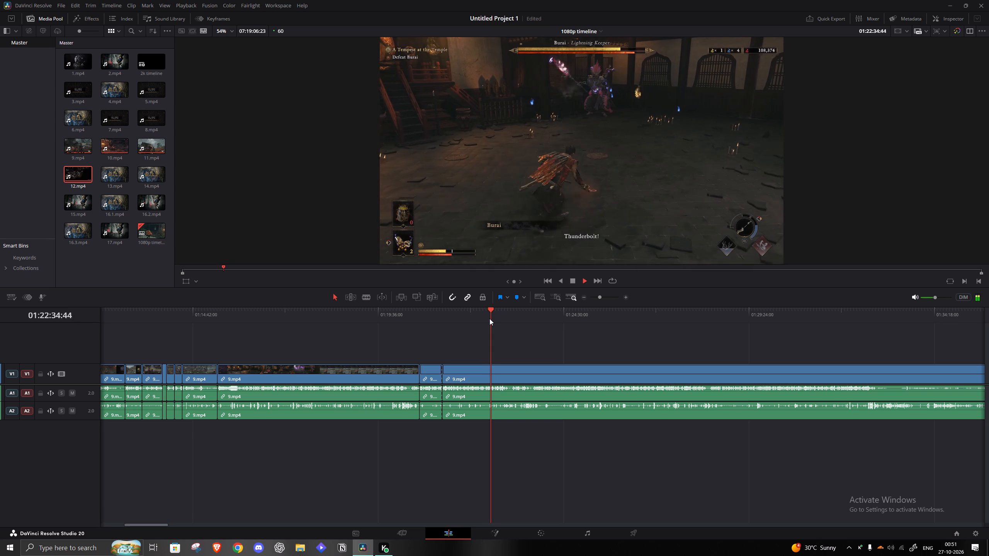
left_click(494, 319)
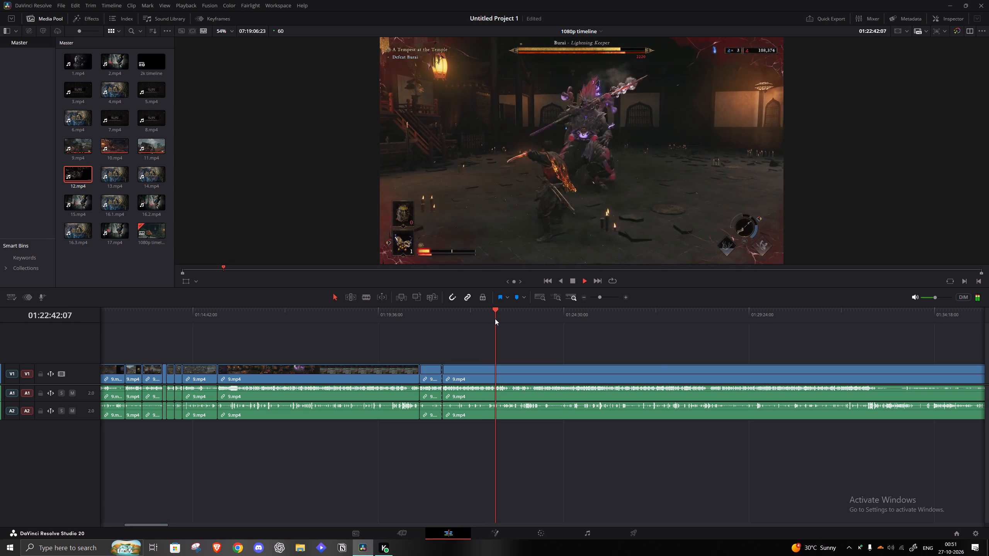
key("space")
key("q")
left_click(462, 375)
type("a")
key("space")
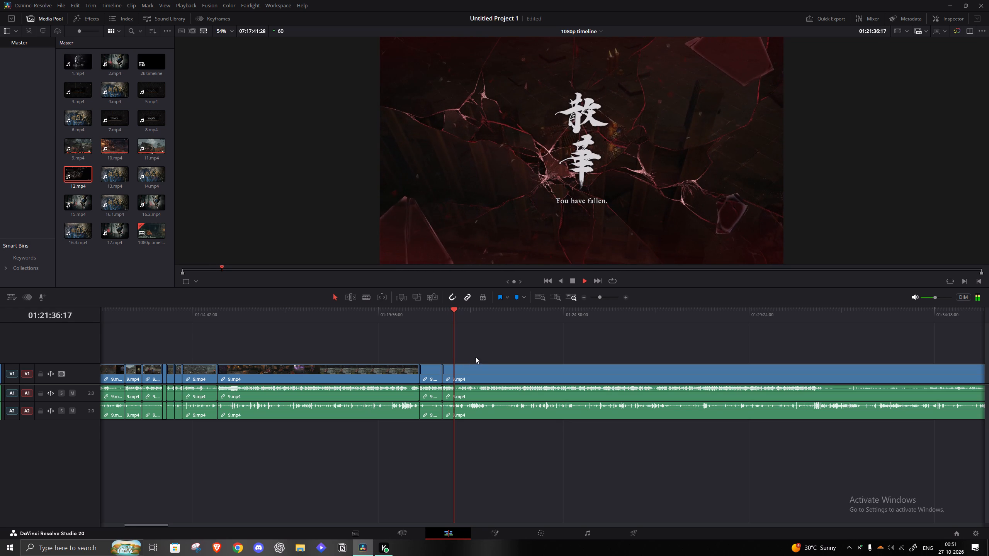
Split 9.mp4 at about 01:21:37, after the "You have fallen" death screen.
key("space")
key("s")
Remove the 9.mp4 footage from about 01:21:37 to 01:21:51 after the death screen, close the gap, and resume playback.
left_click(469, 321)
key("space")
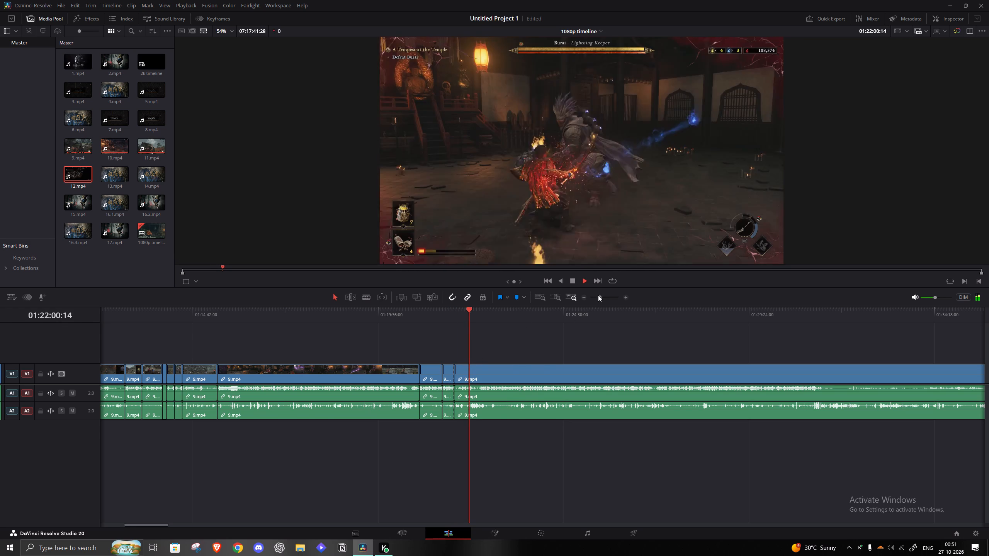
left_click(597, 299)
key("space")
left_click_drag(540, 325, 540, 325)
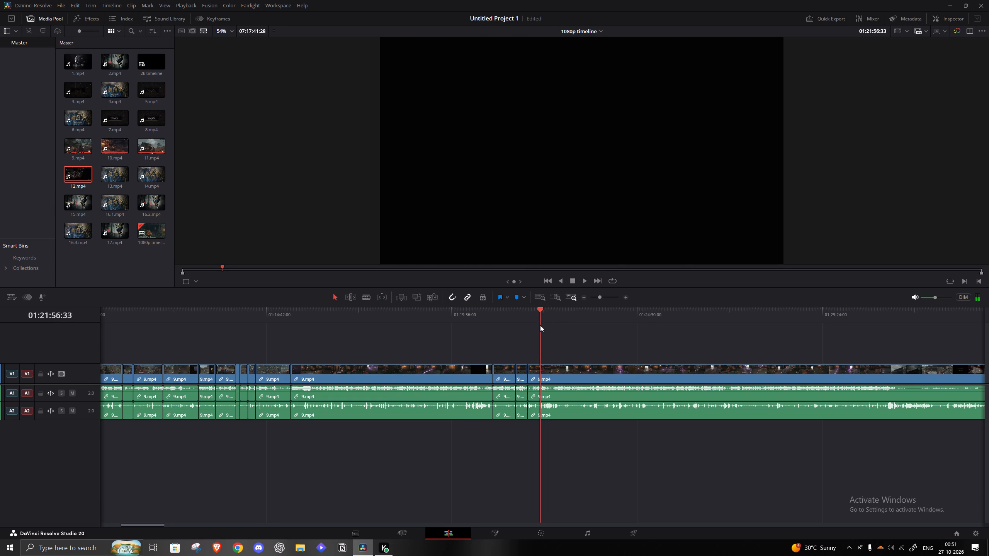
left_click_drag(540, 325, 537, 324)
key("q")
left_click(532, 379)
key("a")
key("space")
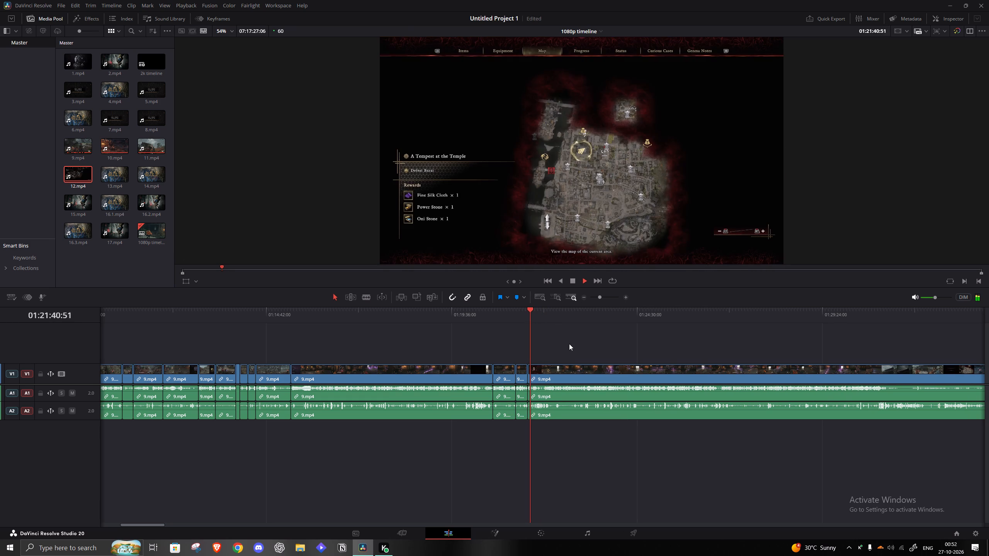
Skim the Burai retry in 9.mp4 from about 01:21:42 to the death screen near 01:26:36 for footage worth keeping.
left_click(535, 316)
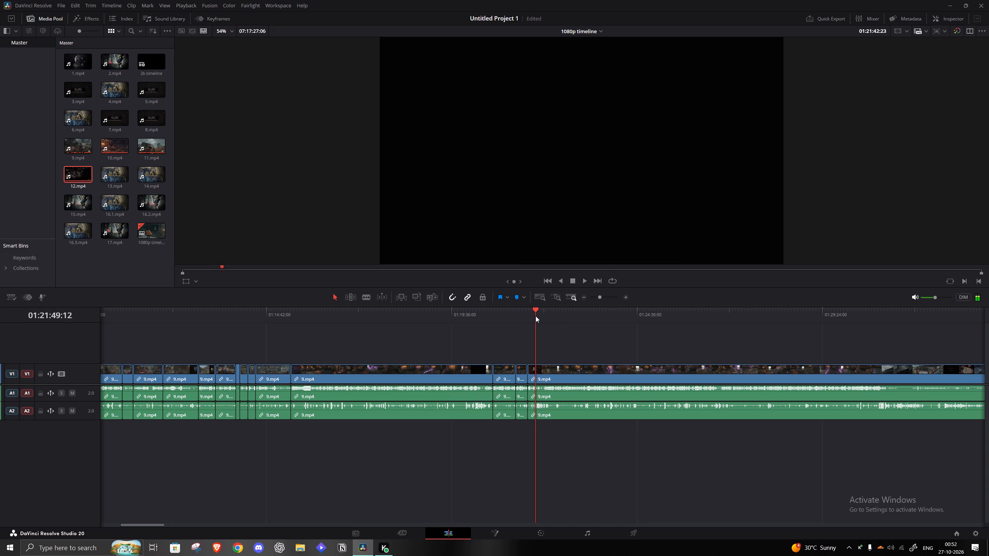
left_click(538, 315)
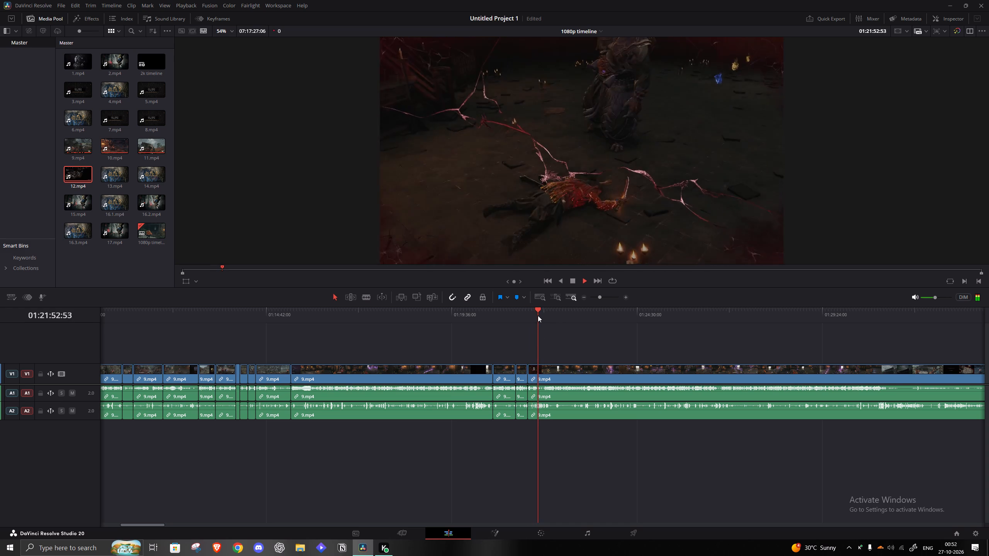
left_click(546, 315)
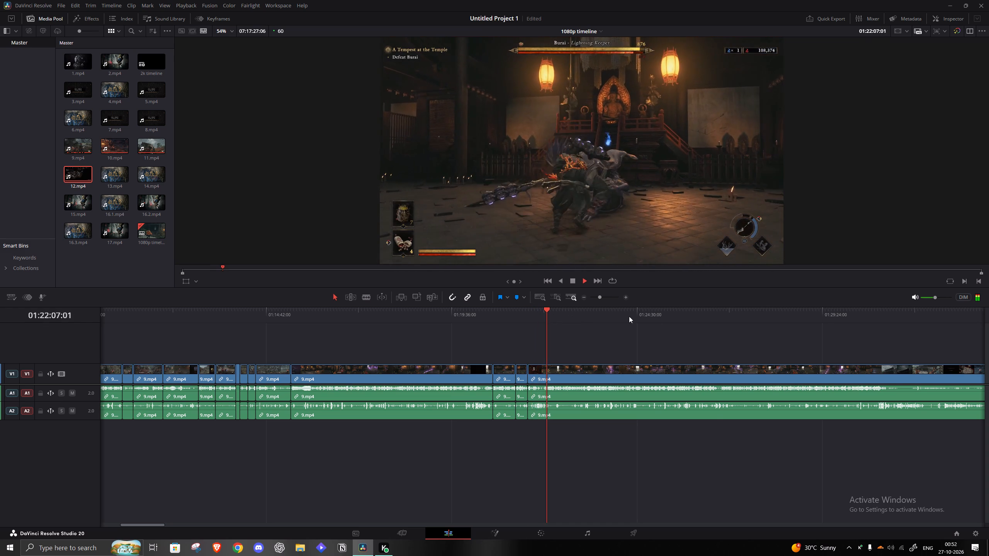
left_click(716, 322)
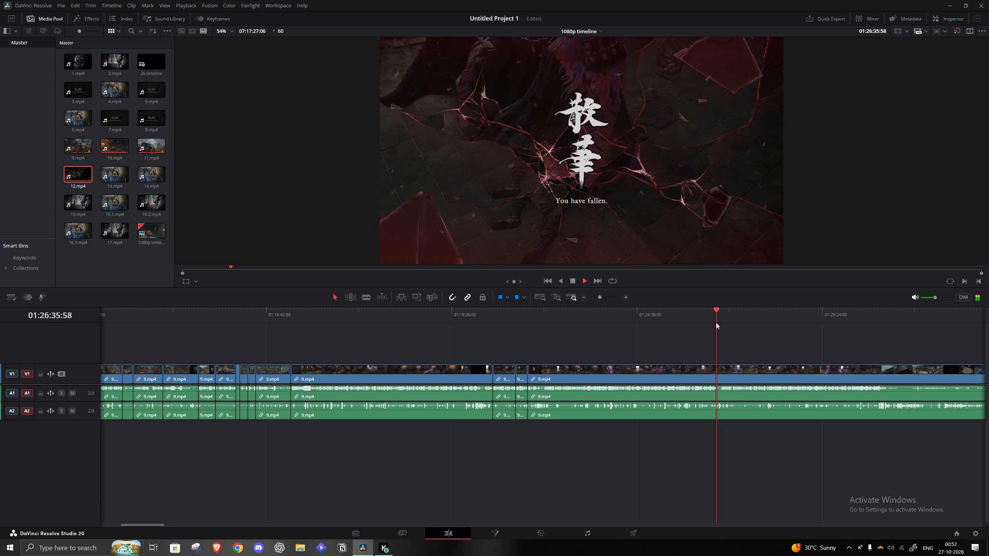
key("space")
left_click(707, 320)
key("space")
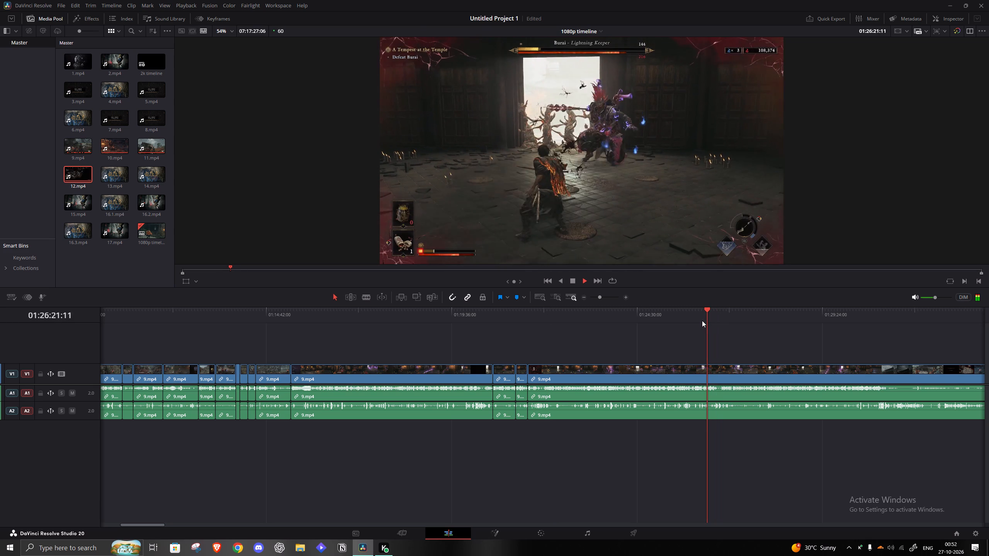
left_click(699, 320)
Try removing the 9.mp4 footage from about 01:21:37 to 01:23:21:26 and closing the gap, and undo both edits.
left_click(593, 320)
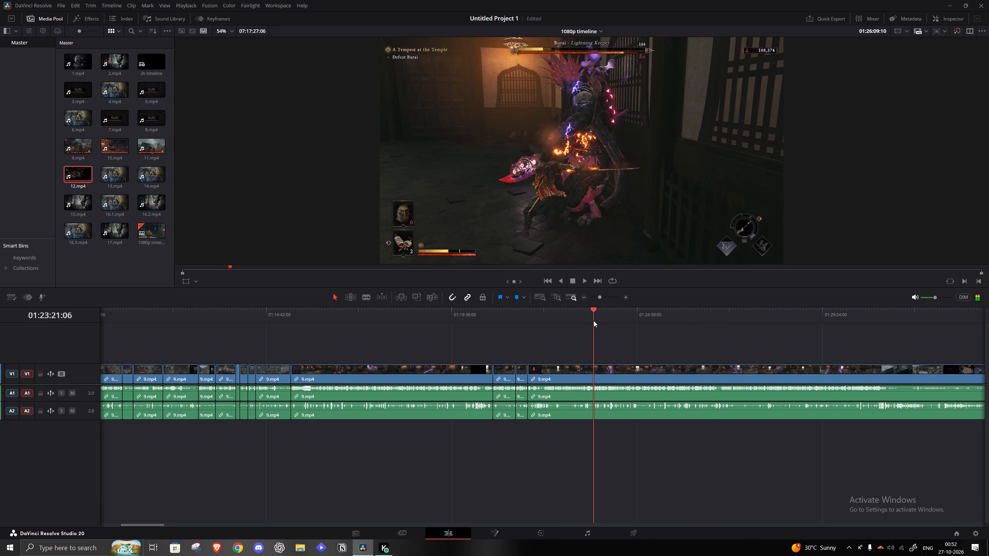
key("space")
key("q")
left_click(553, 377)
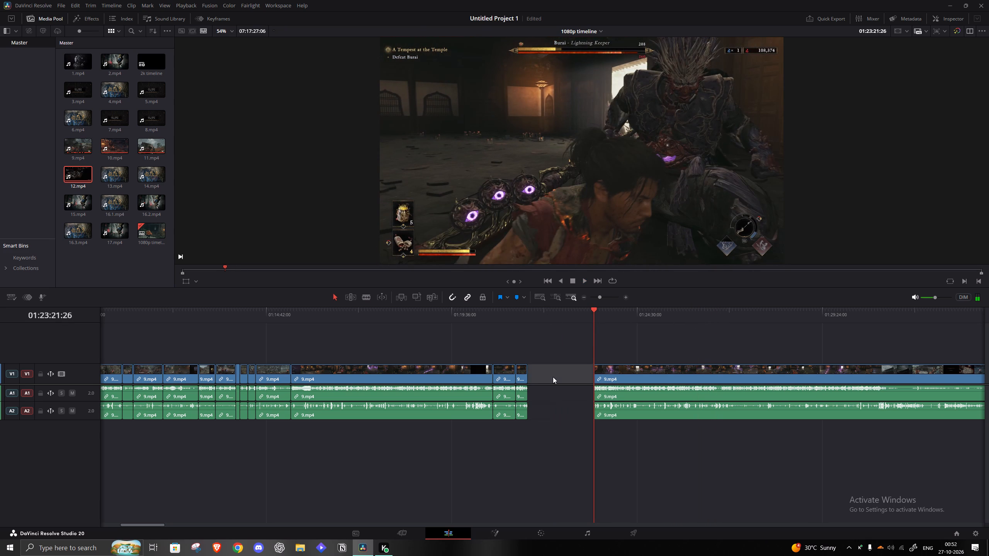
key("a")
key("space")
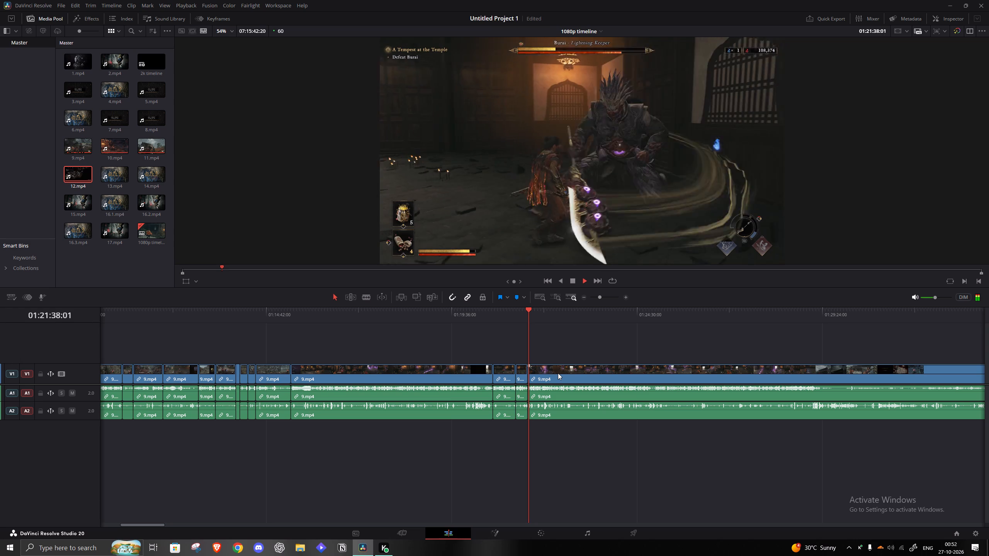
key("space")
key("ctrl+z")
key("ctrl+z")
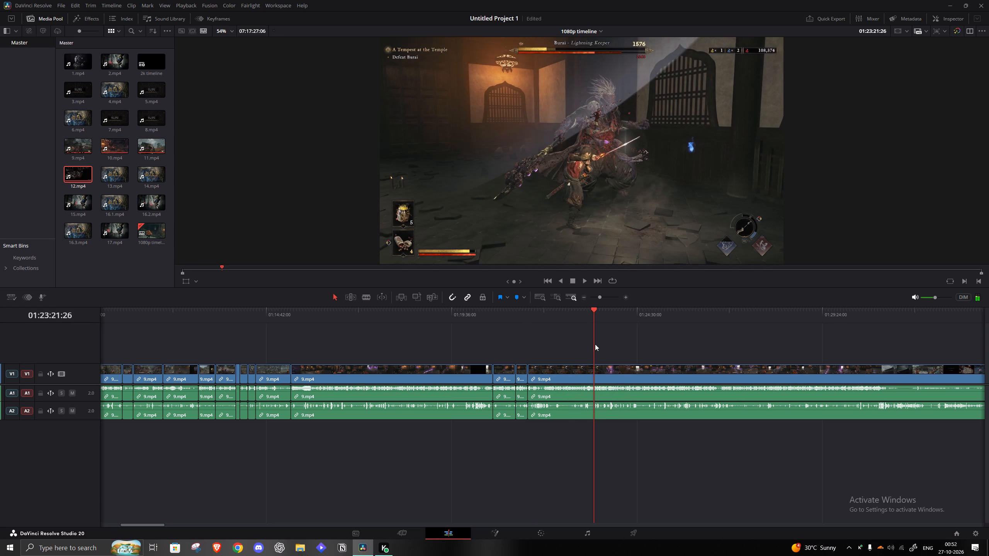
Remove the 9.mp4 footage from about 01:21:37 to 01:22:48:01 in the Burai fight, close the gap, and resume playback.
left_click(584, 327)
left_click(581, 327)
left_click(588, 307)
left_click_drag(586, 307, 581, 307)
left_click(573, 316)
key("q")
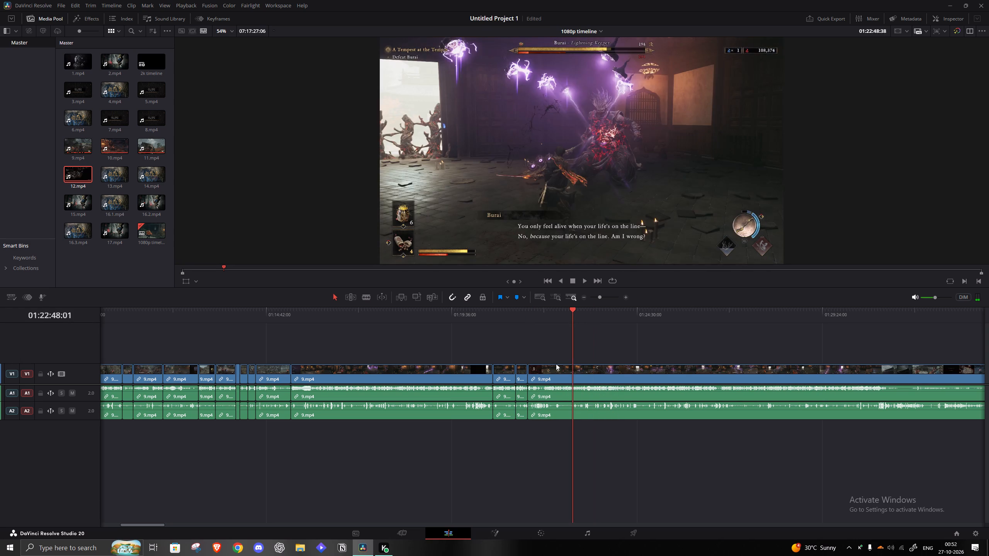
left_click(557, 380)
key("a")
key("space")
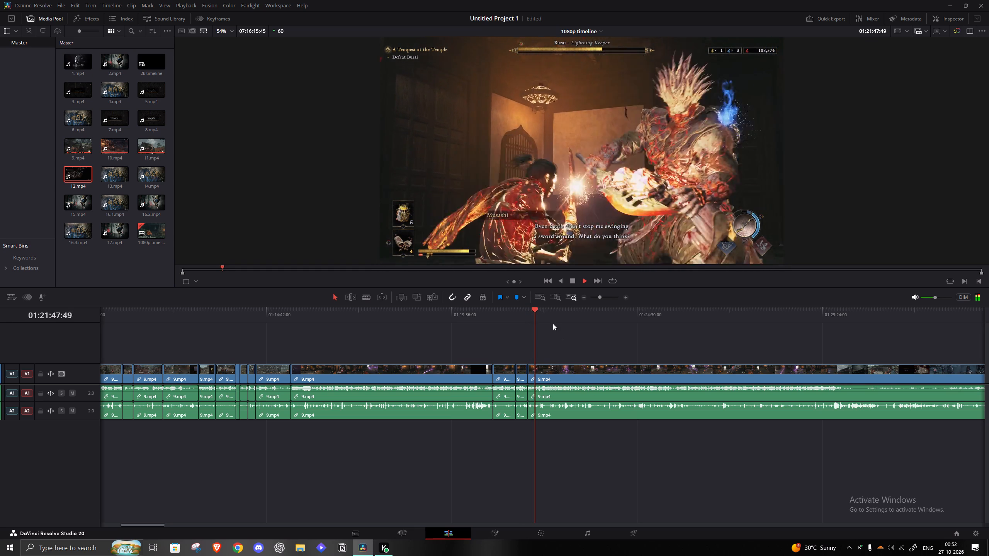
Review the following Burai fight footage and split 9.mp4 at about 01:23:18.
left_click(545, 312)
left_click(561, 315)
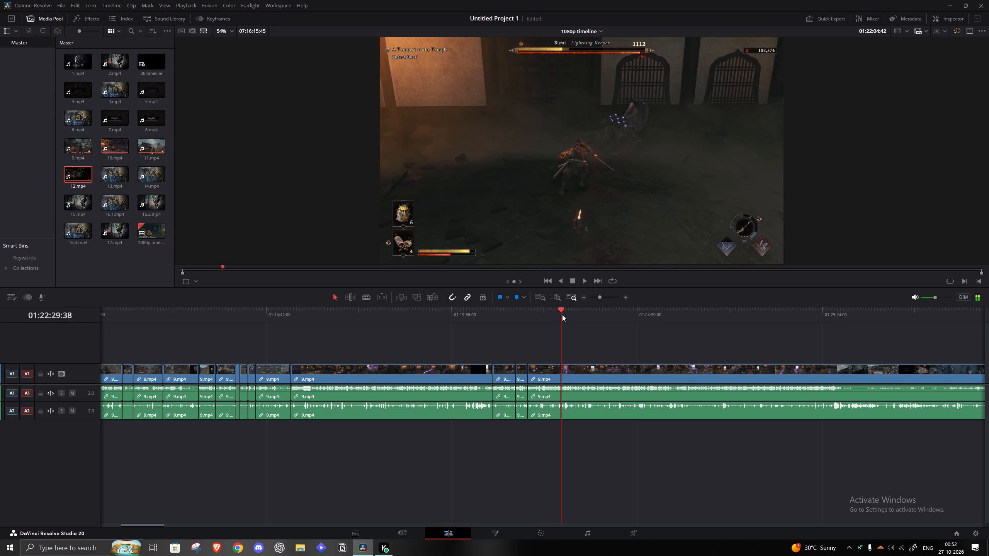
left_click(571, 315)
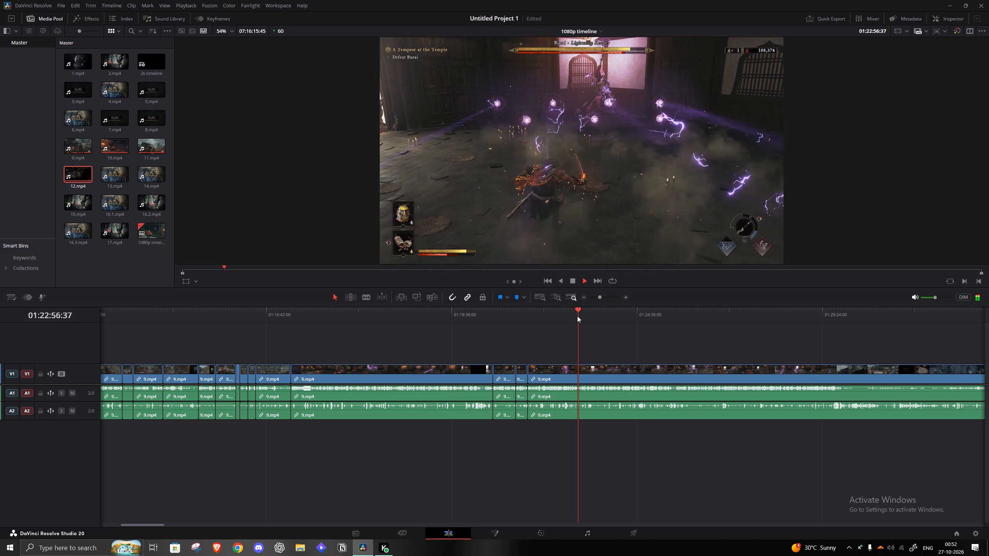
left_click(588, 322)
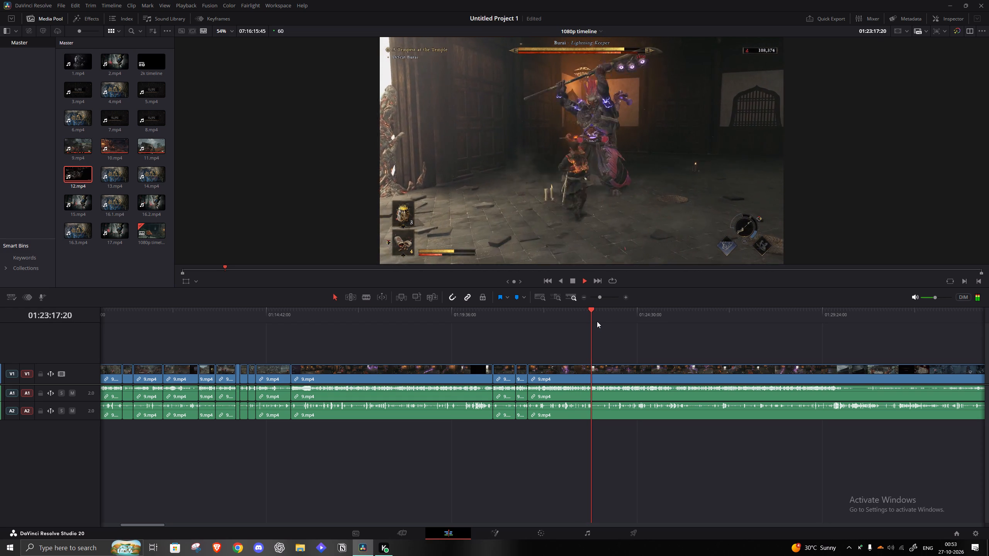
key("space")
key("space")
key("space")
key("s")
Remove the 9.mp4 footage from about 01:23:18 to 01:23:51:07 in the Burai fight, close the gap, and resume playback.
left_click(603, 320)
key("space")
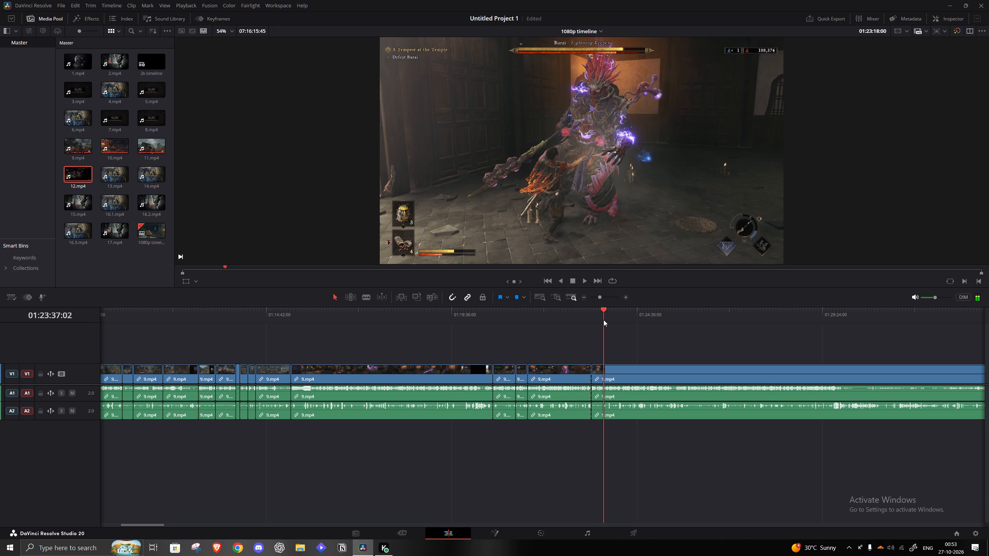
left_click(610, 310)
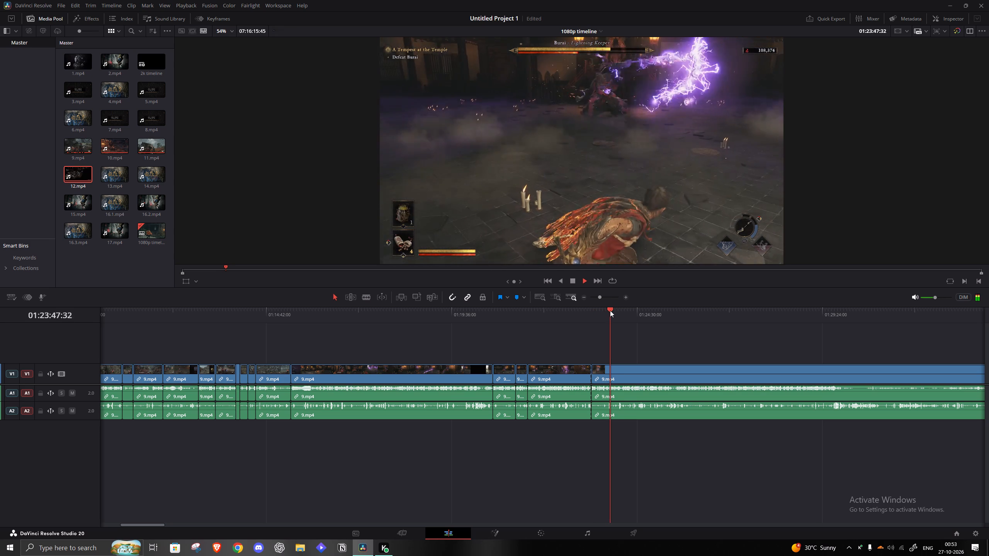
left_click(618, 312)
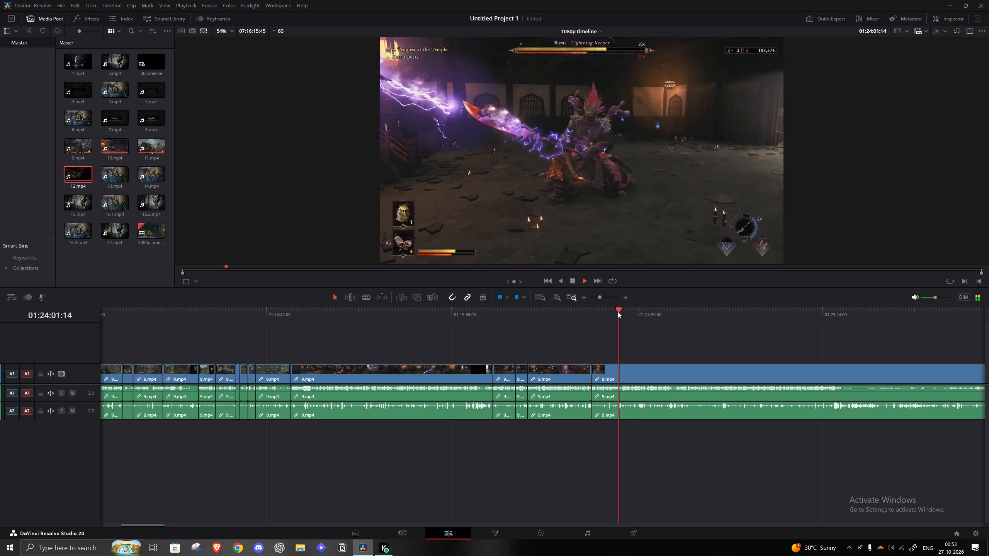
key("space")
left_click_drag(618, 312, 612, 312)
key("q")
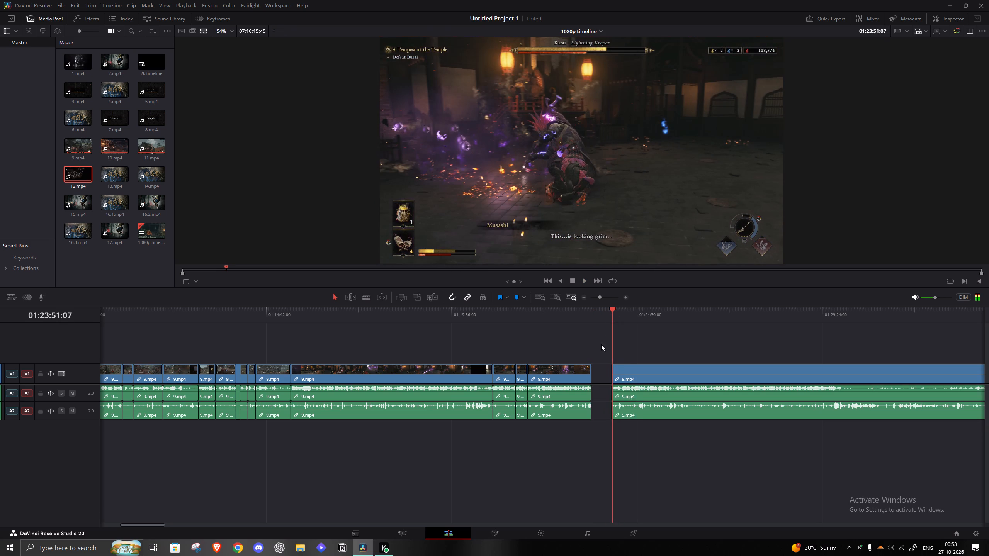
left_click(602, 371)
key("a")
key("space")
Play on through Burai's "Not bad...!" line and split 9.mp4 at 01:24:09:48.
left_click(600, 317)
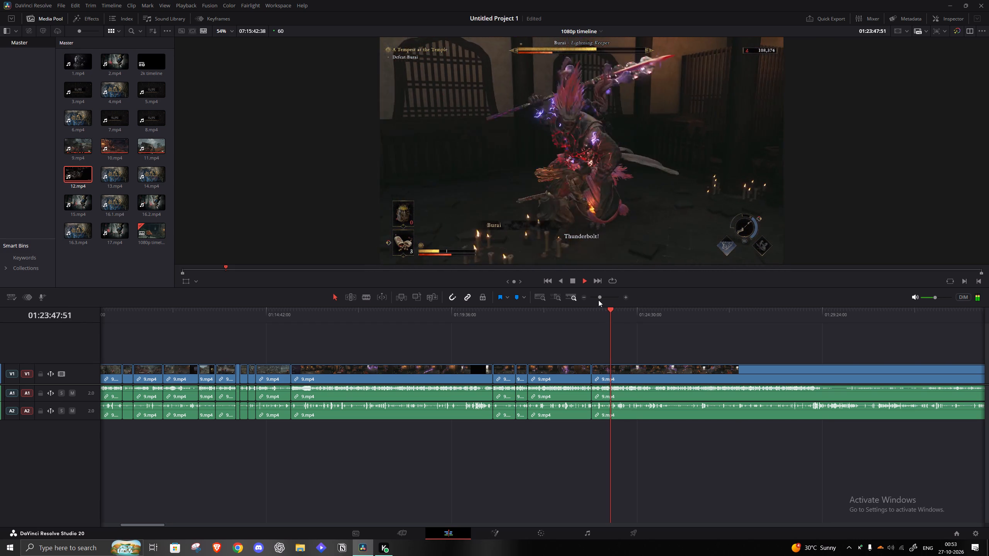
left_click_drag(599, 299, 603, 299)
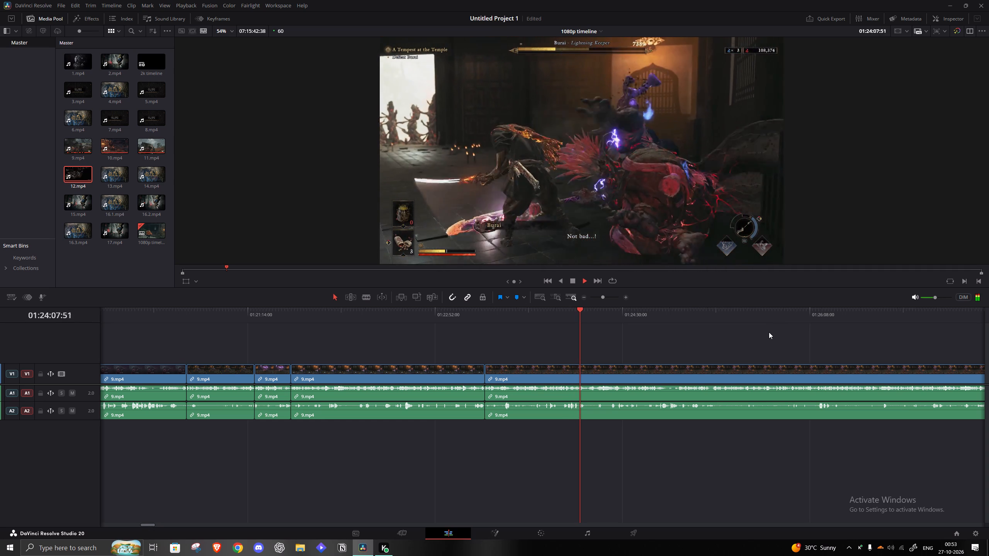
key("space")
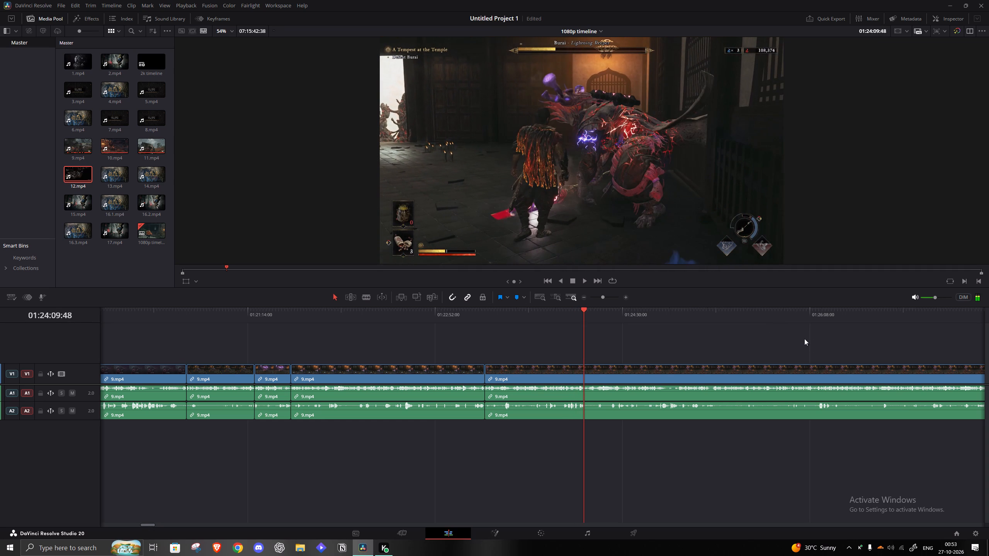
key("s")
Remove the 9.mp4 footage from 01:24:09:48 to about 01:24:43, close the gap, and resume playback.
left_click_drag(654, 312, 647, 311)
key("q")
left_click(624, 364)
key("a")
key("space")
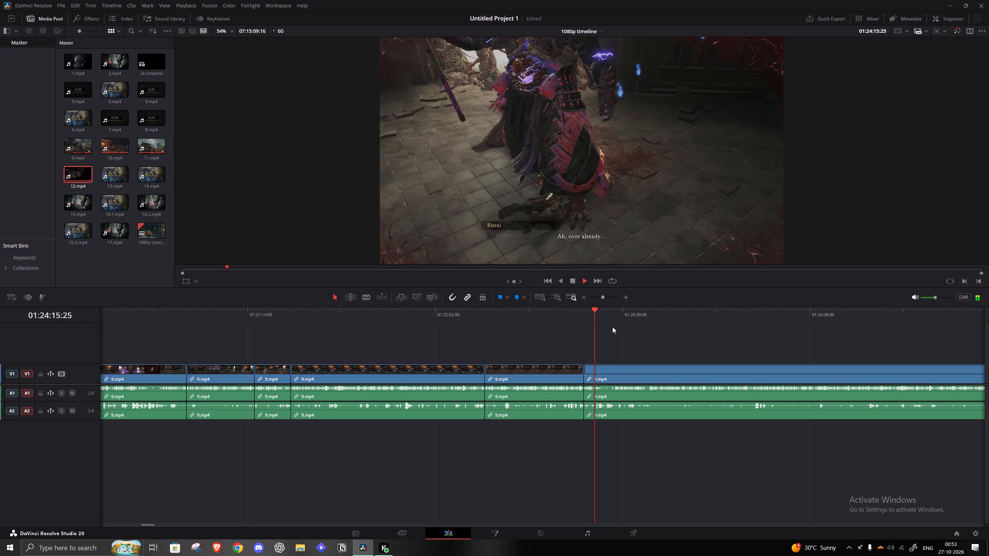
Skim the next Burai death and retry up to about 01:28:17, and check back at the fight's opening near 01:15:38.
left_click(603, 316)
left_click(609, 317)
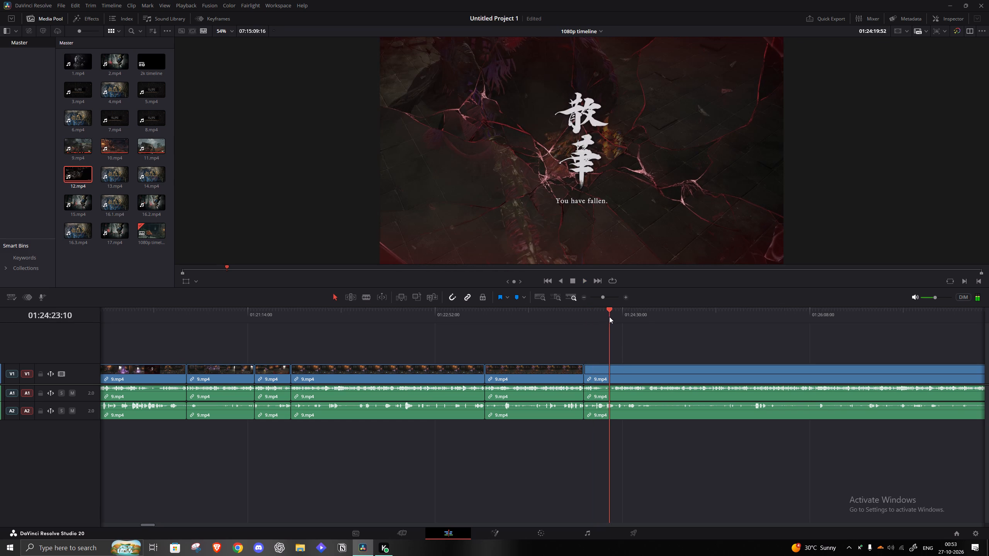
left_click(618, 317)
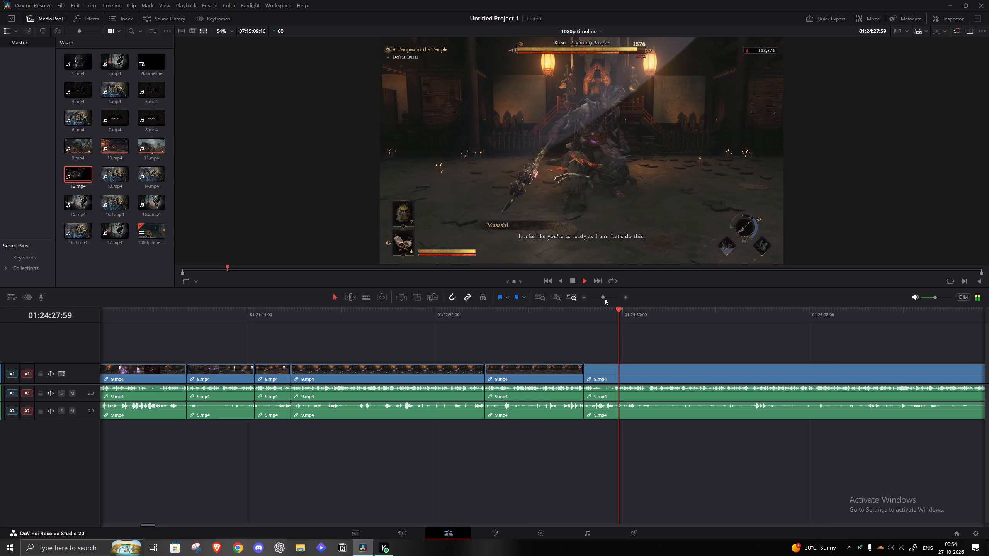
left_click_drag(604, 296, 598, 294)
left_click(619, 314)
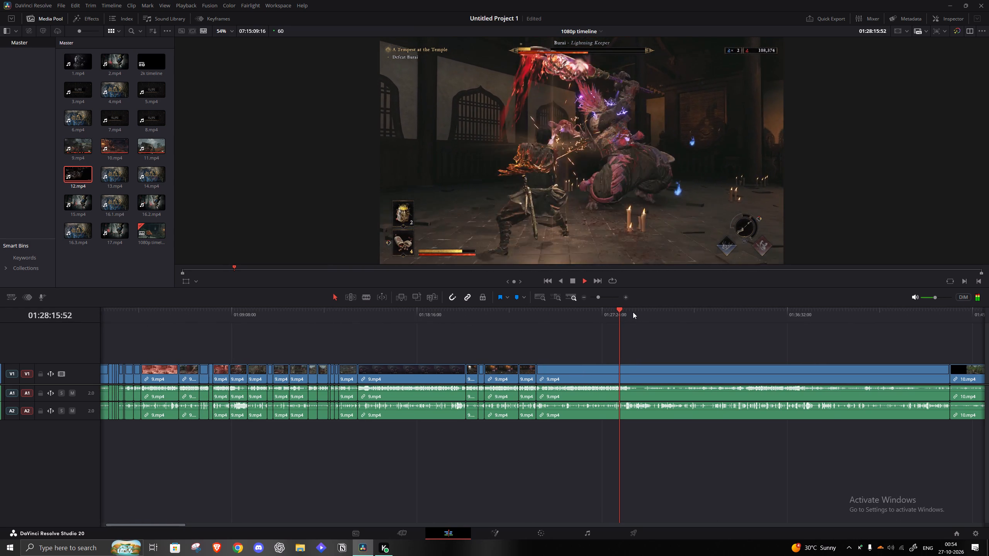
left_click(351, 313)
left_click(365, 315)
left_click(364, 314)
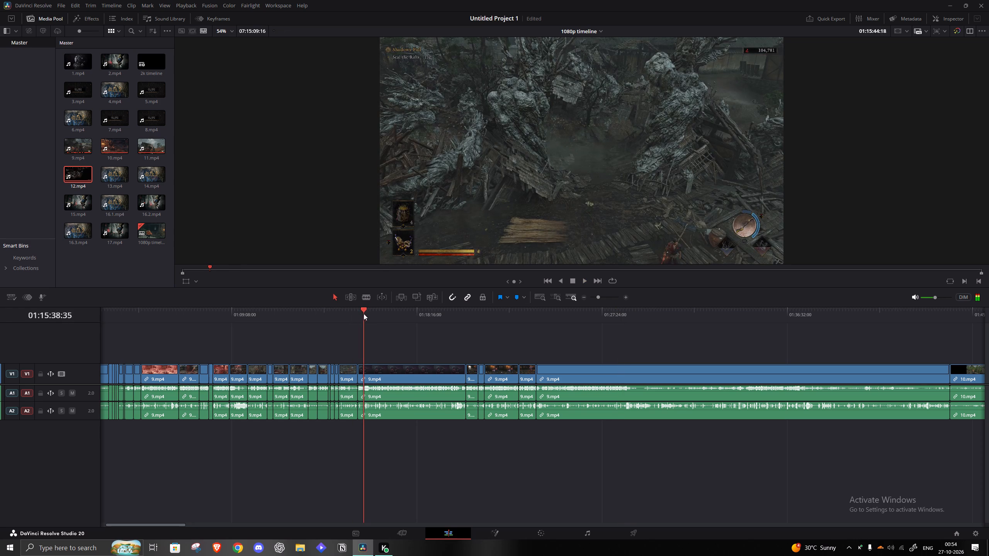
Skim to the end of the Burai fight and split 9.mp4 at 01:29:04:50, where the pause menu opens.
left_click(626, 327)
left_click(624, 326)
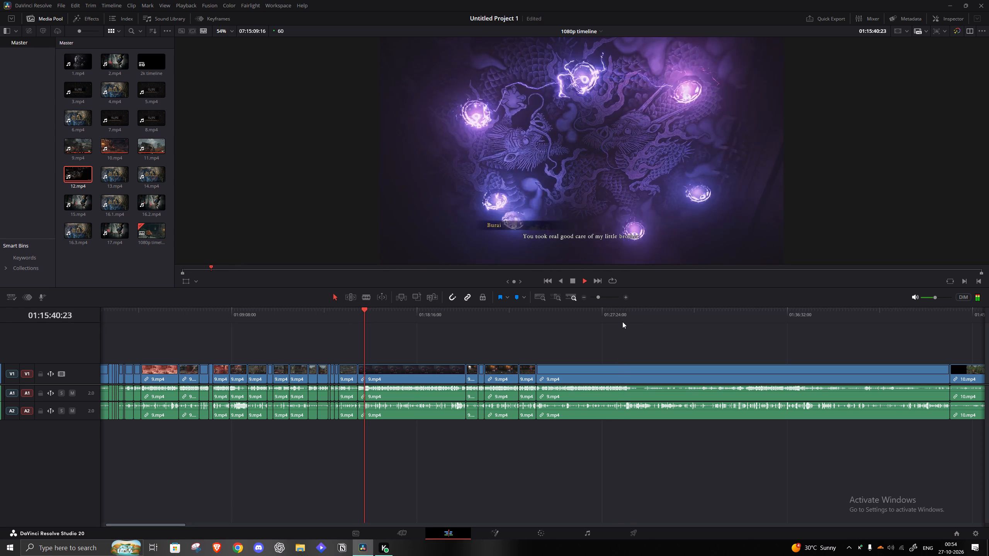
left_click(622, 322)
left_click(630, 319)
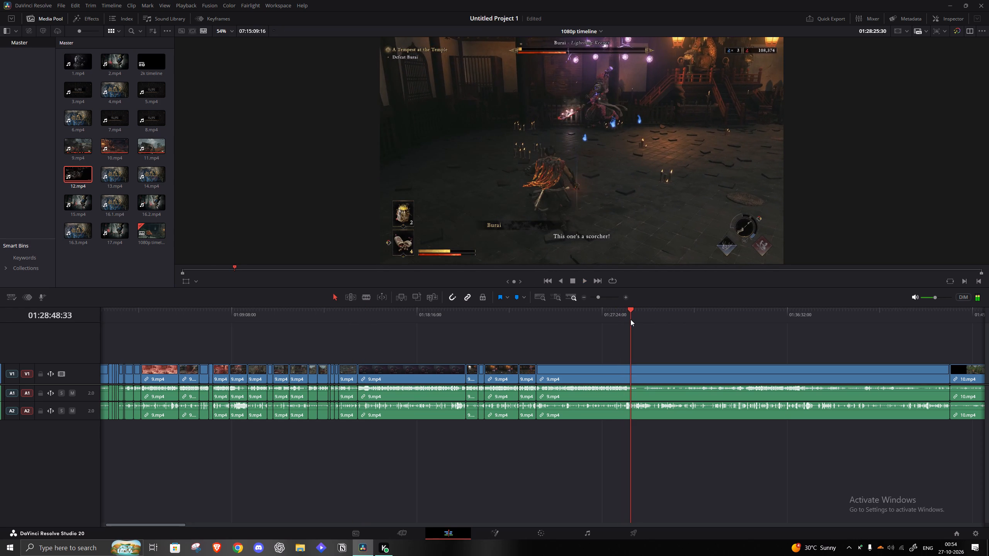
left_click(636, 320)
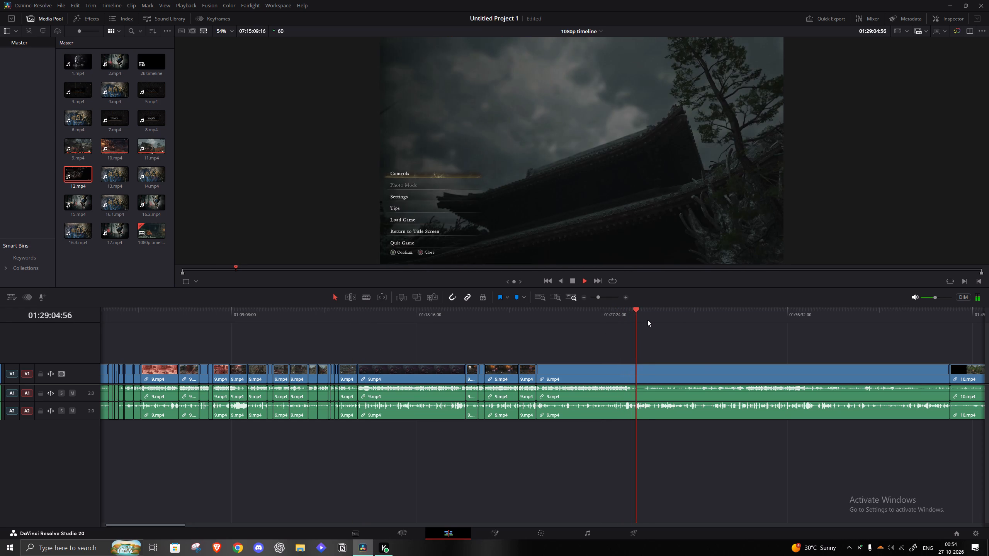
left_click(648, 320)
left_click(634, 317)
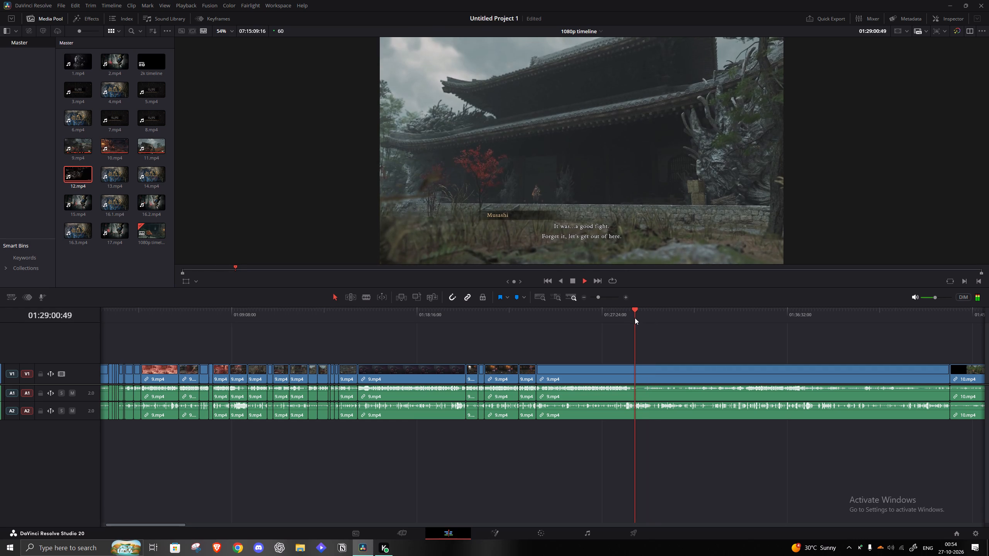
left_click_drag(601, 297, 608, 298)
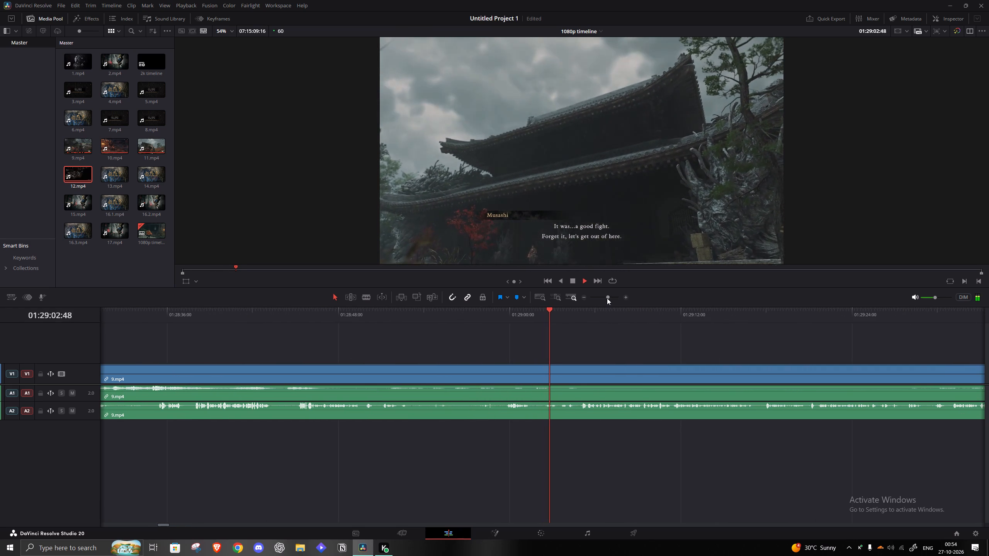
key("space")
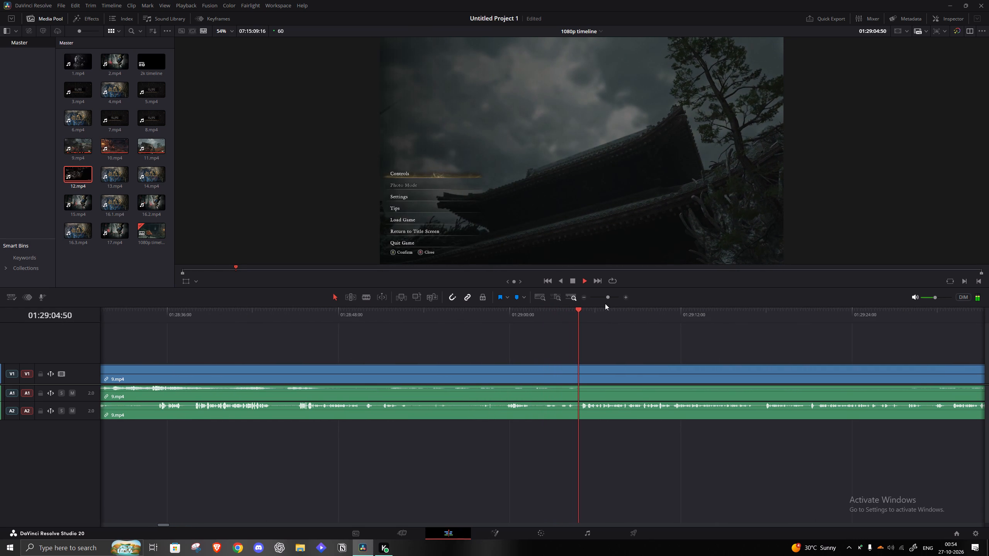
key("s")
Skip ahead through the pause menu footage and split 9.mp4 at 01:29:17:02.
left_click(687, 315)
key("space")
left_click_drag(613, 297, 608, 296)
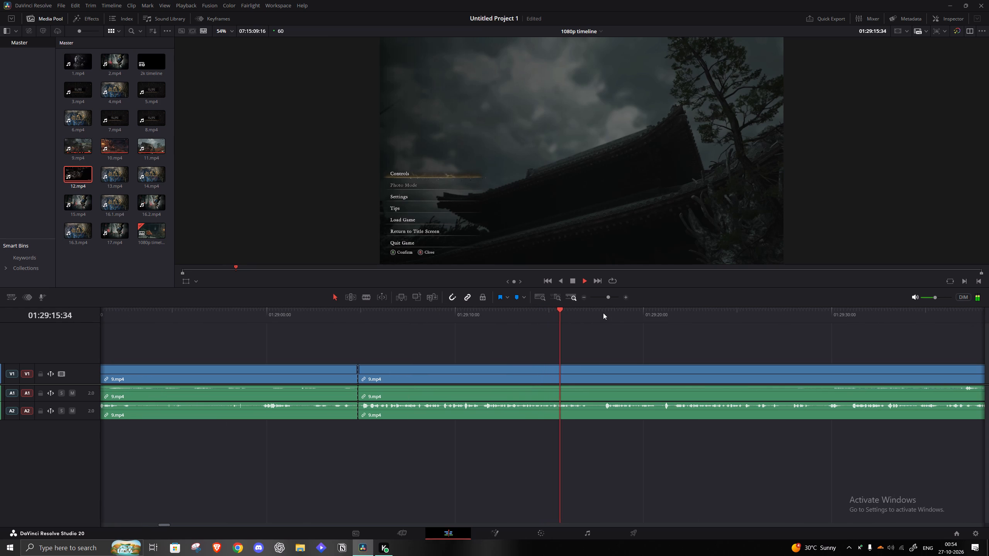
key("space")
key("s")
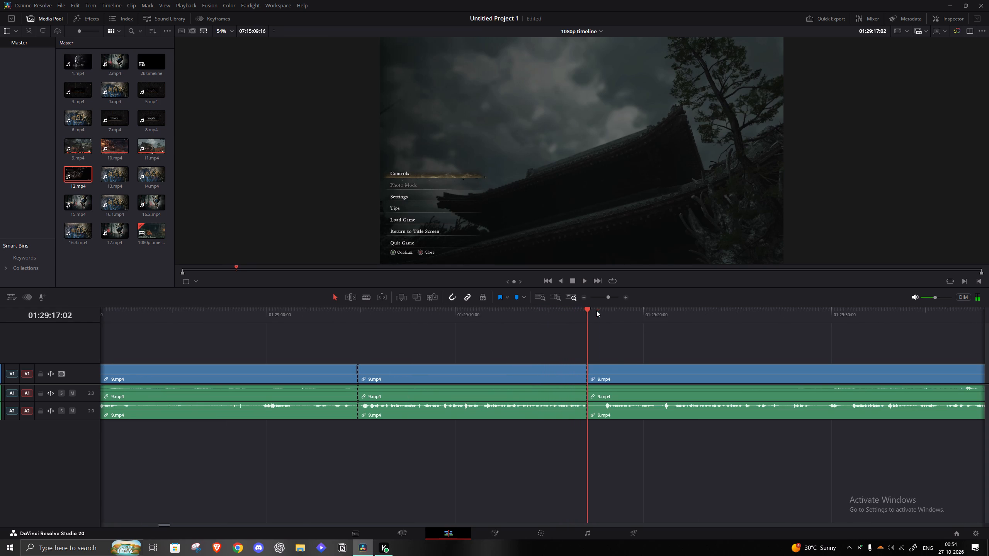
Skim for the walk before the woman's dialogue, remove the 9.mp4 footage from 01:29:17:02 to 01:29:34:05, close the gap, and resume playback.
left_click(596, 310)
left_click(612, 316)
key("space")
left_click_drag(608, 301, 599, 300)
left_click(602, 320)
left_click(588, 312)
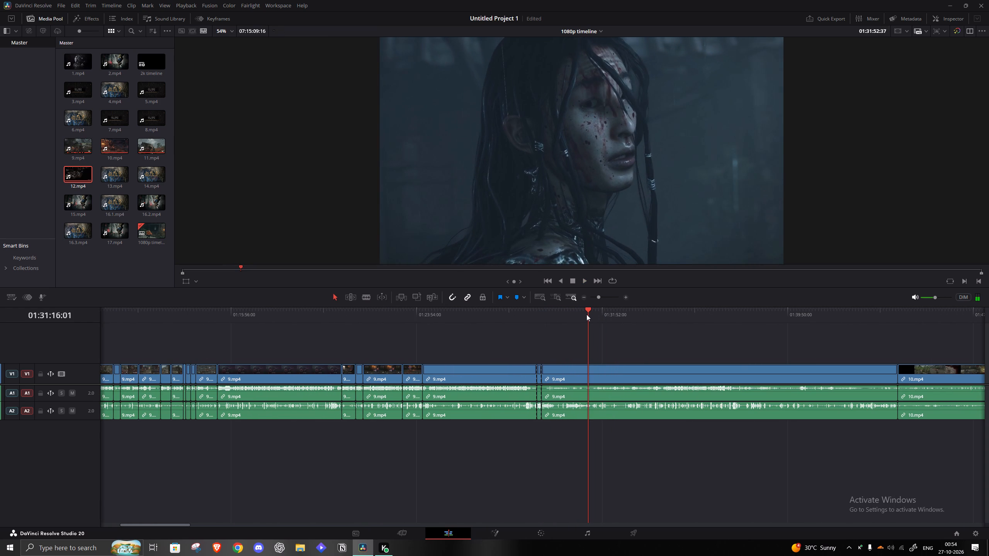
left_click(578, 312)
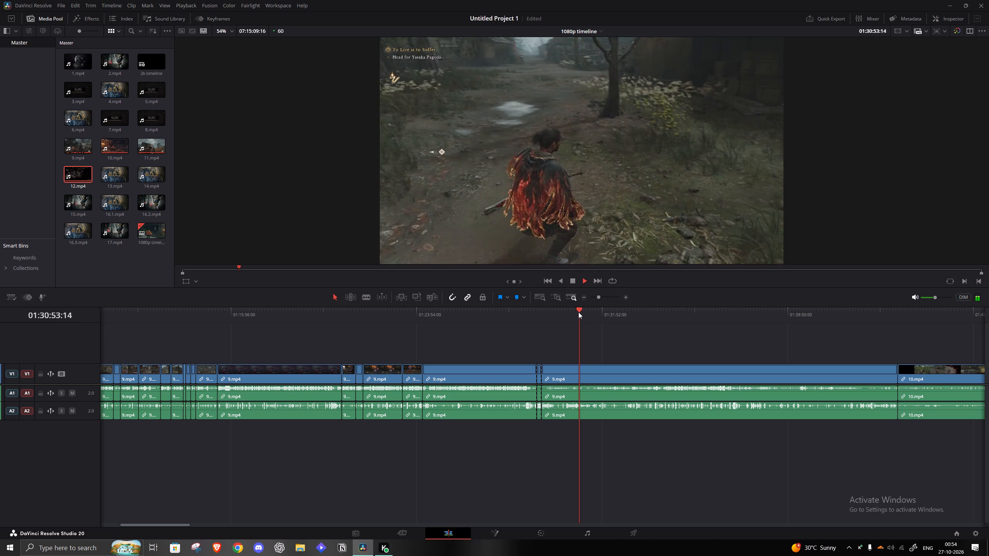
left_click(578, 312)
left_click(571, 312)
left_click(562, 310)
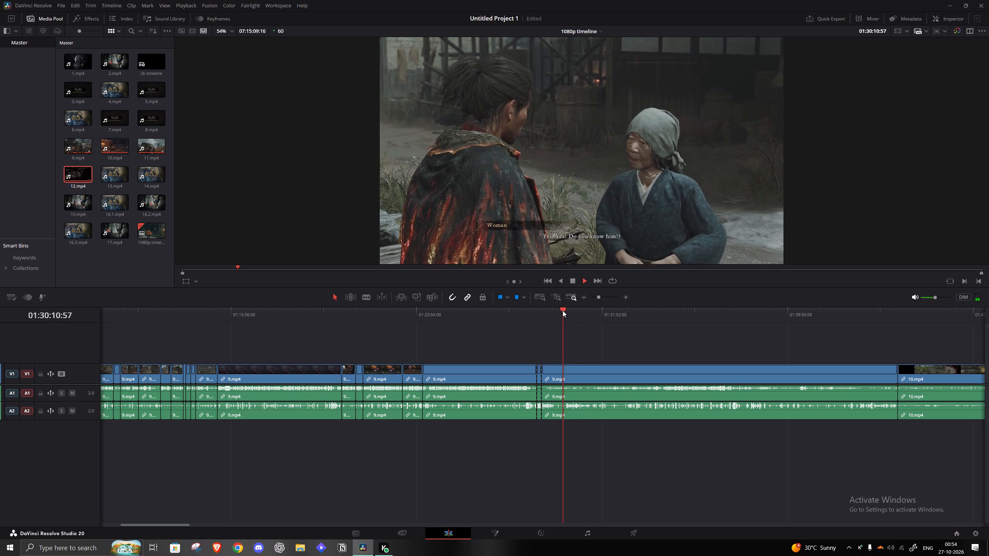
left_click(558, 310)
left_click(558, 310)
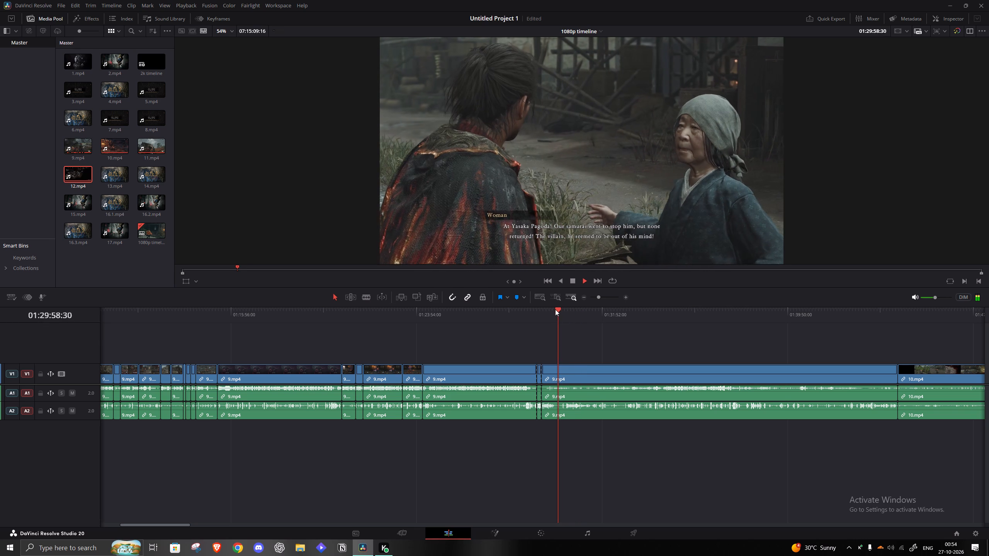
left_click(555, 309)
left_click(548, 310)
key("space")
key("q")
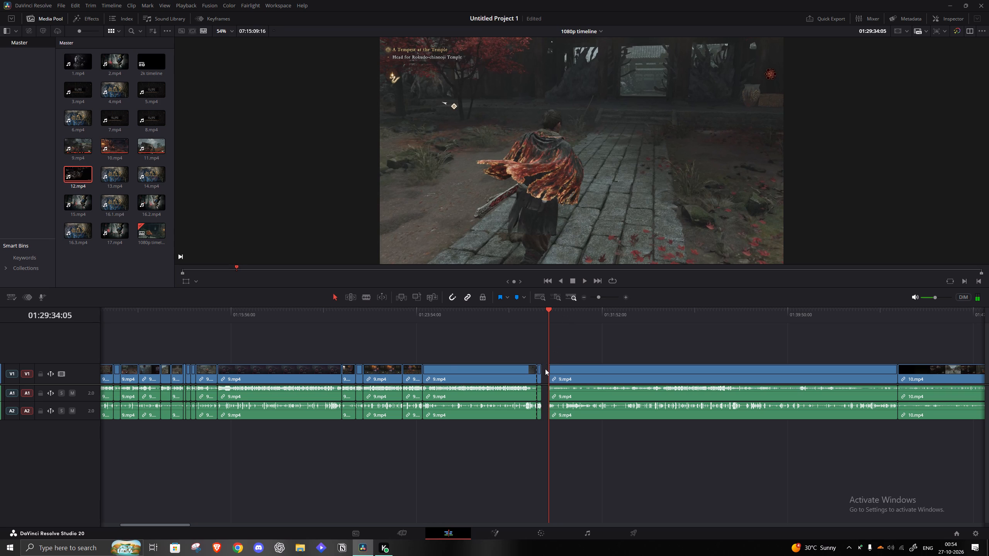
left_click(545, 369)
key("a")
key("space")
Play on past the woman's dialogue and split 9.mp4 at 01:30:11:15, during the "A Tempest at the Temple" story completion.
left_click(602, 299)
left_click(576, 322)
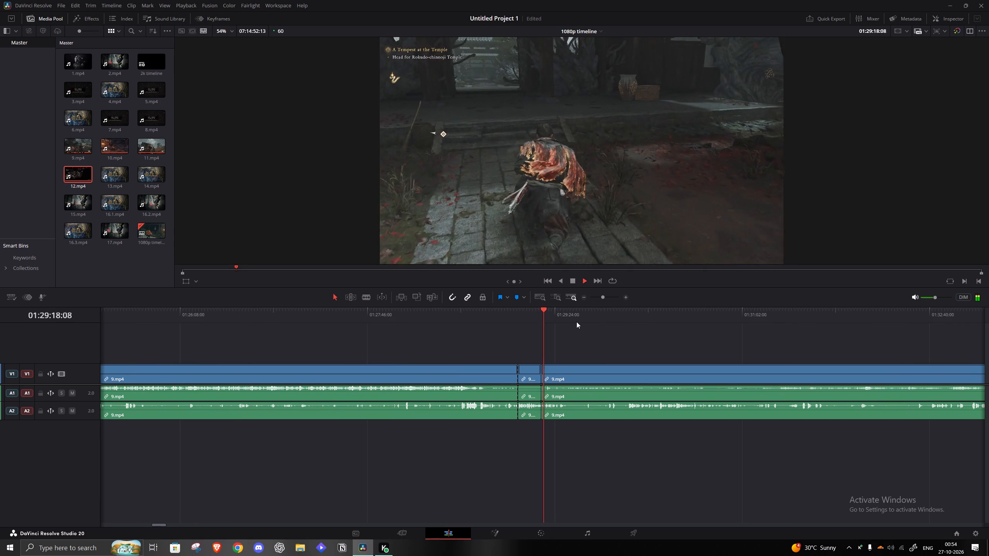
left_click(607, 321)
left_click(633, 320)
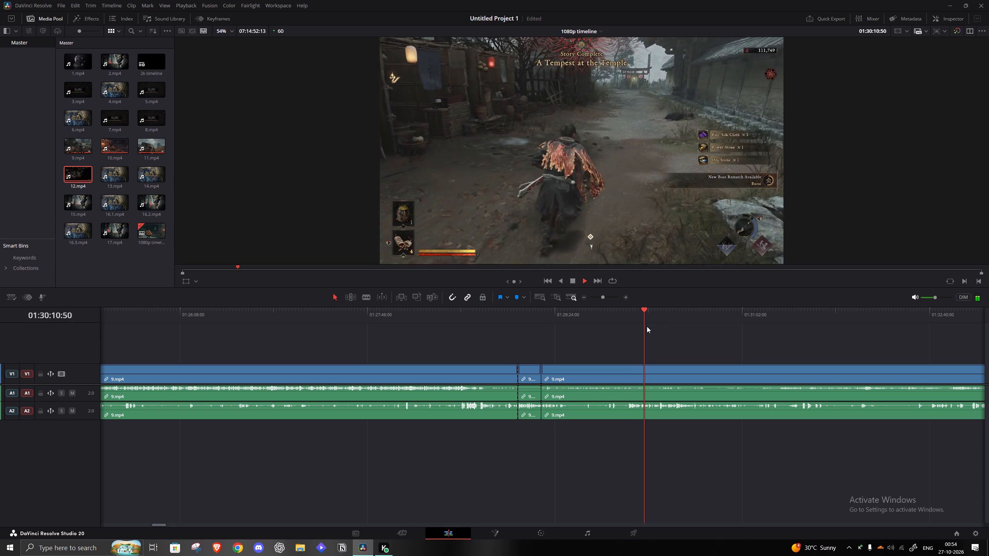
key("space")
key("s")
Remove the 9.mp4 footage from 01:30:11:15 to 01:31:00:55 at the shrine, close the gap, and resume playback.
left_click(606, 297)
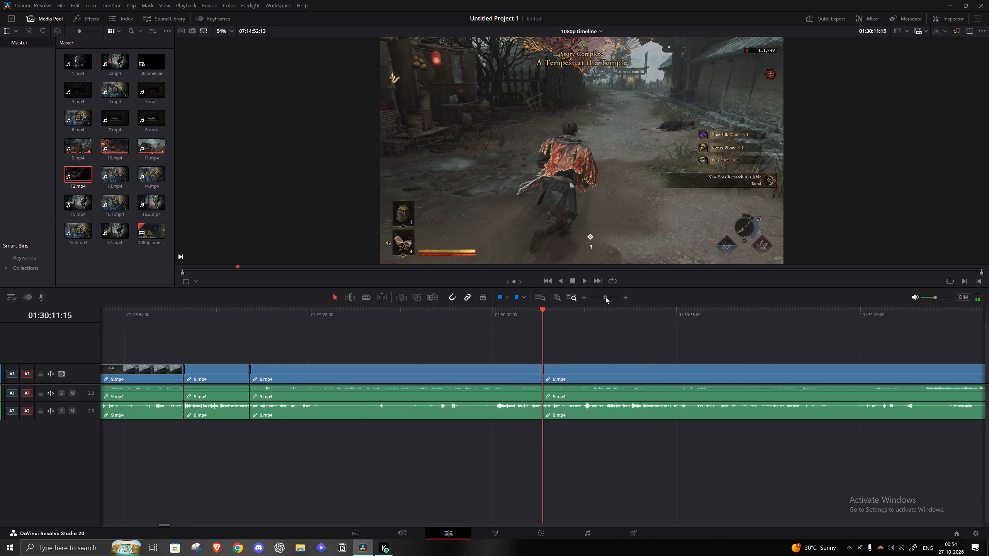
left_click(696, 320)
key("space")
left_click(738, 321)
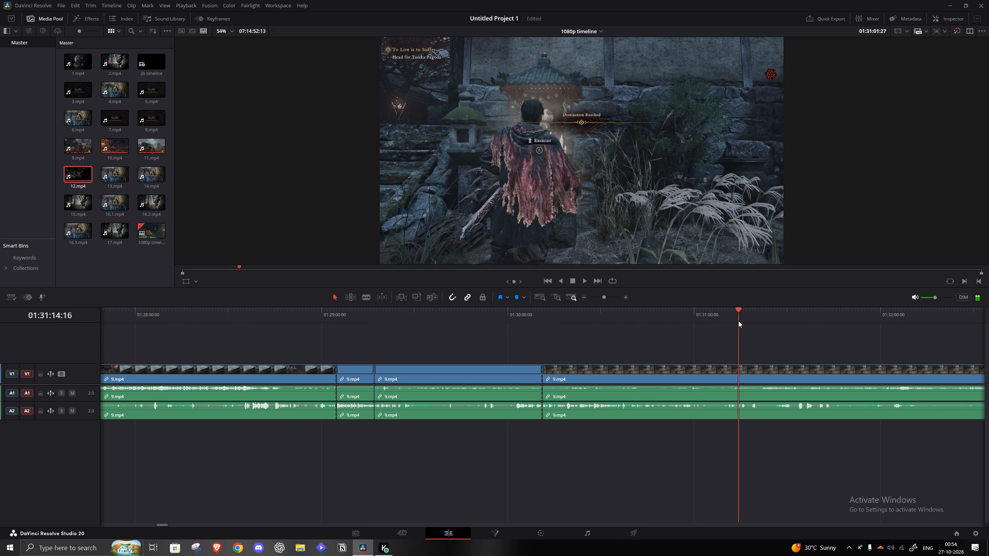
left_click(695, 320)
key("space")
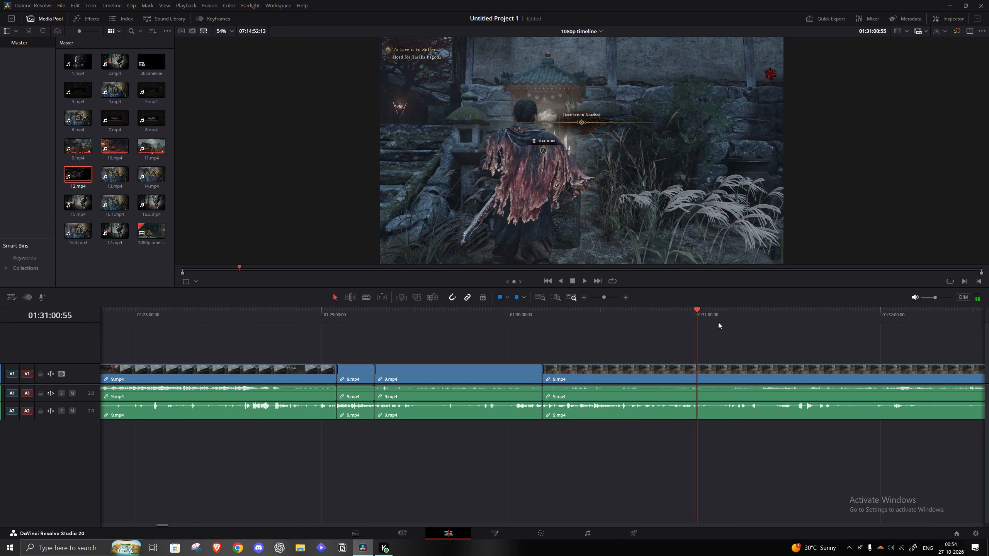
key("q")
left_click(632, 373)
type("a")
key("space")
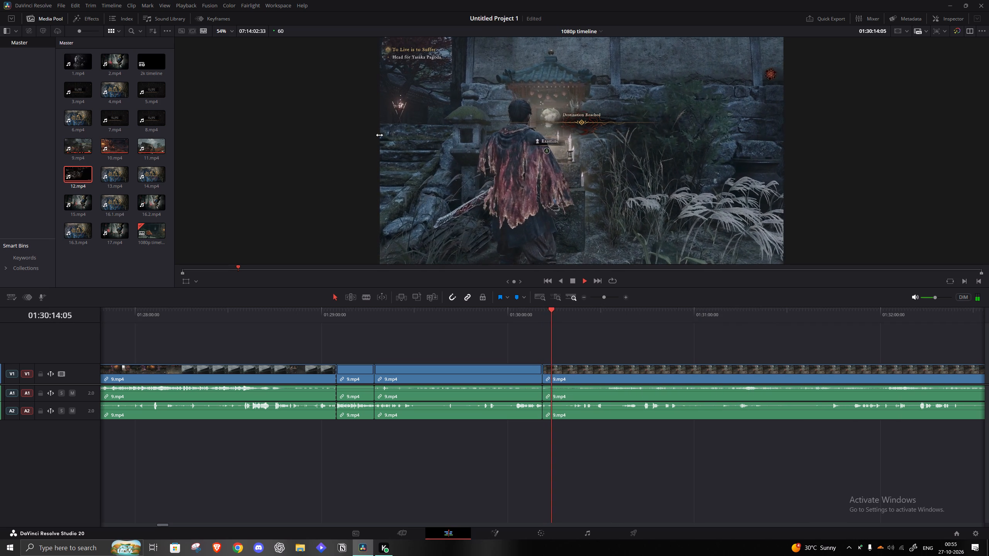
Check the footage around the shrine and split 9.mp4 at 01:30:13:57.
left_click(603, 294)
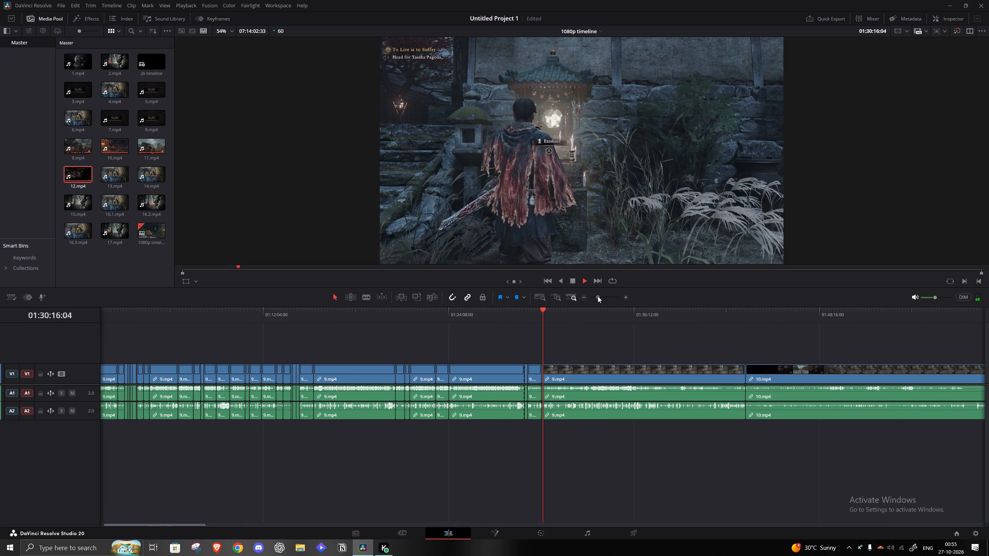
left_click(550, 321)
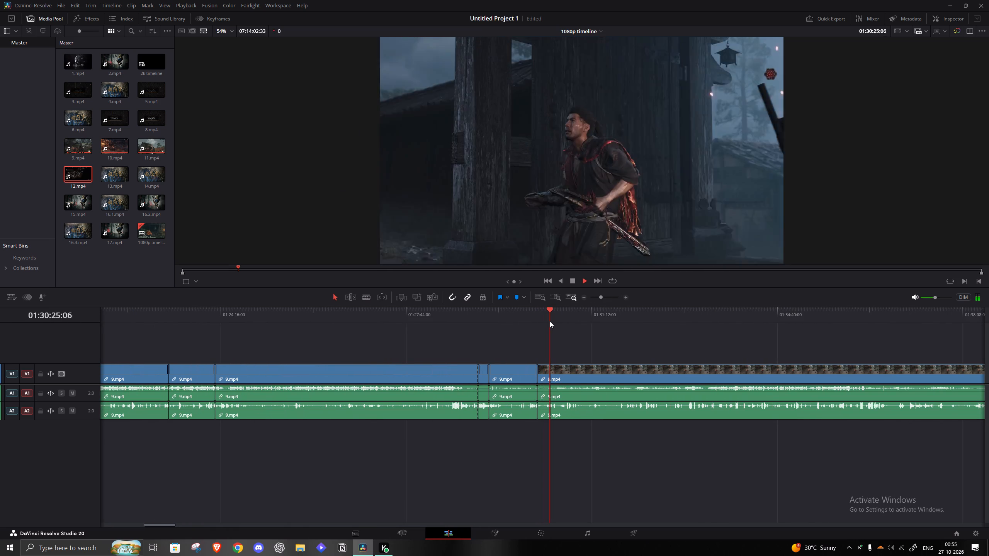
left_click(540, 319)
left_click_drag(601, 295, 603, 295)
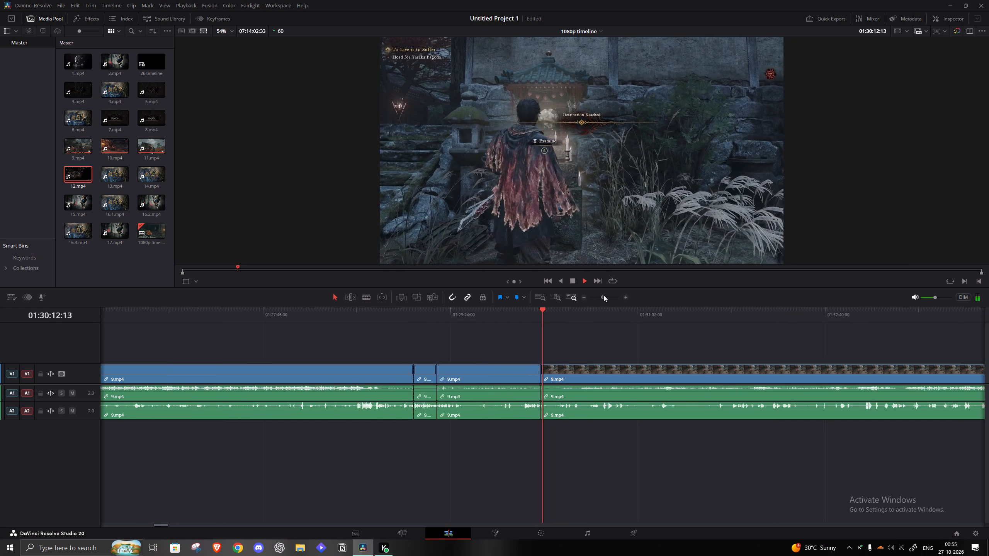
left_click_drag(603, 295, 608, 295)
key("space")
key("s")
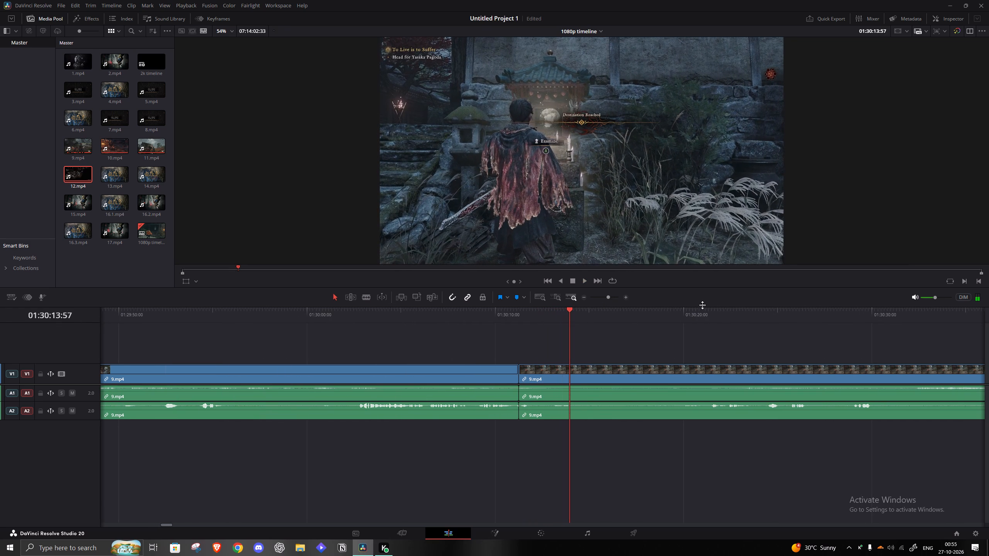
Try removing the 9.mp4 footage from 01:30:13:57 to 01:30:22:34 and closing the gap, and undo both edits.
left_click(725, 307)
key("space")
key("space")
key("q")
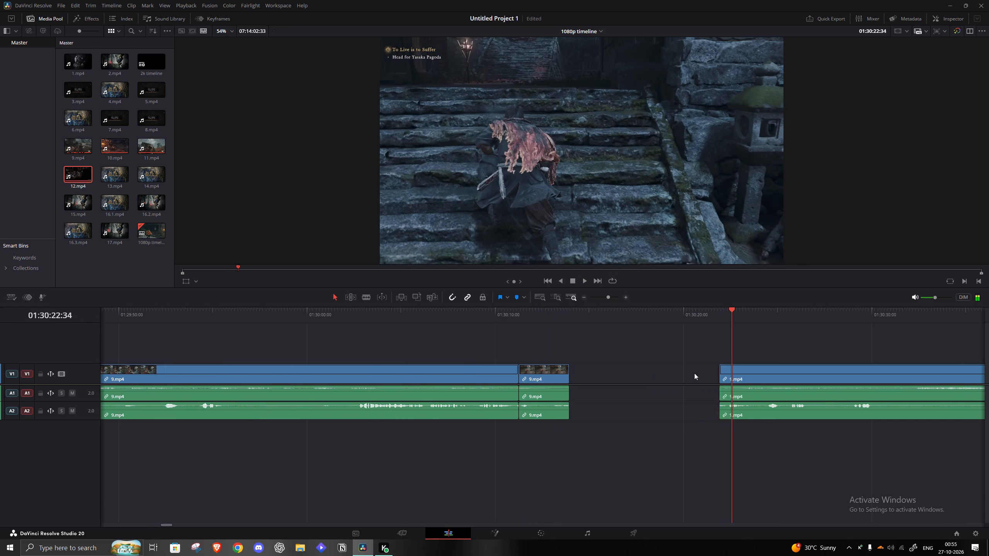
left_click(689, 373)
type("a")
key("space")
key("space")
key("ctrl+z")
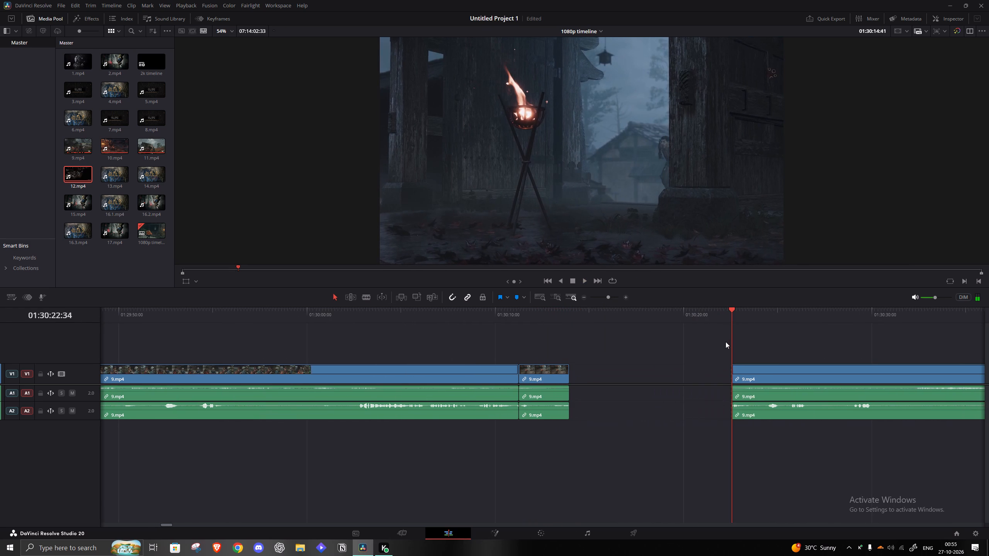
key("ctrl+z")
Remove the 9.mp4 footage from 01:30:13:57 to about 01:30:21, before the next cutscene, close the gap, and resume playback.
left_click_drag(726, 325, 704, 322)
left_click_drag(709, 323, 704, 313)
left_click(705, 311)
key("q")
left_click(665, 379)
key("a")
key("space")
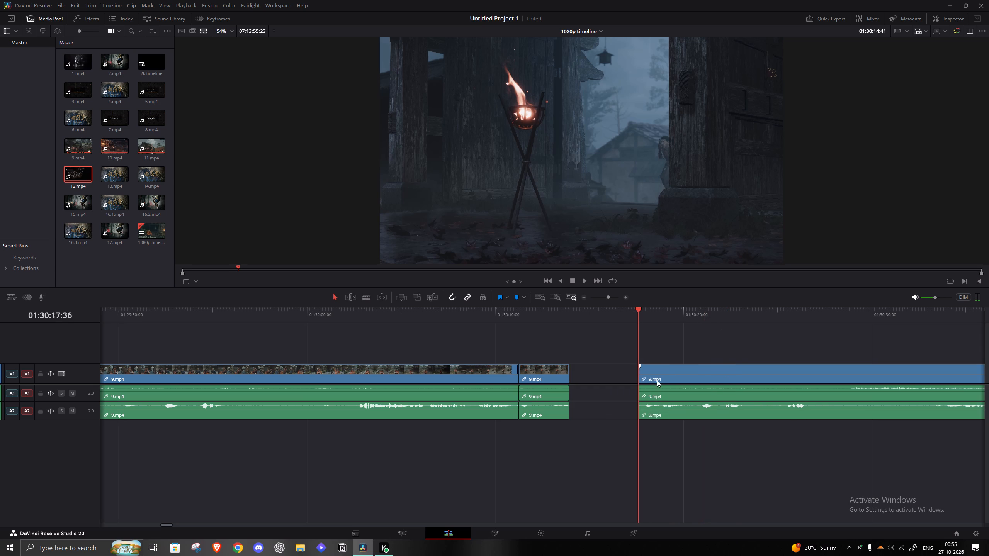
Skim the cutscene that introduces Ganryu, up to about 01:31:09.
left_click_drag(609, 292, 601, 291)
left_click(603, 298)
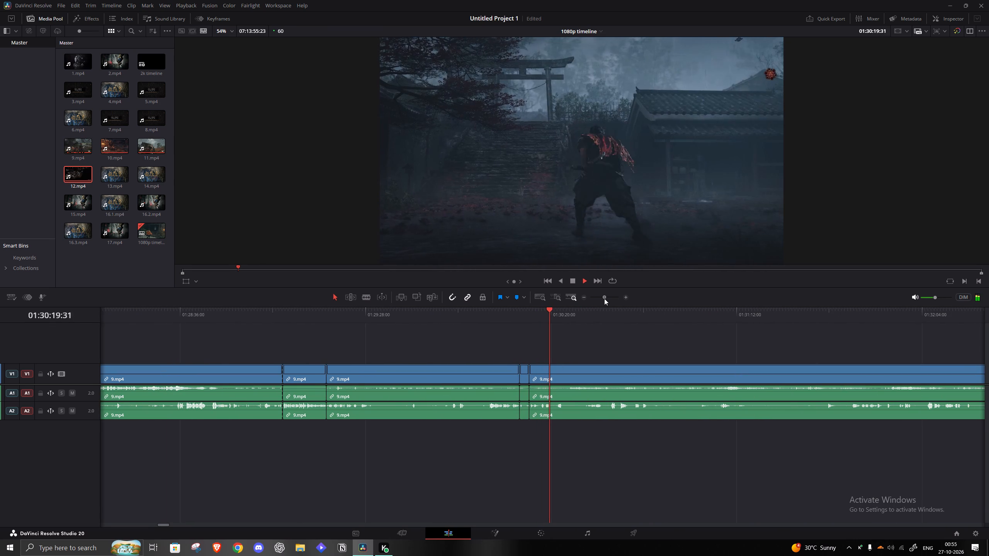
left_click(571, 337)
left_click(569, 322)
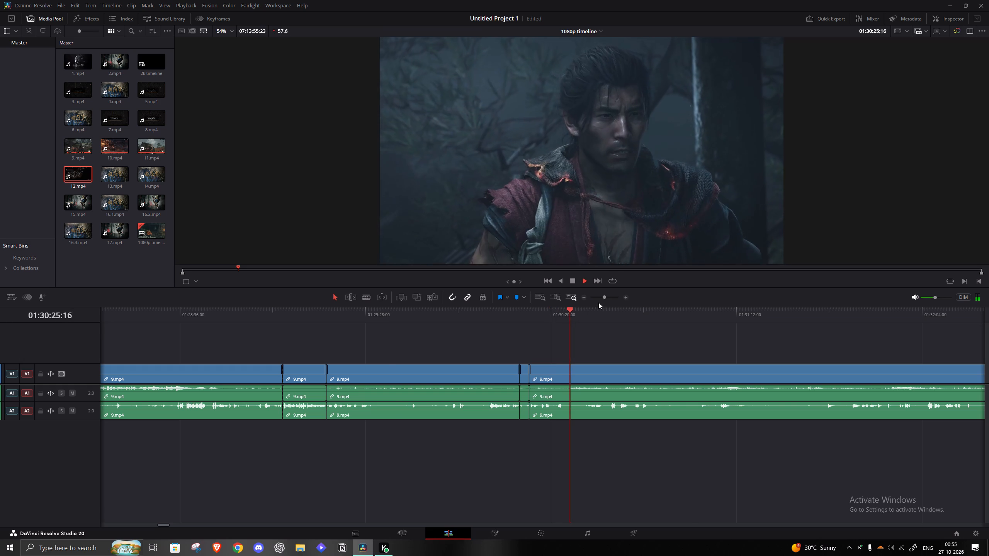
left_click_drag(606, 299, 603, 299)
left_click(591, 329)
left_click(634, 324)
left_click(627, 309)
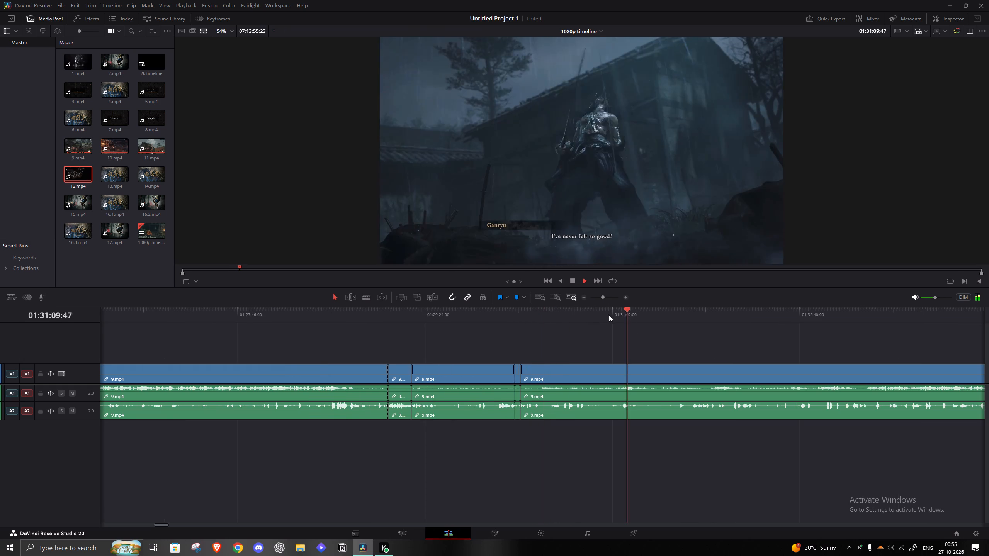
Skim the Ganryu boss fight and the cutscenes after it in 9.mp4, up to about 01:42:15.
left_click(600, 293)
left_click(603, 312)
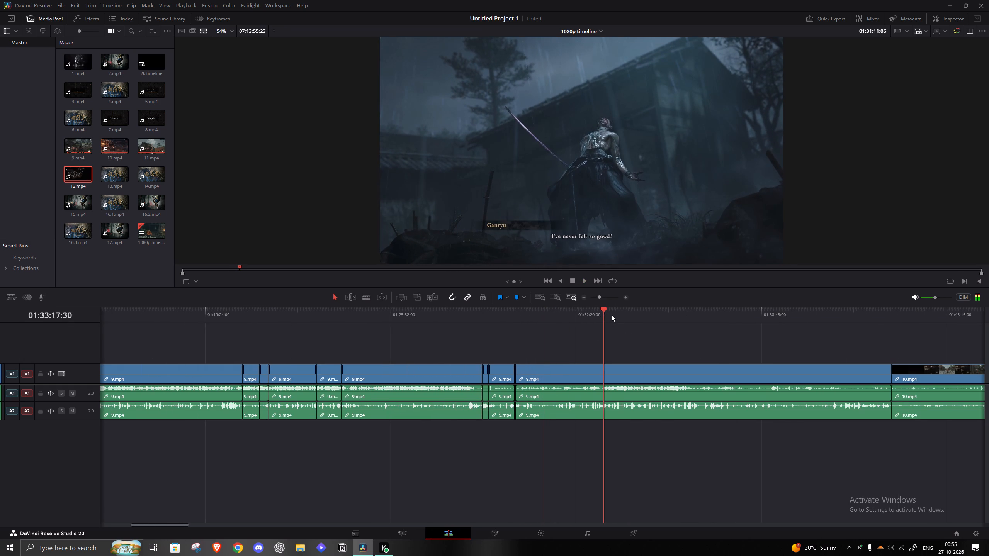
left_click(671, 304)
left_click(683, 319)
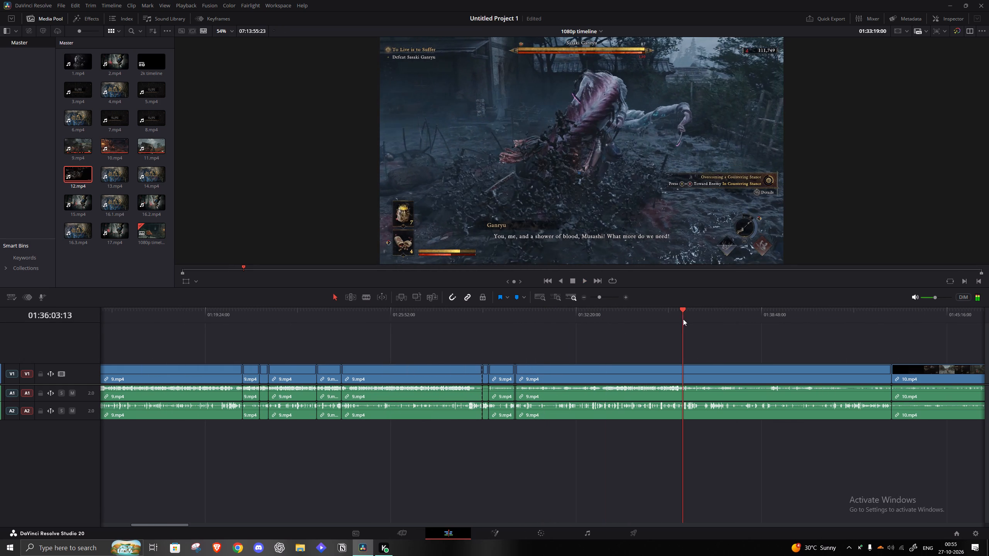
left_click(728, 319)
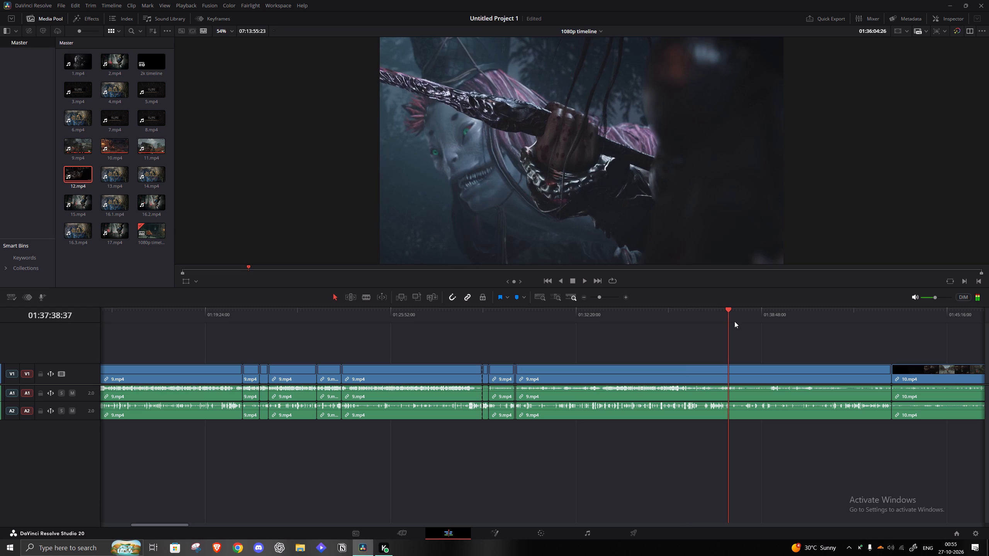
left_click(761, 320)
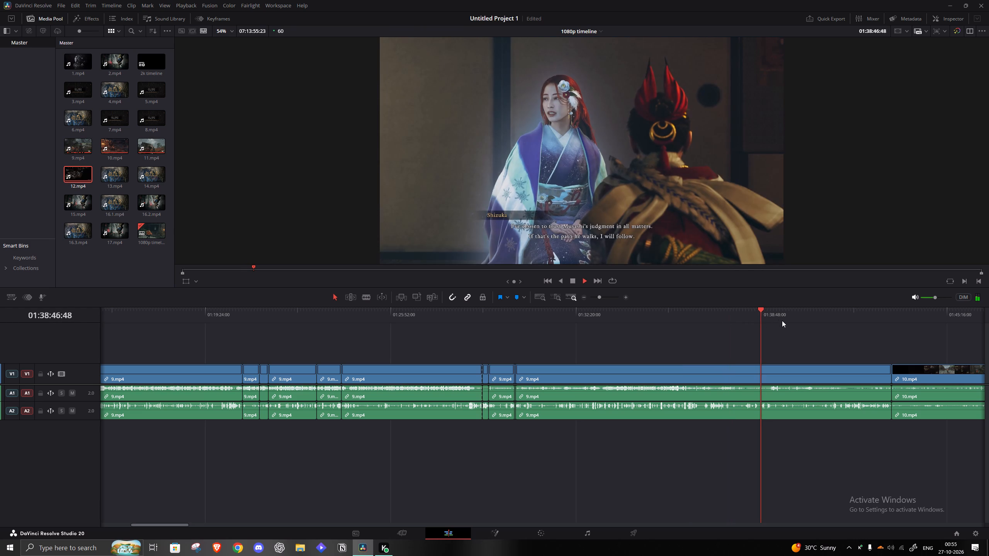
left_click(775, 318)
left_click(823, 309)
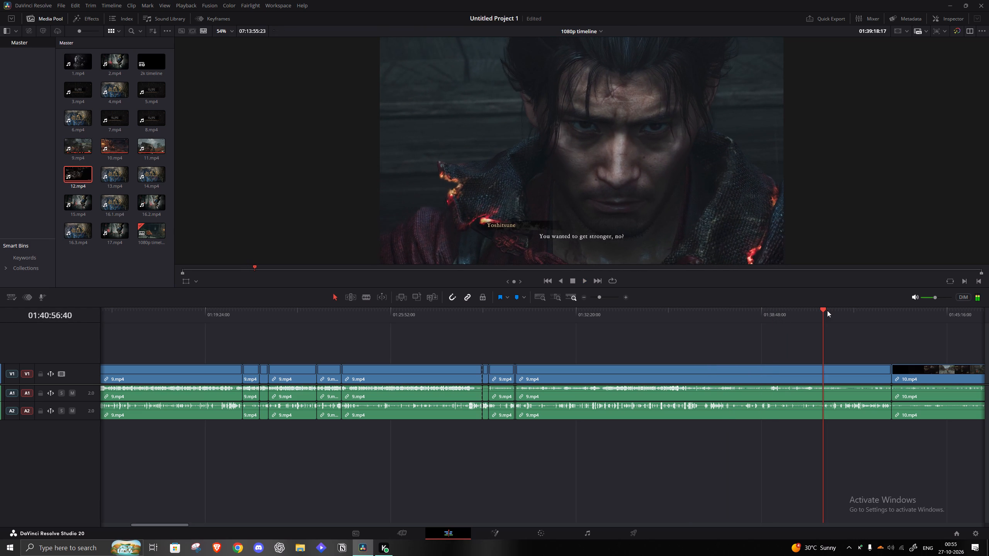
left_click(833, 312)
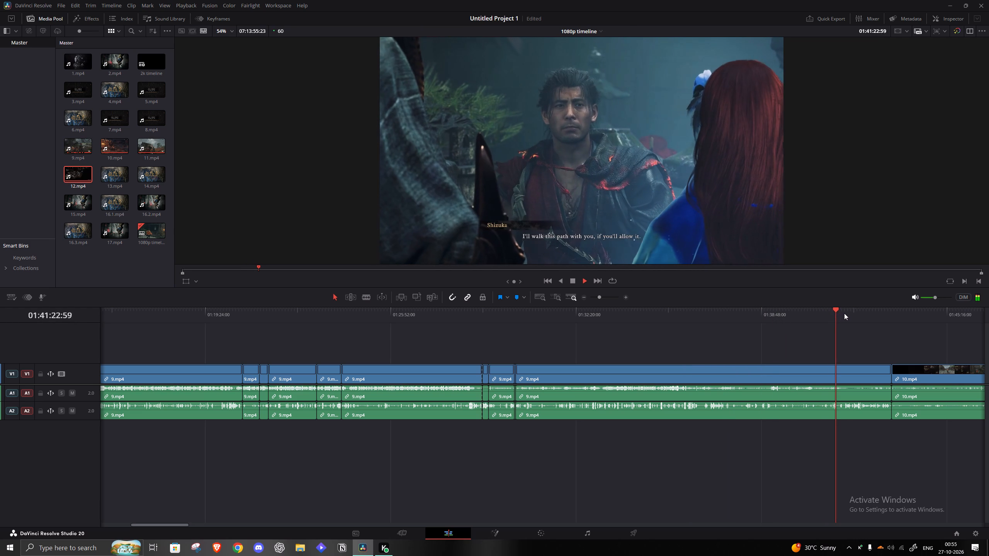
left_click(844, 313)
left_click(851, 313)
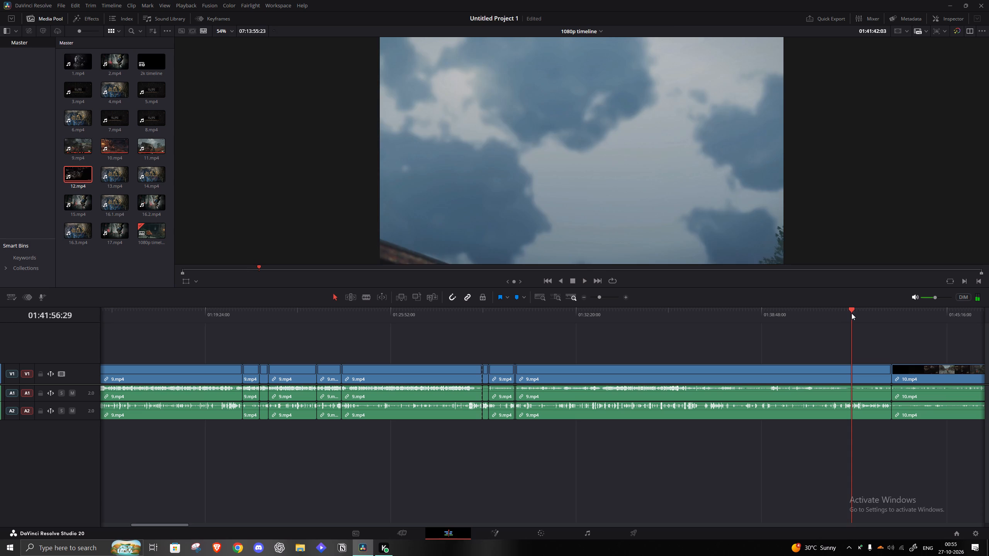
left_click(859, 315)
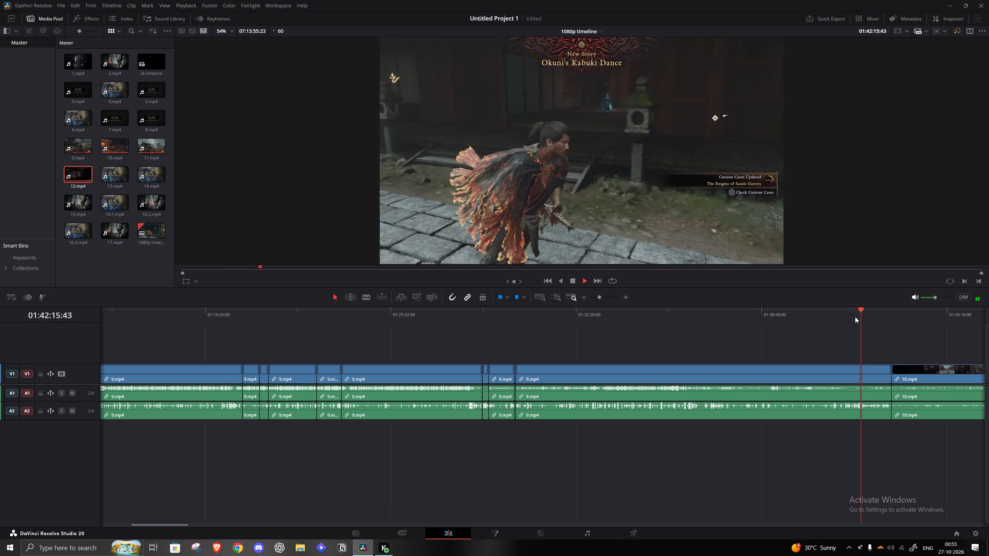
Find where gameplay resumes after the temple cutscene and split 9.mp4 at 01:42:14:40.
left_click(839, 319)
left_click(845, 319)
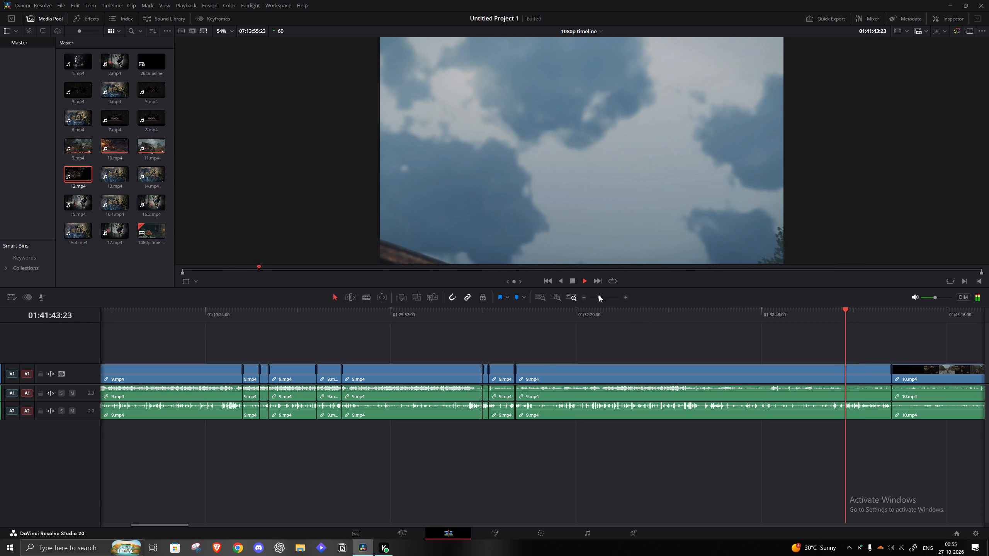
left_click_drag(599, 295, 605, 296)
left_click(589, 311)
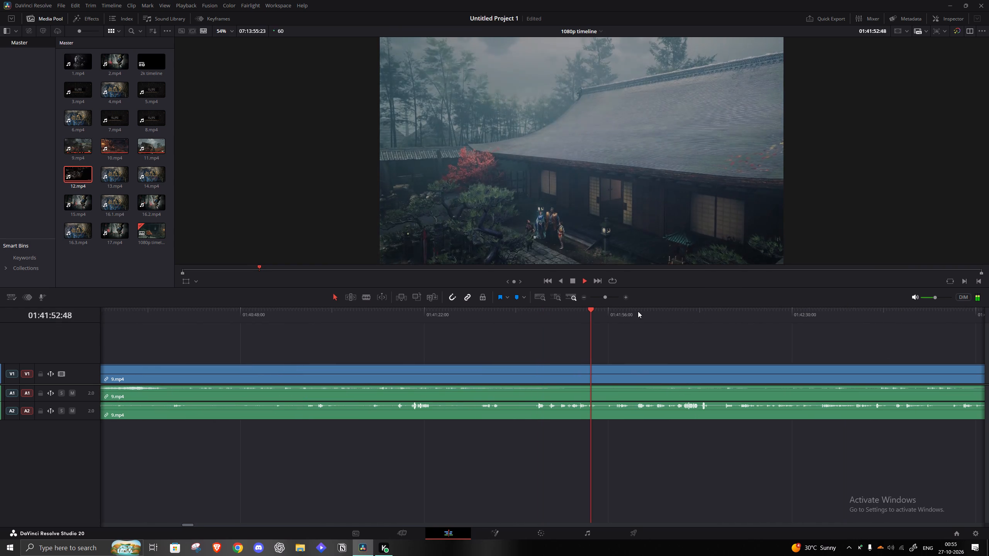
left_click(632, 309)
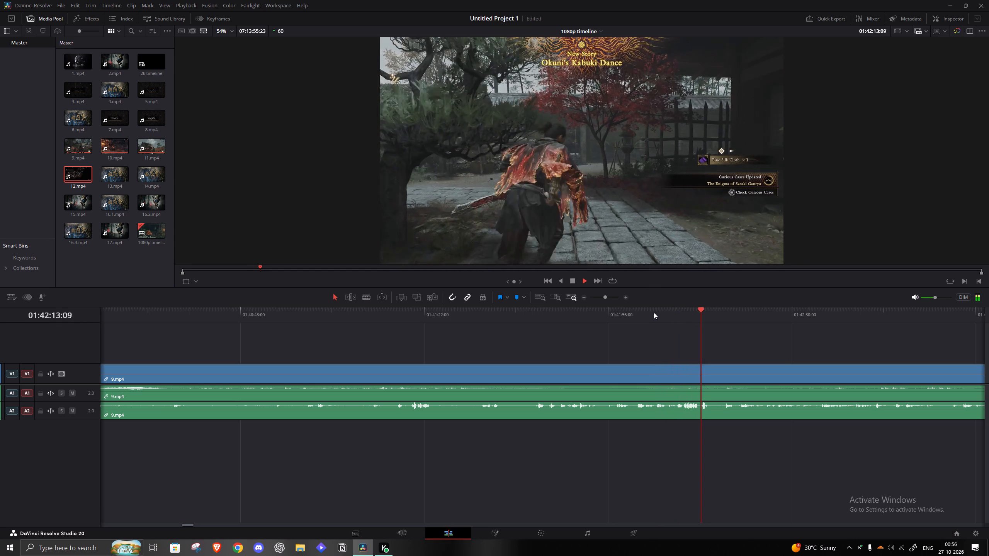
key("space")
key("s")
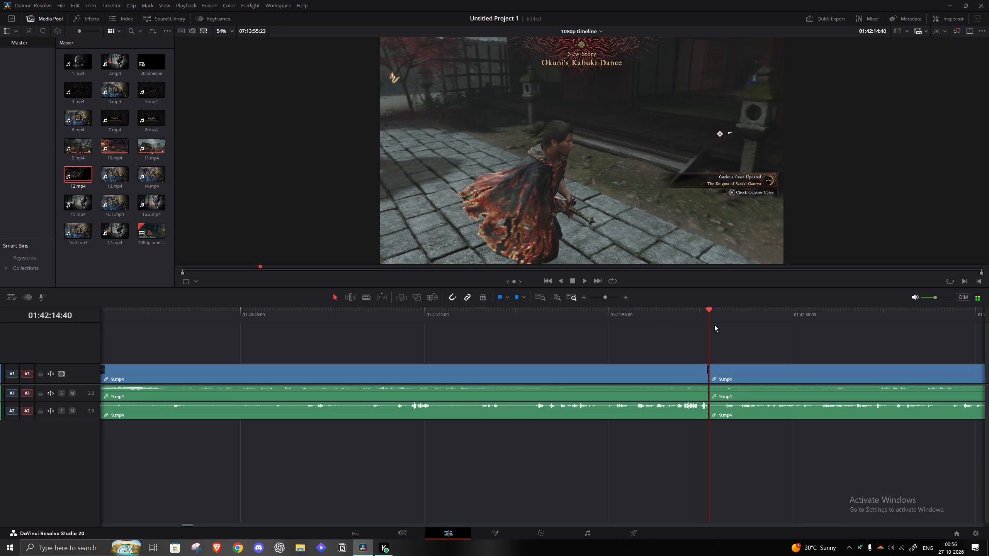
Check the map and Spirit Mirror footage in 9.mp4 between the 01:42:14:40 split and the start of 10.mp4.
left_click(737, 314)
key("space")
left_click(749, 315)
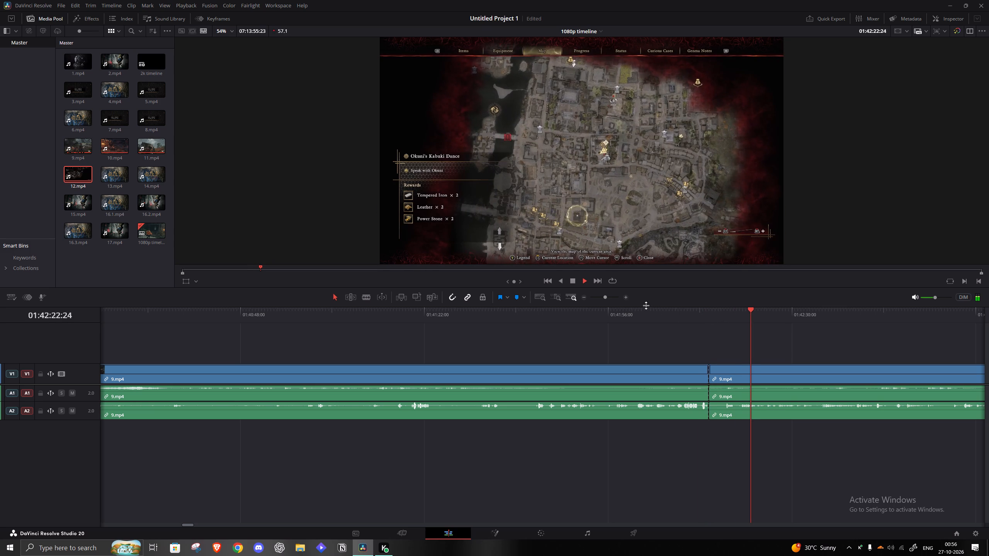
left_click(602, 296)
left_click(596, 306)
left_click(575, 309)
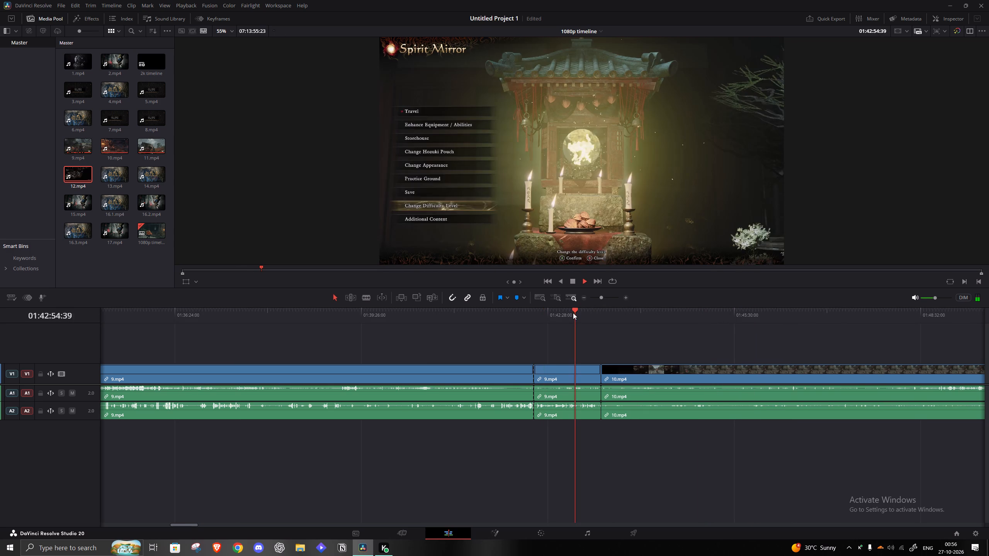
left_click(590, 303)
left_click(591, 305)
left_click_drag(580, 305, 574, 306)
left_click(568, 307)
left_click(574, 310)
left_click(572, 311)
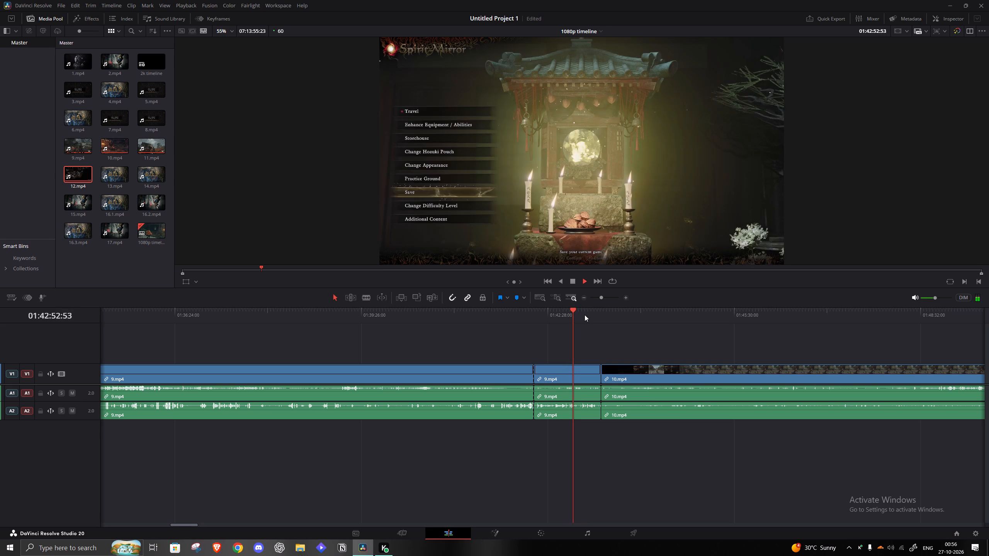
left_click_drag(600, 301, 604, 300)
left_click(575, 319)
left_click(564, 318)
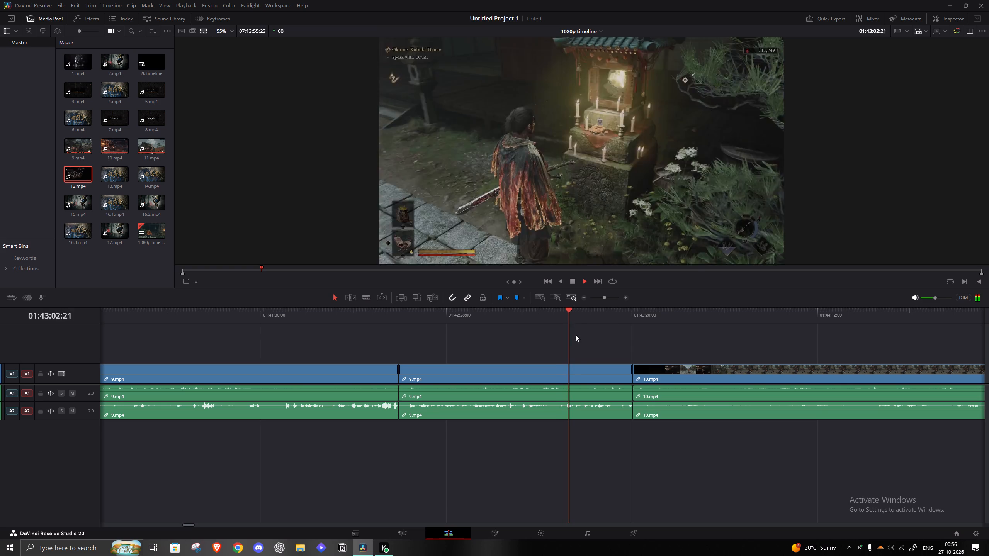
Delete the rest of 9.mp4 after 01:42:14:40, close the gap before 10.mp4, and save the project.
key("space")
left_click_drag(528, 449, 535, 374)
key("a")
left_click(511, 380)
key("a")
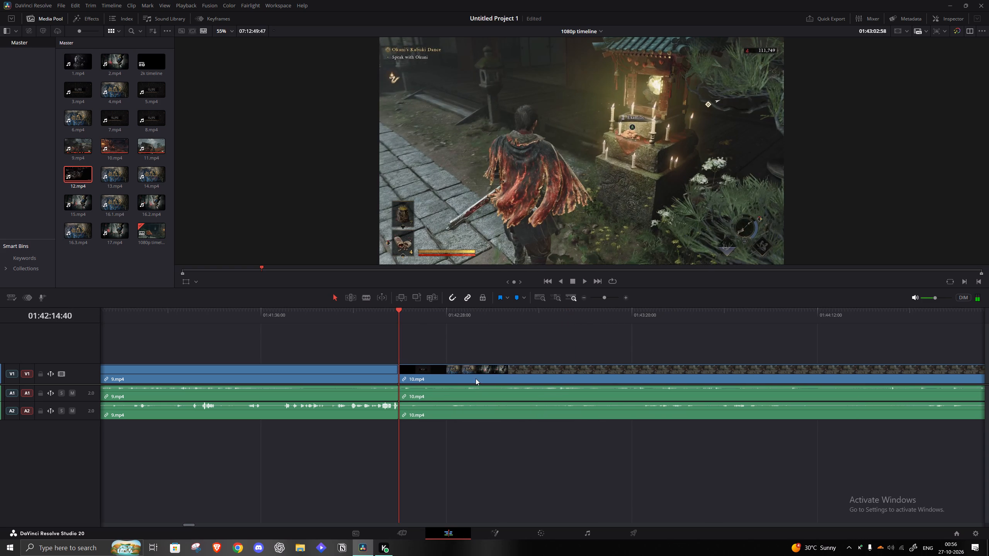
key("ctrl+s")
Append 13.mp4 to the end of the timeline, directly after 12.mp4.
left_click_drag(601, 295, 583, 291)
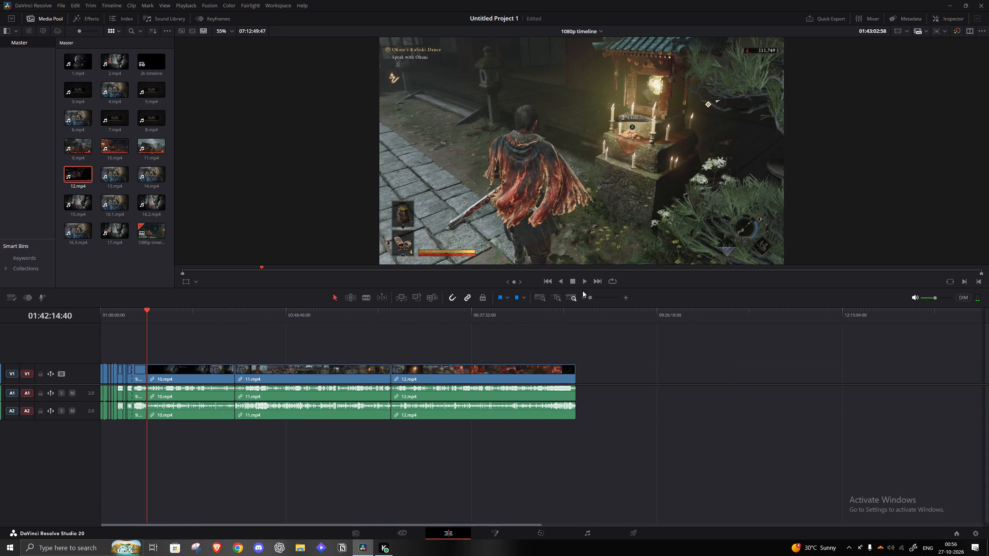
left_click_drag(583, 291, 586, 293)
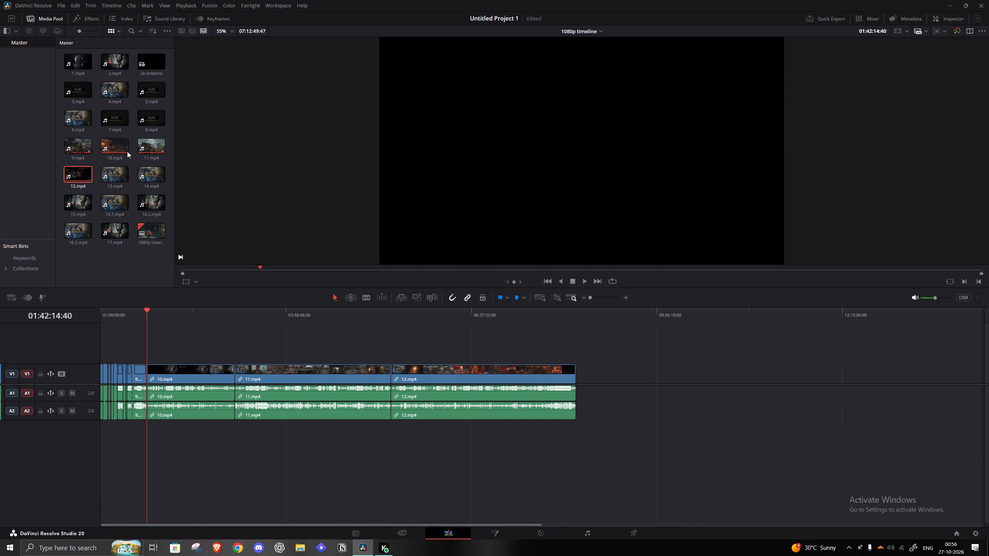
left_click_drag(111, 178, 590, 381)
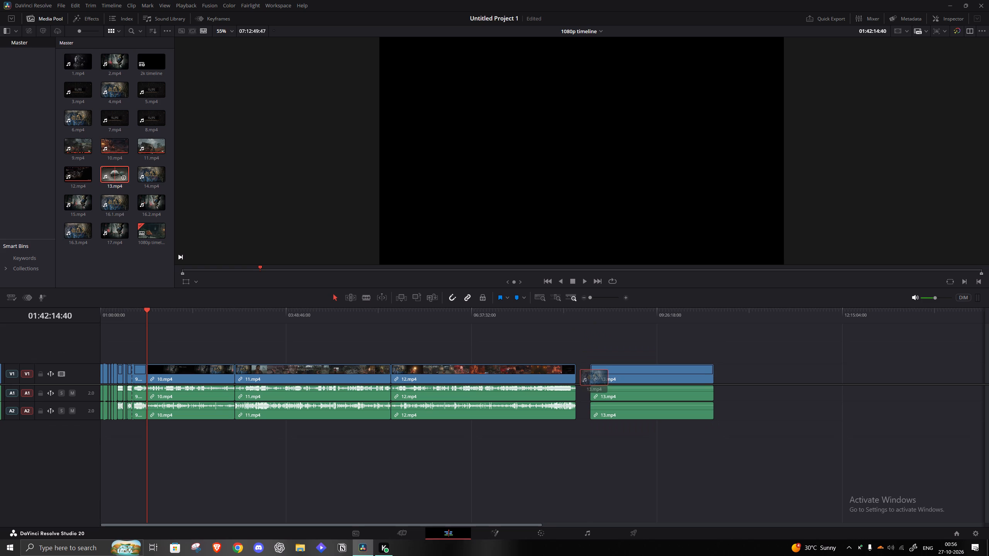
left_click_drag(590, 381, 579, 381)
left_click(587, 452)
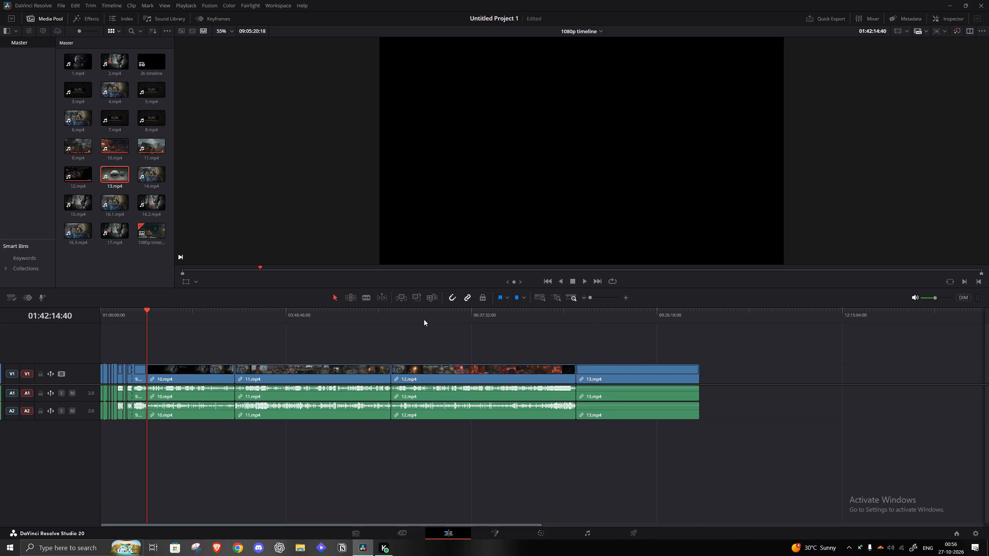
Spot-check the edited 9.mp4 section from the timeline start through to the beginning of 10.mp4.
left_click_drag(129, 319, 92, 319)
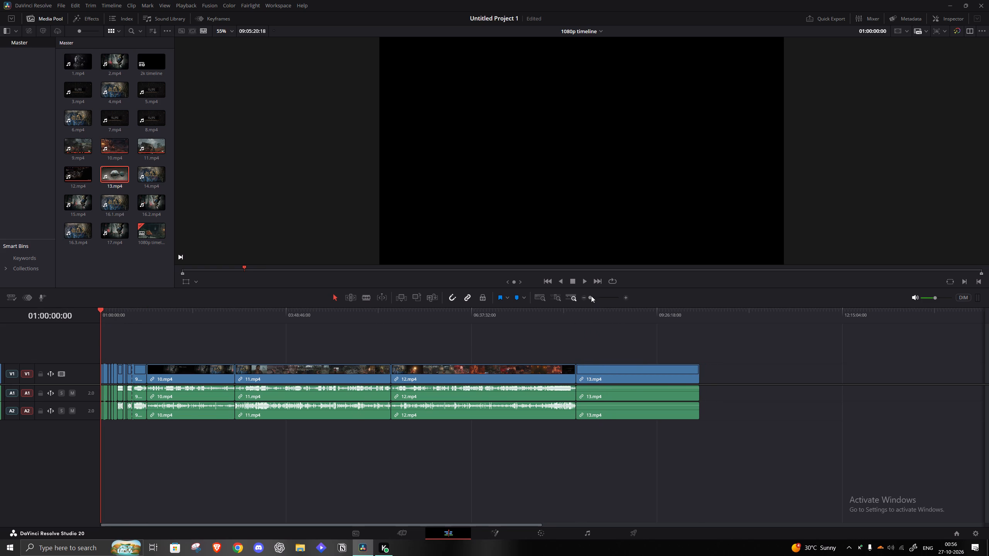
left_click_drag(594, 297, 598, 297)
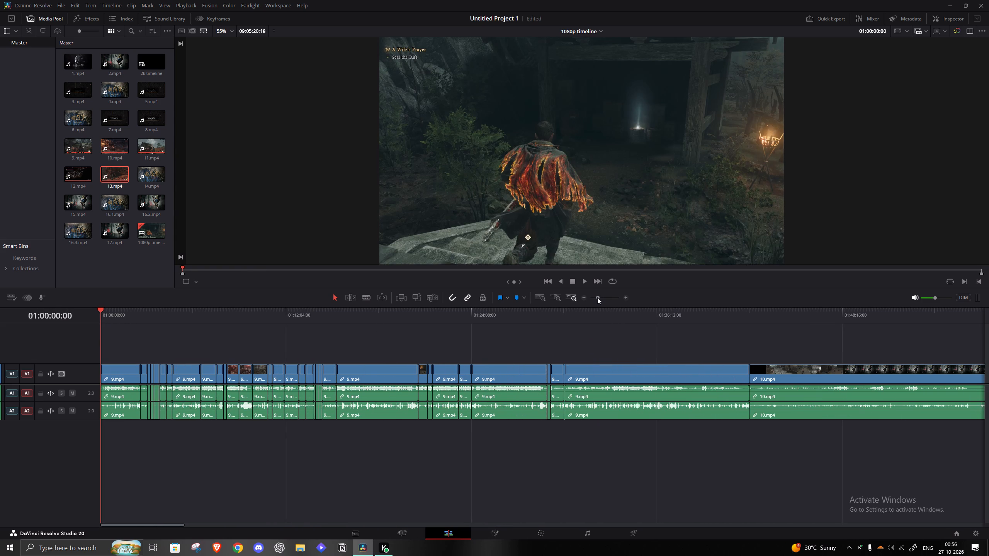
left_click(119, 319)
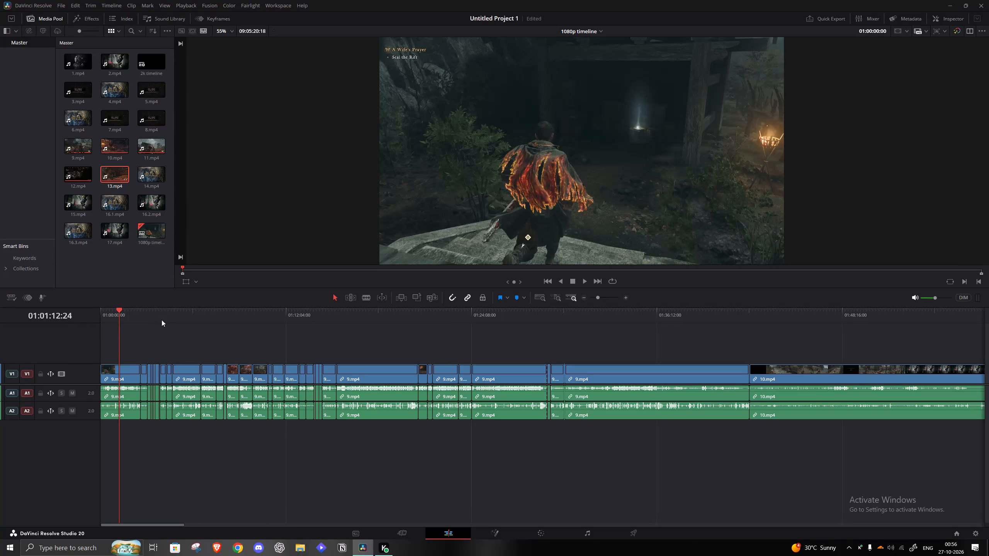
key("space")
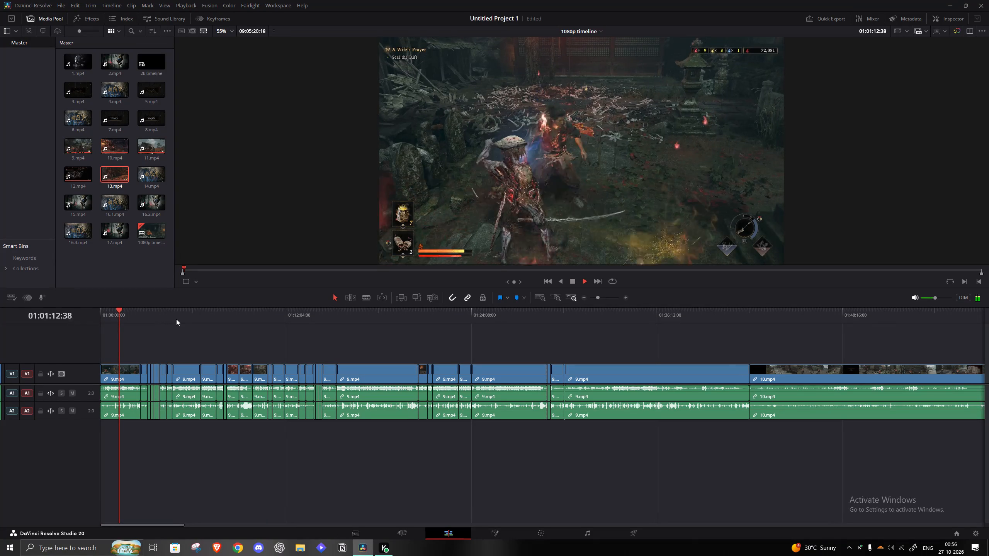
left_click(176, 319)
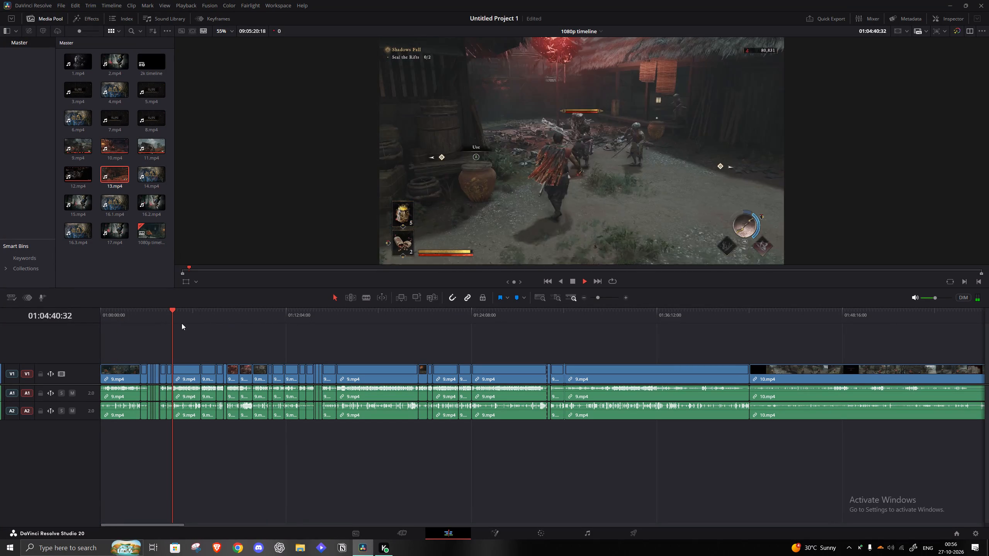
left_click(182, 323)
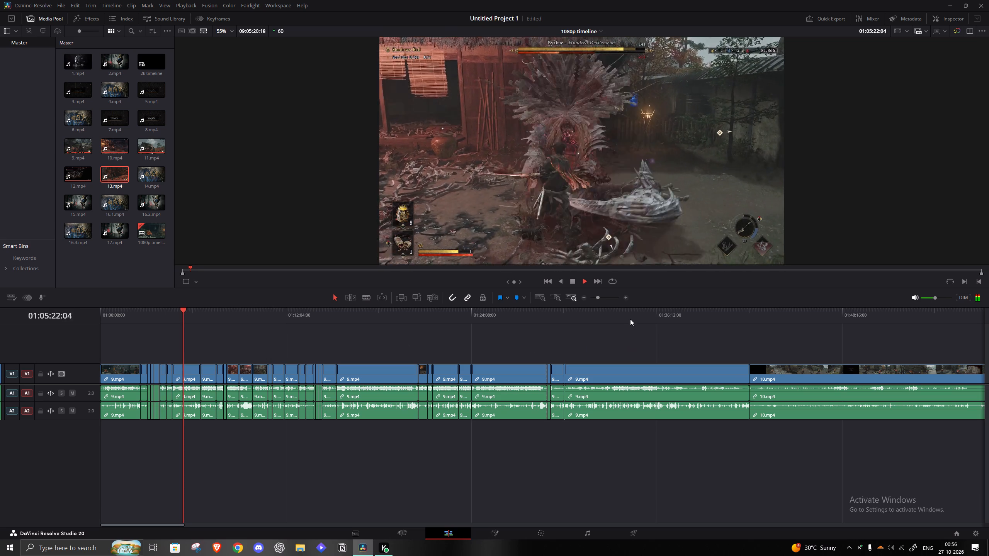
left_click(747, 320)
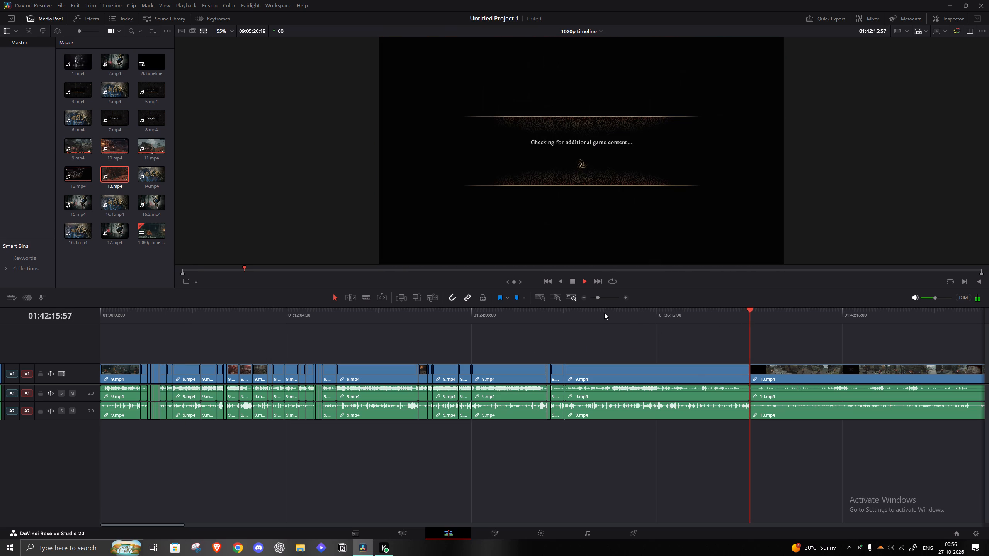
Remove the opening of 10.mp4, from 01:42:14:40 to about 01:50:19, up to the village street fight, and close the gap.
left_click_drag(601, 296, 596, 296)
left_click(465, 322)
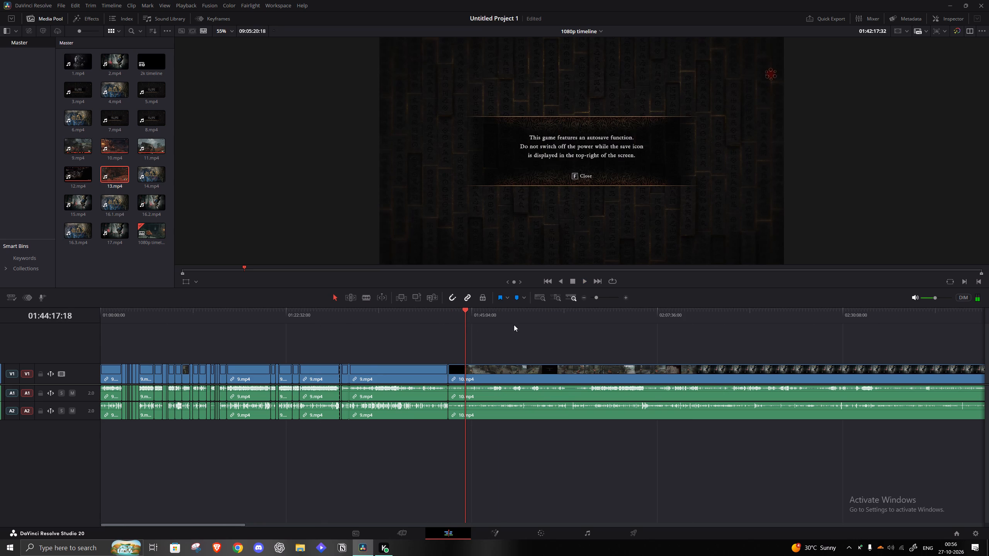
left_click(600, 299)
left_click(580, 314)
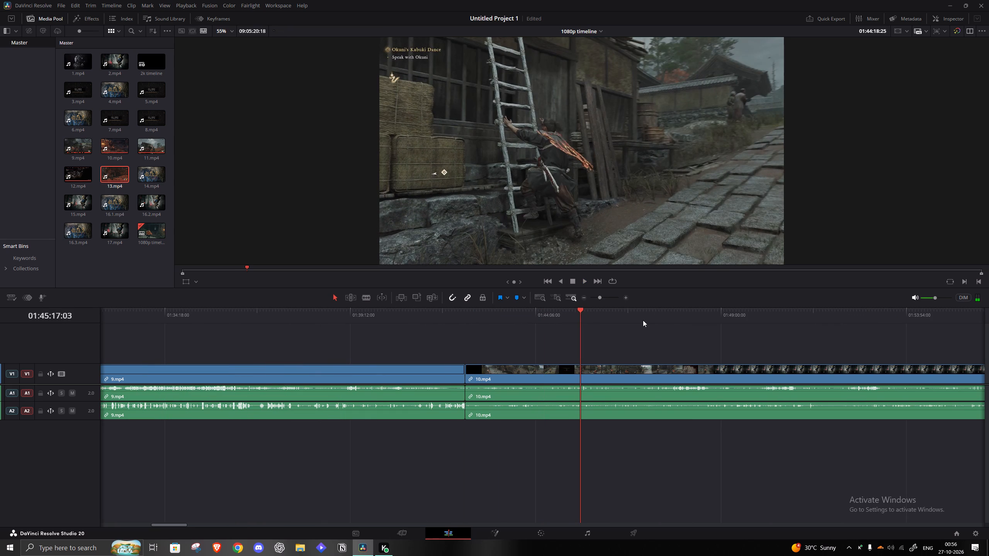
left_click(669, 316)
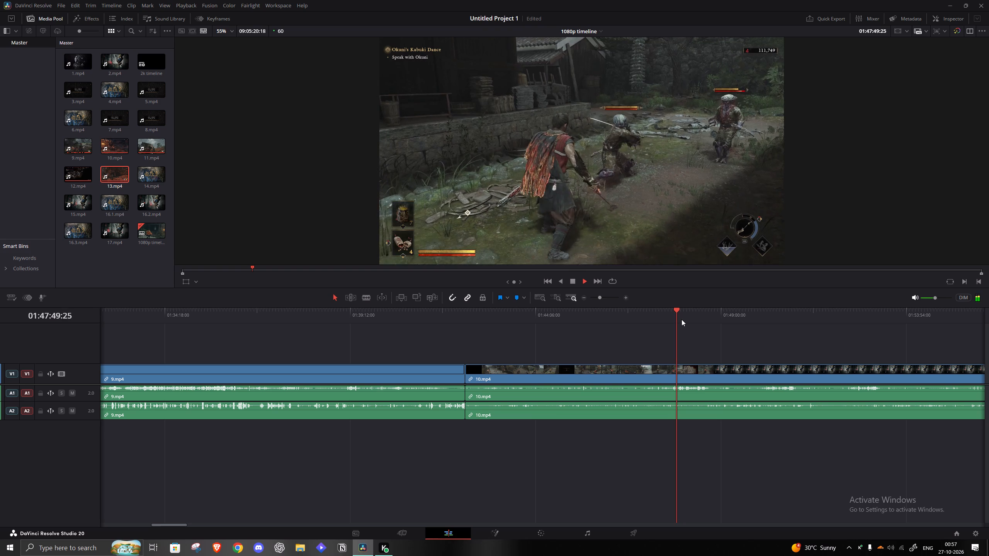
left_click(760, 322)
left_click(770, 323)
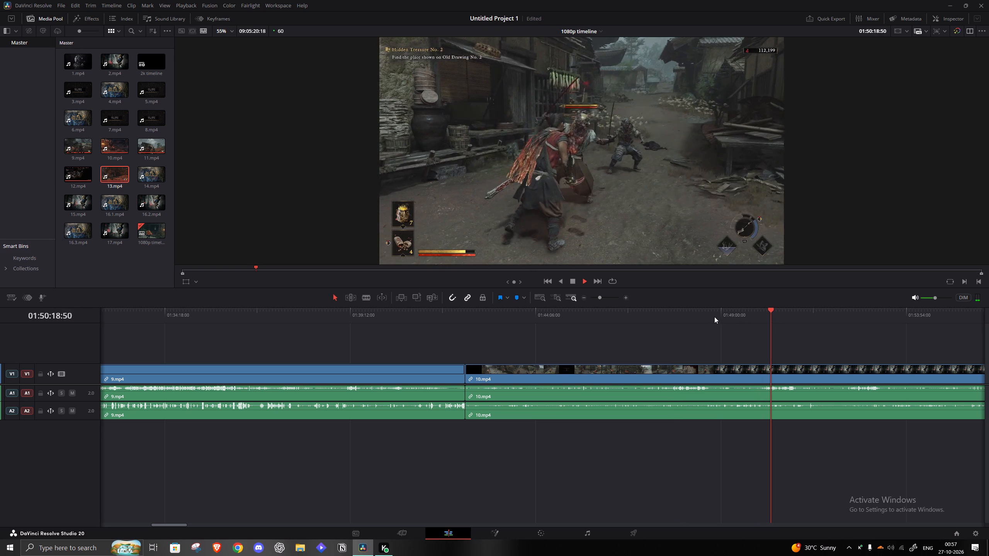
key("space")
key("q")
left_click(689, 378)
key("a")
Play through the start of the street fight and split 10.mp4 at 01:42:28:55.
key("space")
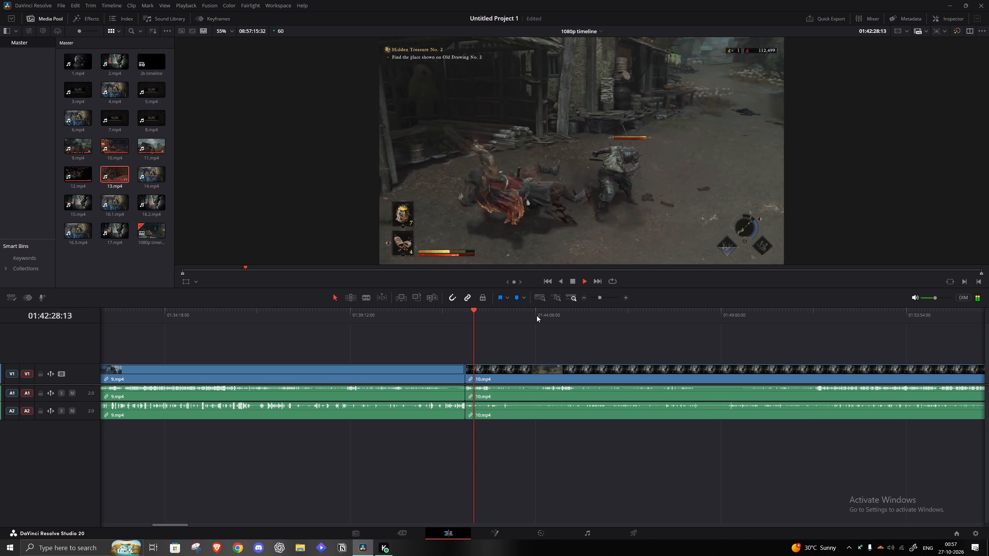
key("space")
key("s")
Remove the 10.mp4 footage from 01:42:28:55 to about 01:44:26, up to the fight by the village huts, and close the gap.
left_click(542, 317)
key("space")
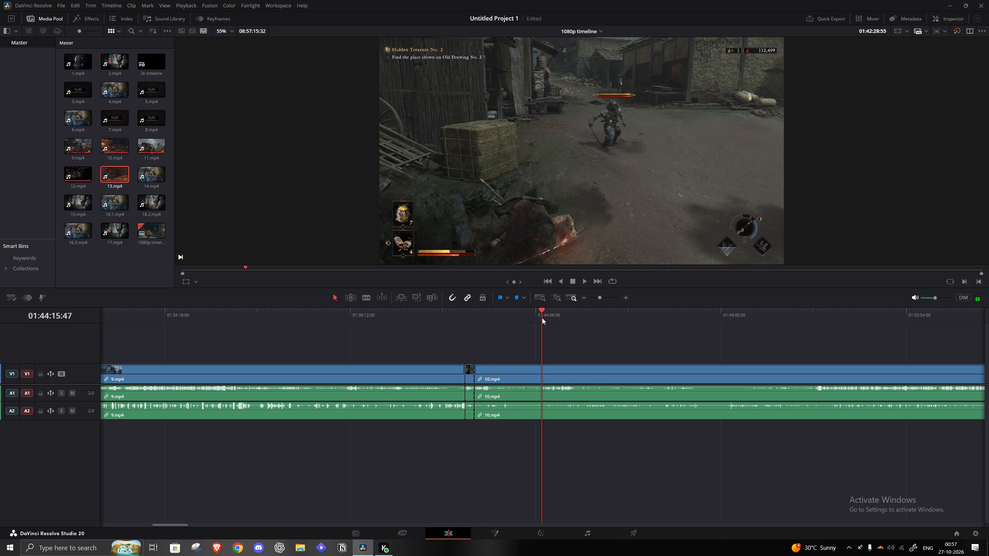
left_click(544, 317)
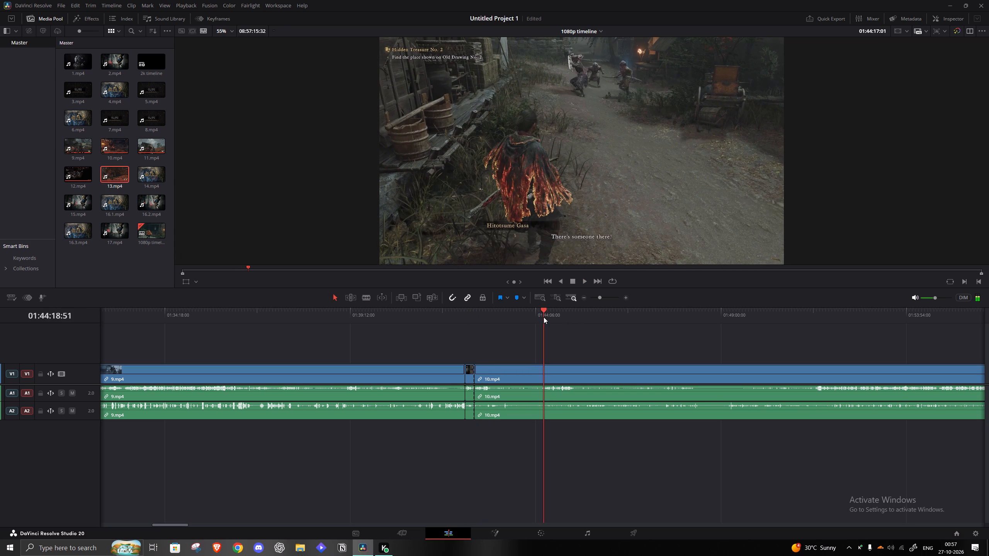
left_click(547, 317)
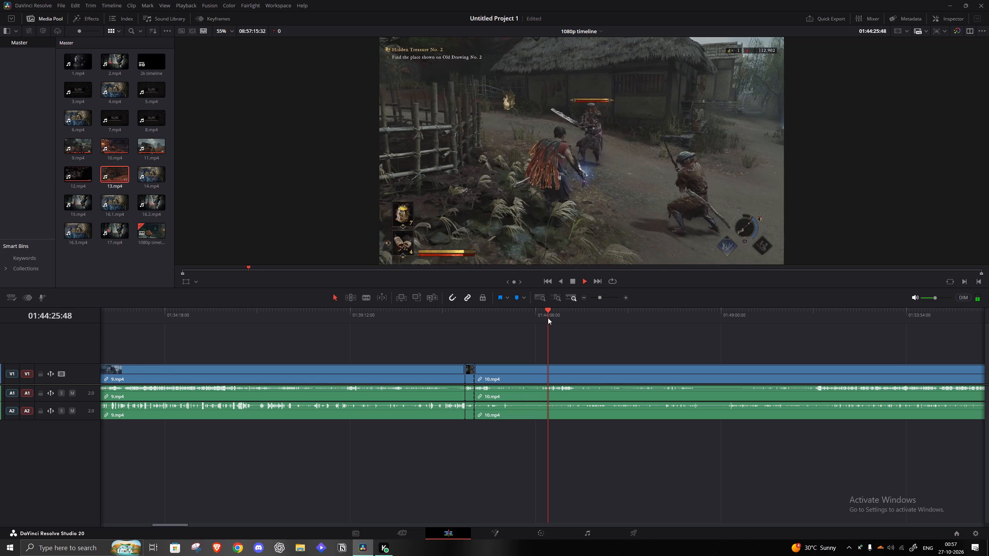
key("space")
key("q")
left_click(503, 364)
key("a")
key("space")
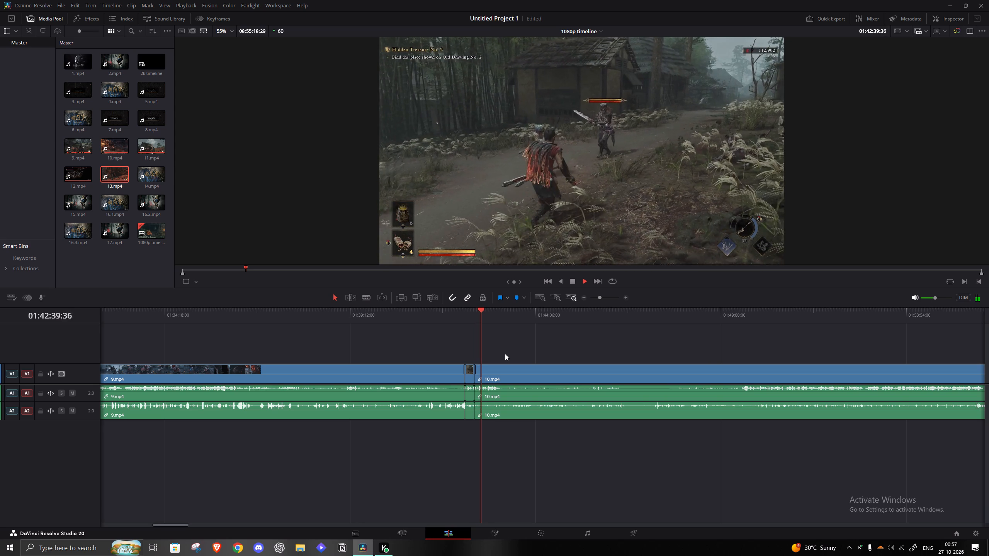
Play through the village hut fight to its finishing kill and split 10.mp4 at 01:43:10:45.
left_click(488, 314)
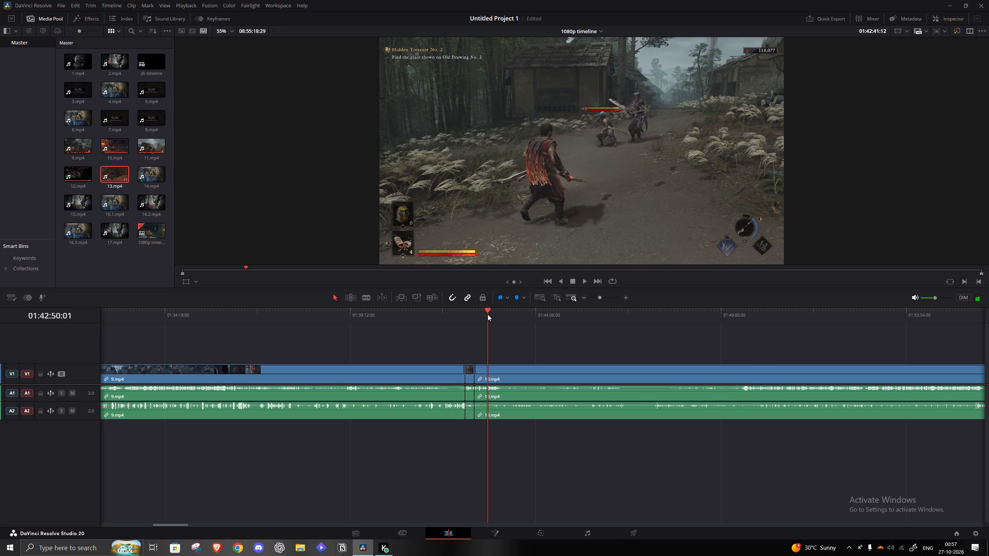
left_click(488, 314)
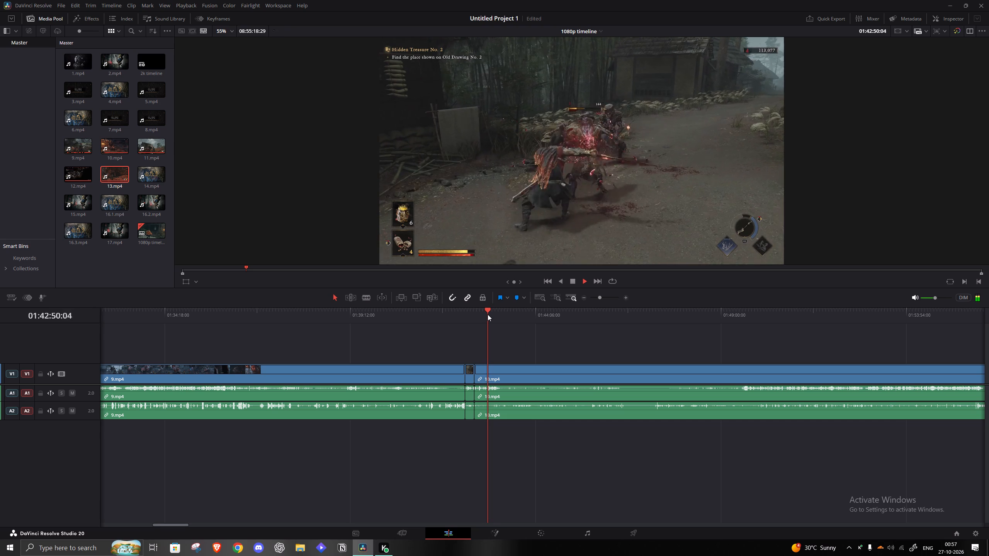
left_click(486, 314)
left_click(491, 315)
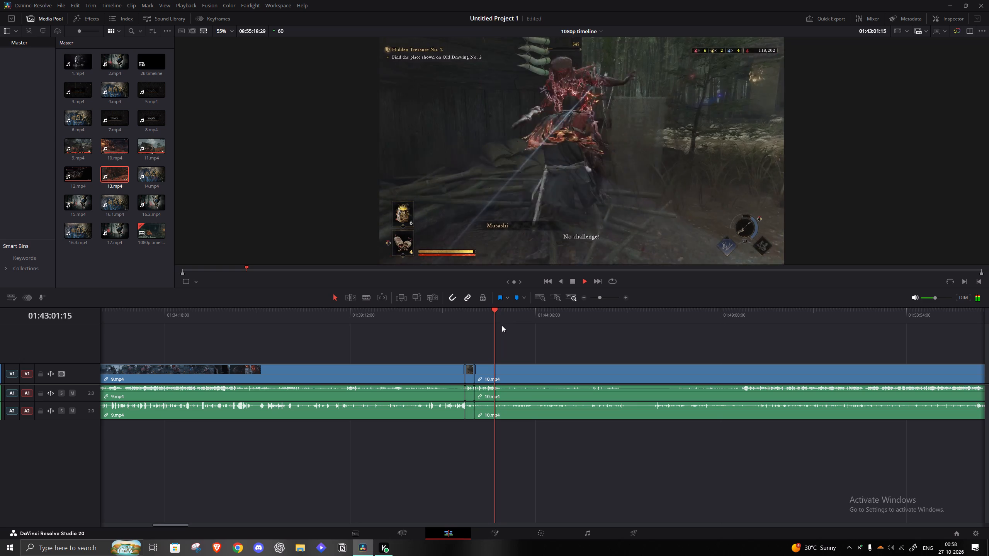
left_click(500, 320)
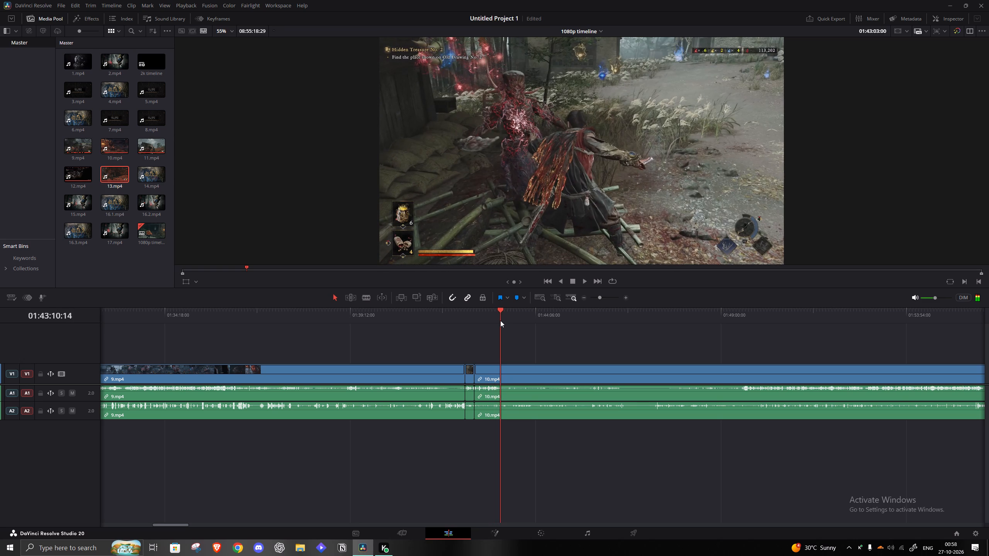
key("space")
key("s")
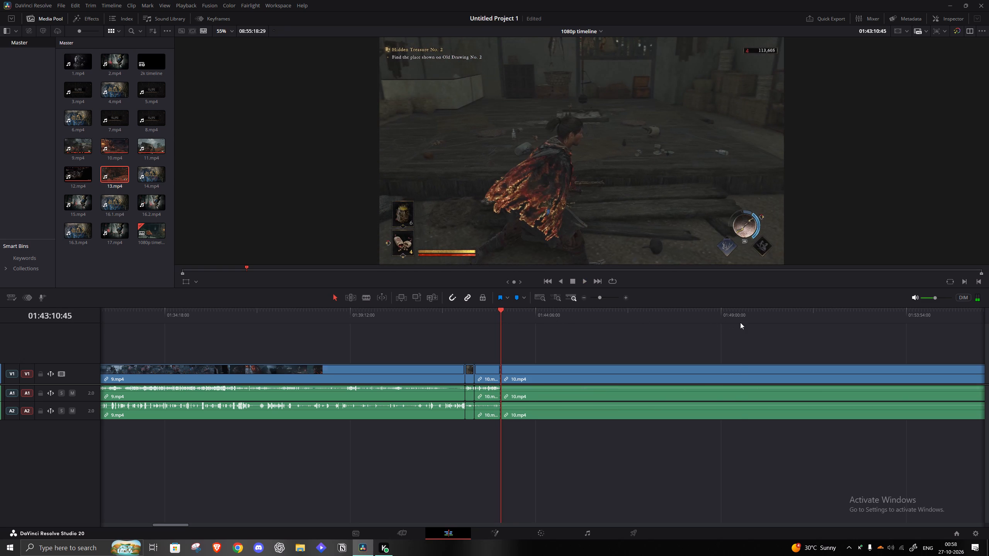
Remove the 10.mp4 exploration and looting from 01:43:10:45 to 01:49:31:10, up to The Growling Ghost field encounter, and close the gap.
left_click(740, 322)
key("space")
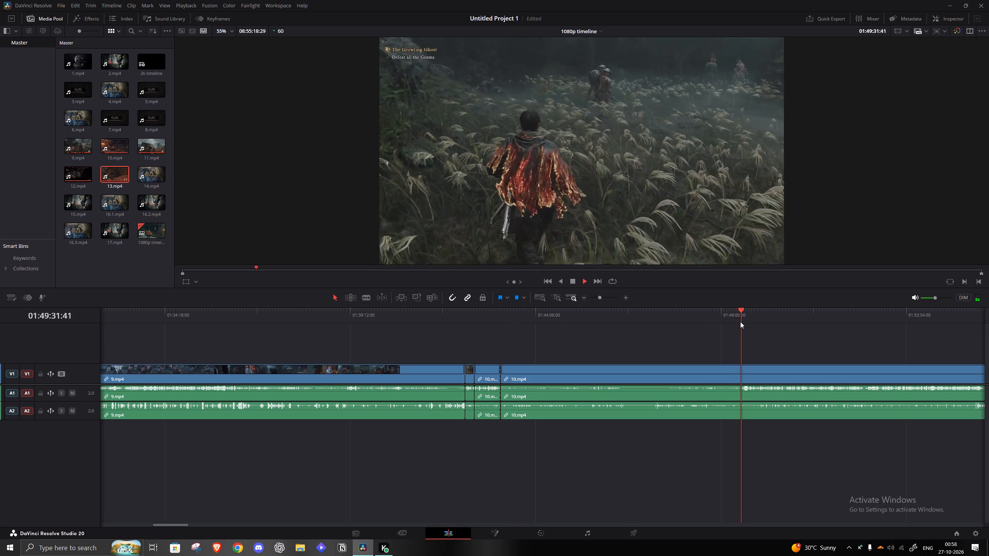
key("space")
left_click(676, 324)
left_click(678, 311)
key("space")
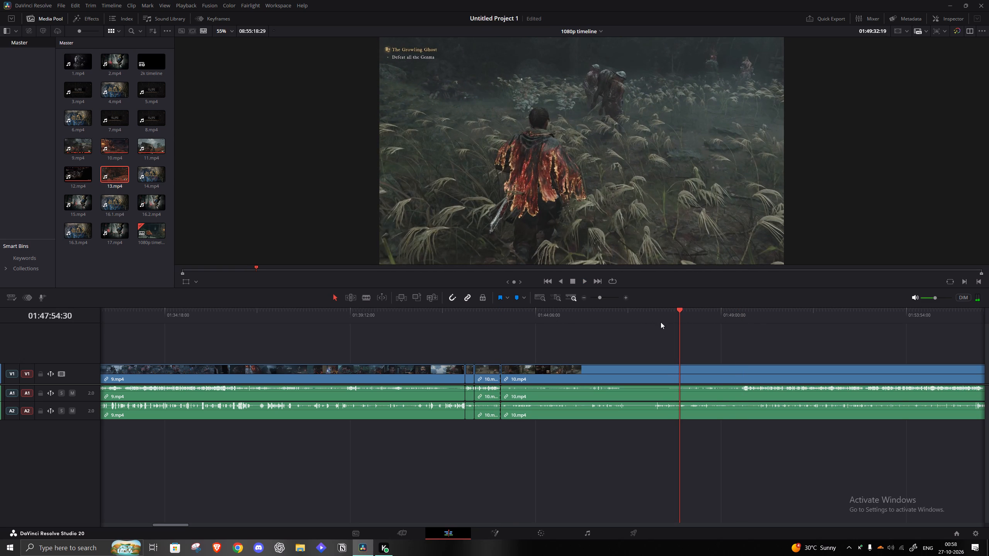
left_click(598, 315)
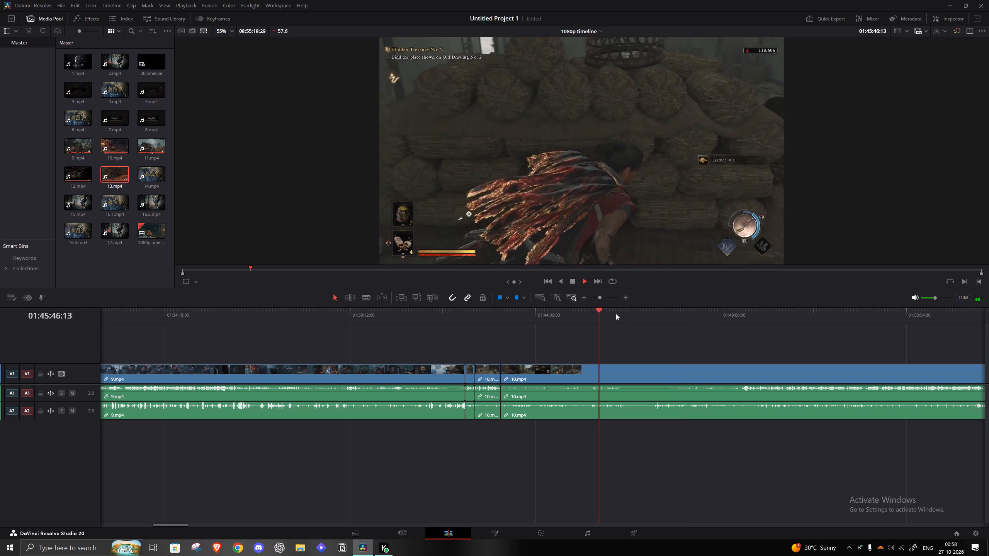
key("space")
left_click_drag(605, 299, 601, 298)
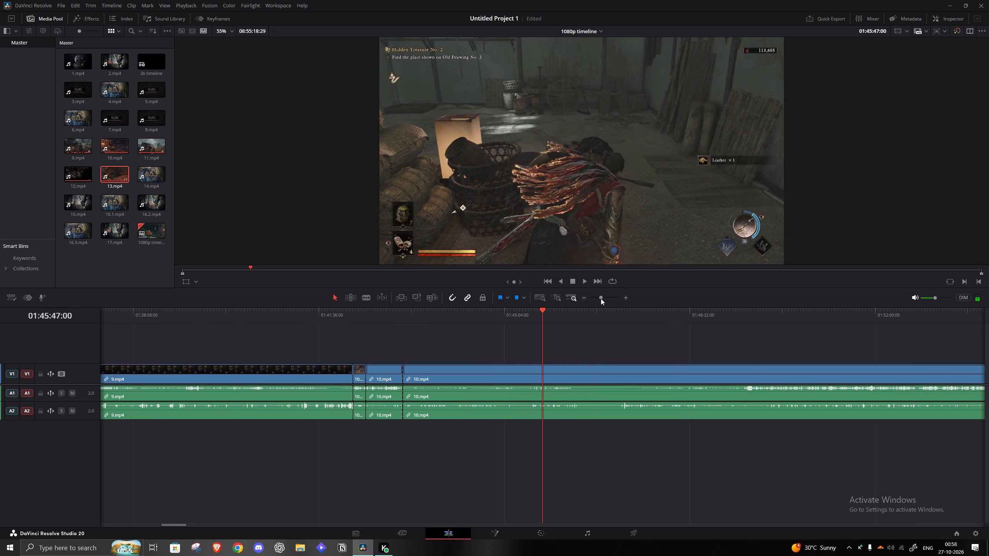
left_click(601, 298)
left_click(654, 325)
key("space")
left_click(656, 317)
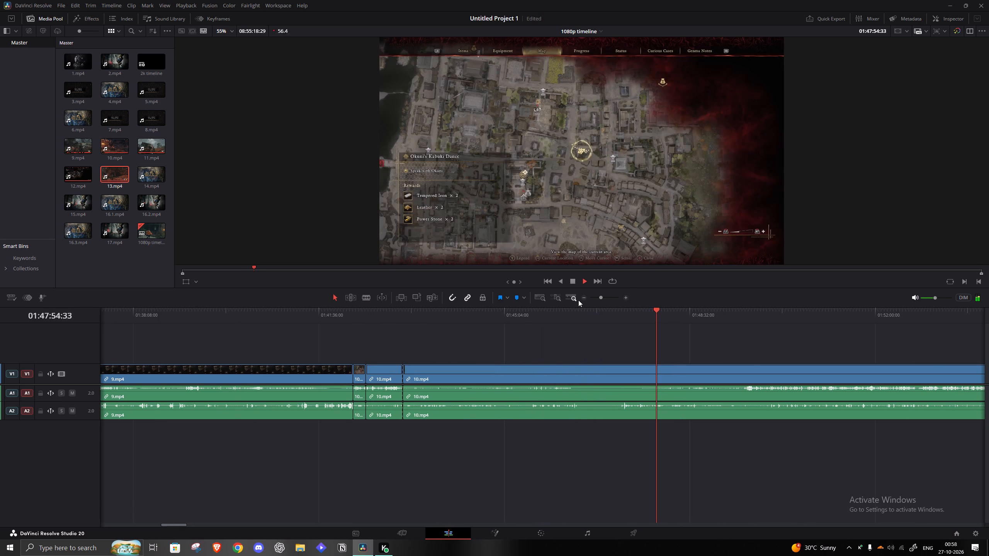
left_click_drag(606, 296, 598, 295)
left_click(570, 320)
key("space")
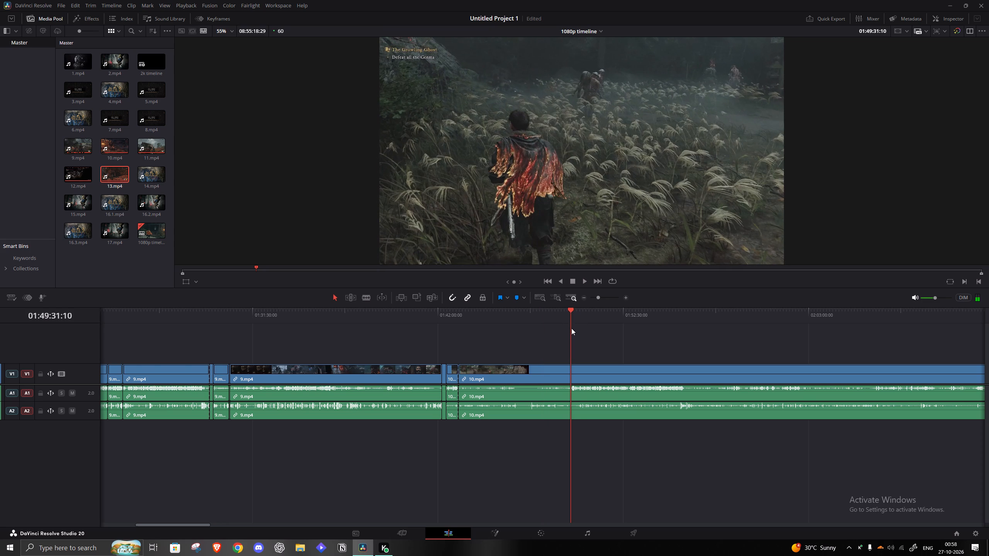
key("q")
left_click(528, 358)
left_click(522, 371)
key("a")
key("space")
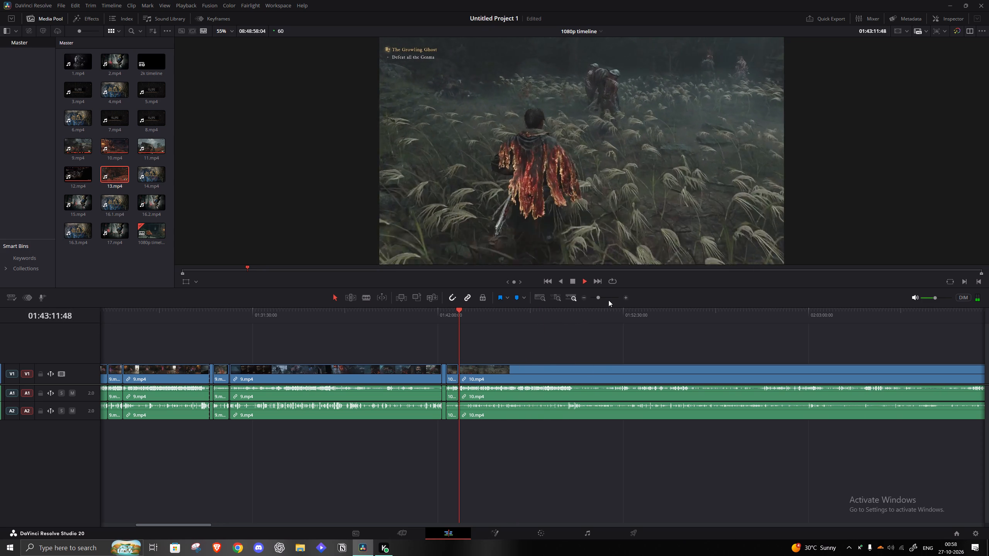
Play through the opening of The Growling Ghost field fight and split 10.mp4 at about 01:43:22.
left_click(602, 298)
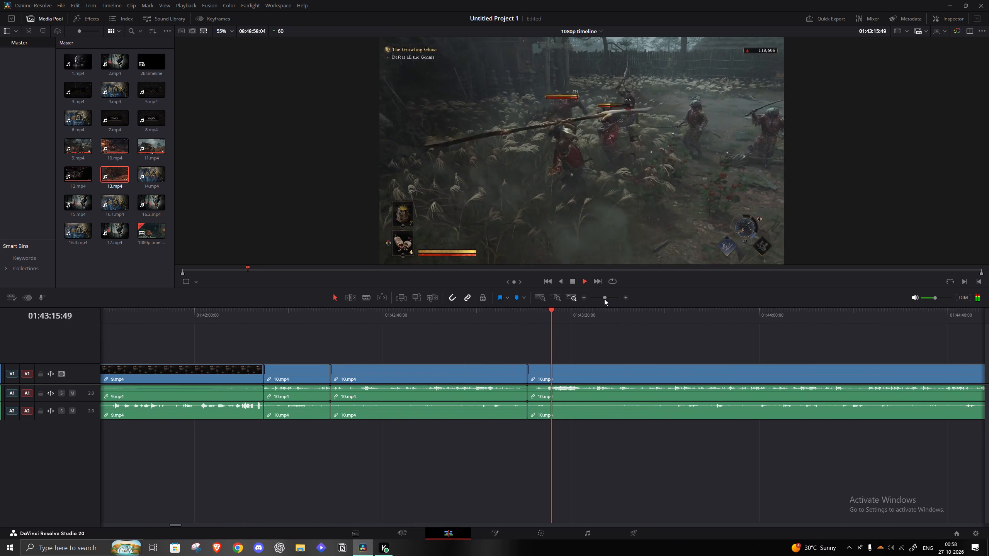
left_click(574, 324)
left_click(576, 319)
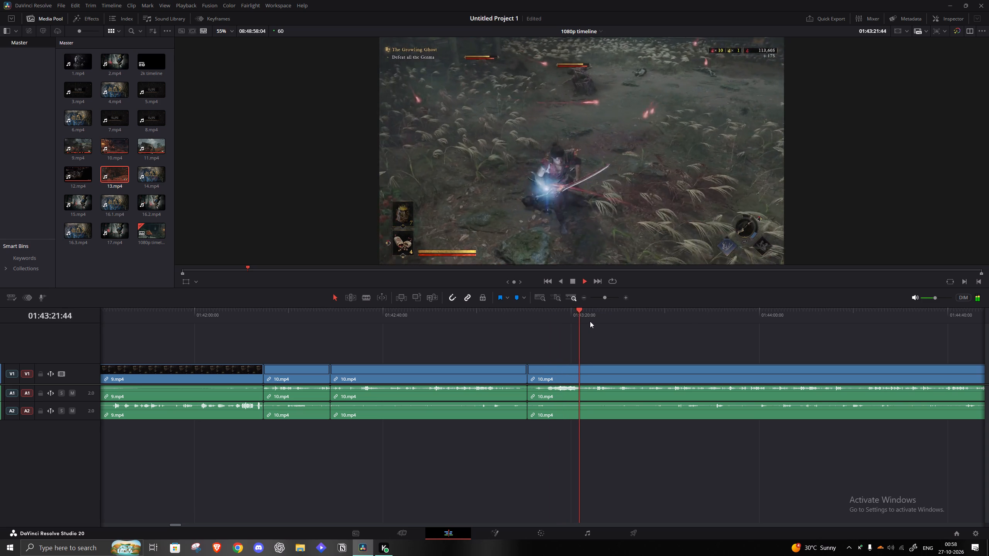
key("space")
key("s")
Remove the repetitive Genma fighting in 10.mp4 from about 01:43:22 to 01:46:18:28 and close the gap.
left_click_drag(607, 299, 601, 299)
left_click(605, 320)
key("space")
left_click(732, 318)
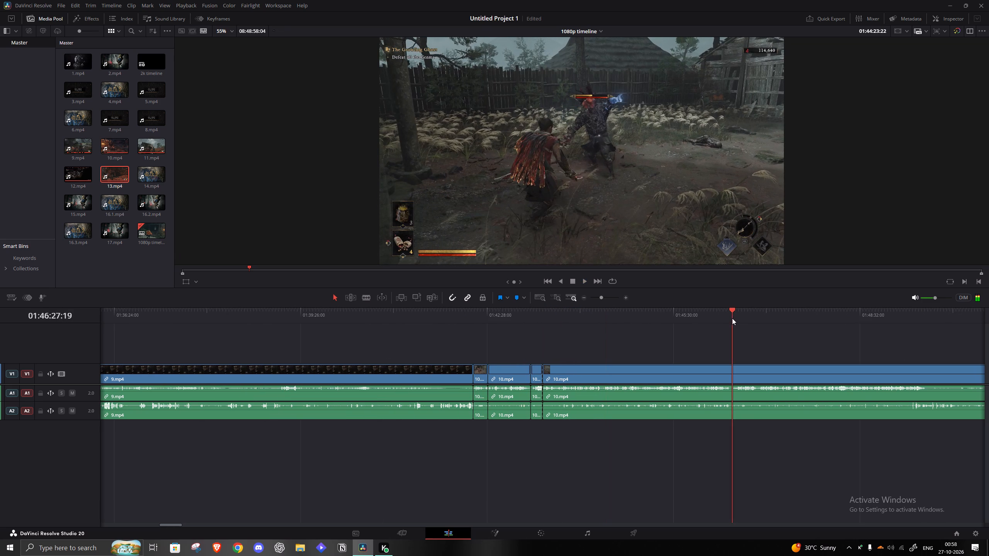
left_click(720, 316)
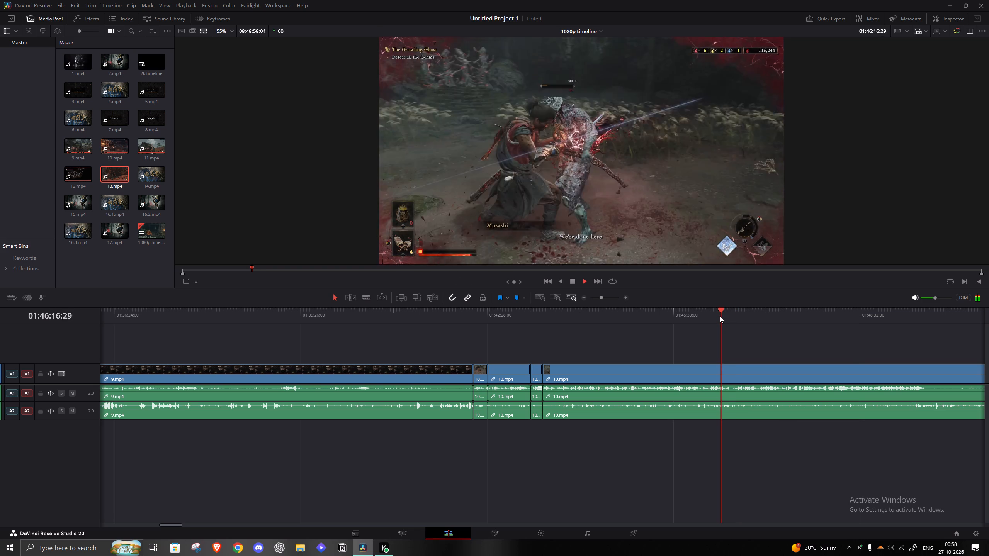
key("space")
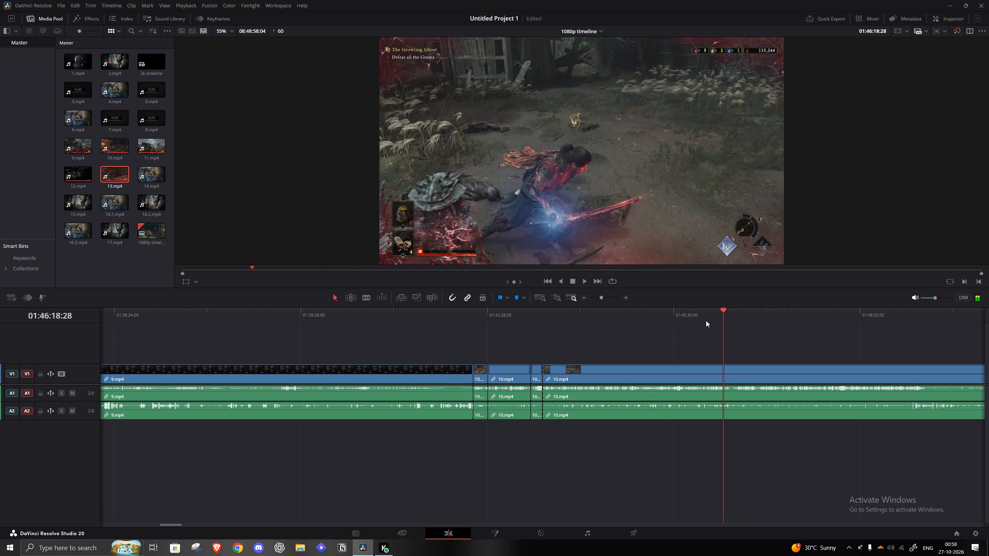
key("q")
left_click(668, 368)
key("a")
key("space")
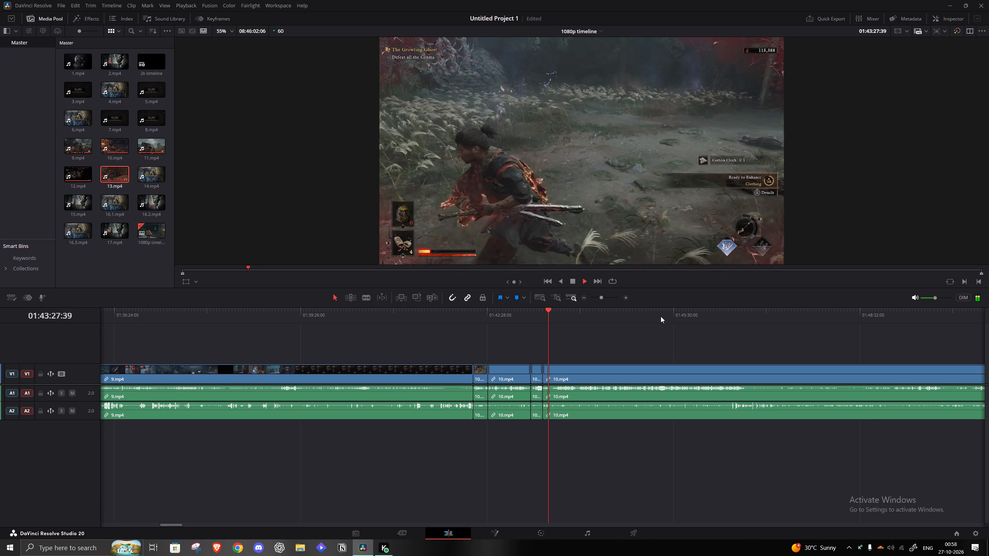
Play through the first part of the Nue boss fight and split 10.mp4 at 01:44:21:51.
left_click(566, 312)
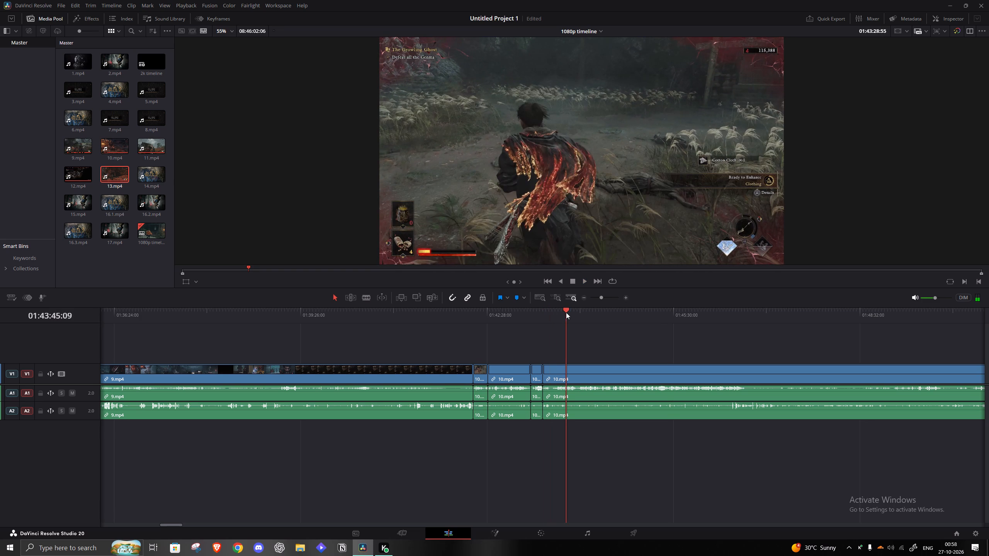
left_click(557, 312)
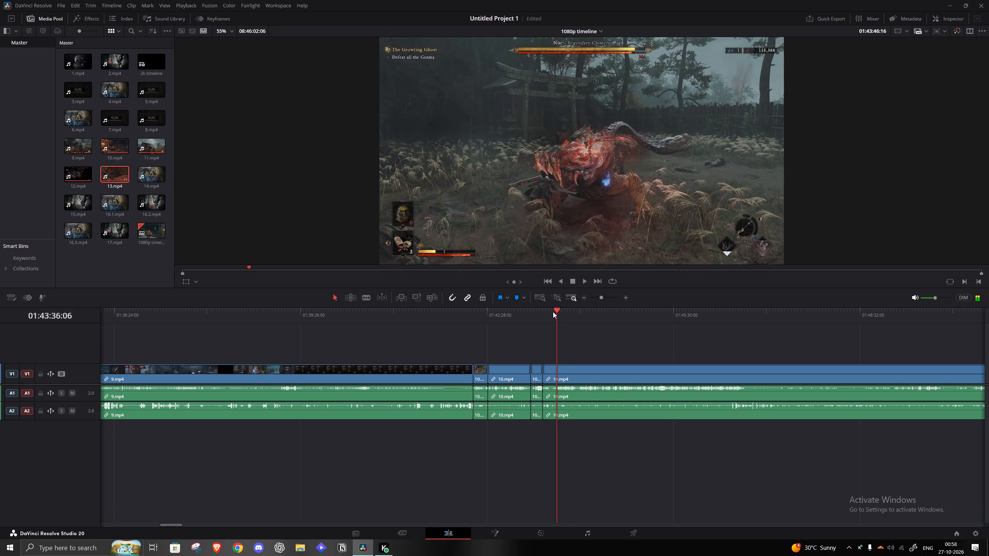
left_click(560, 317)
left_click(578, 317)
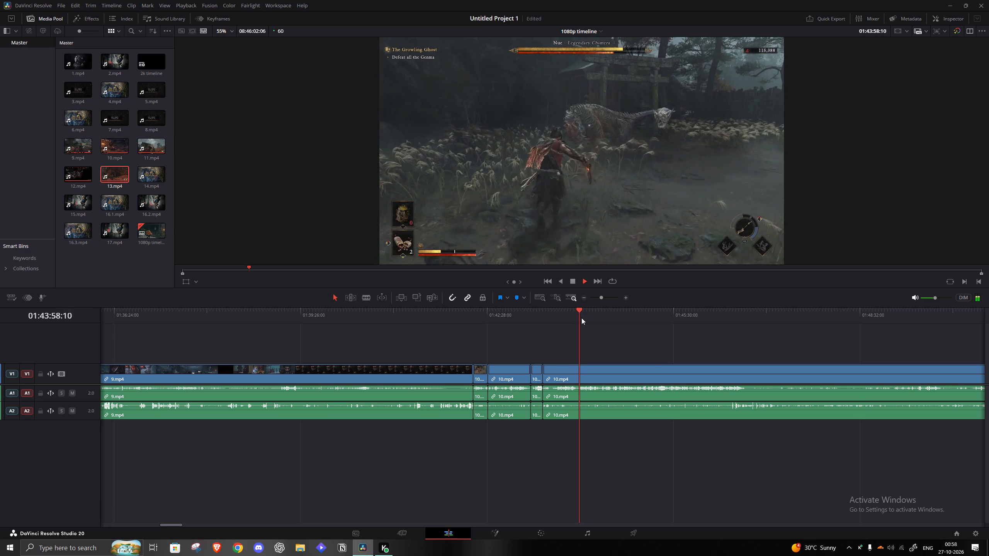
left_click(558, 316)
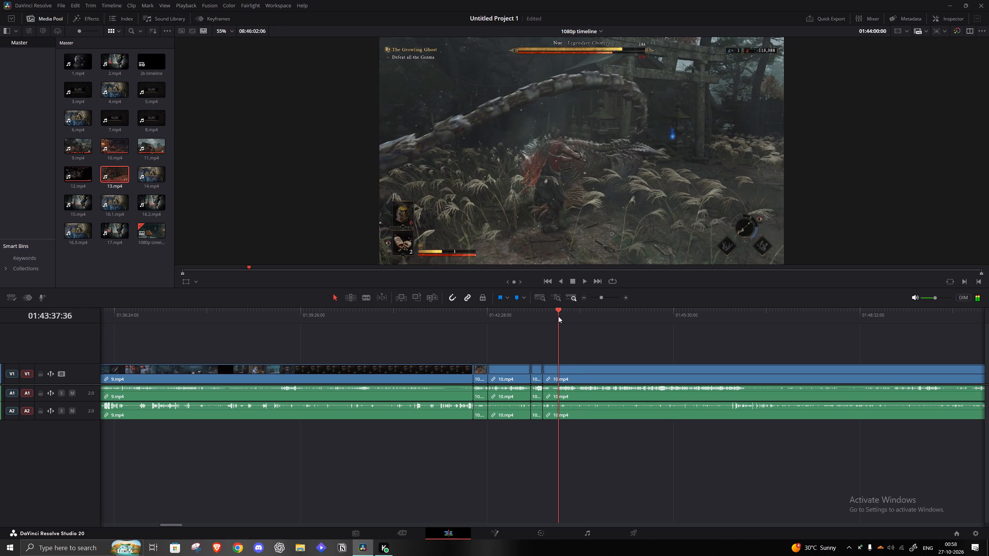
left_click(564, 320)
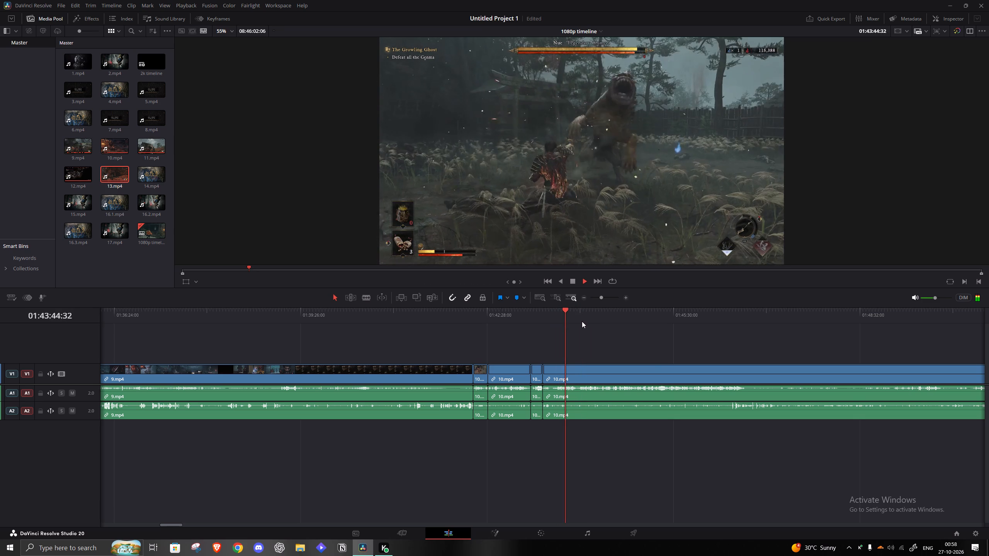
left_click(581, 321)
left_click(601, 322)
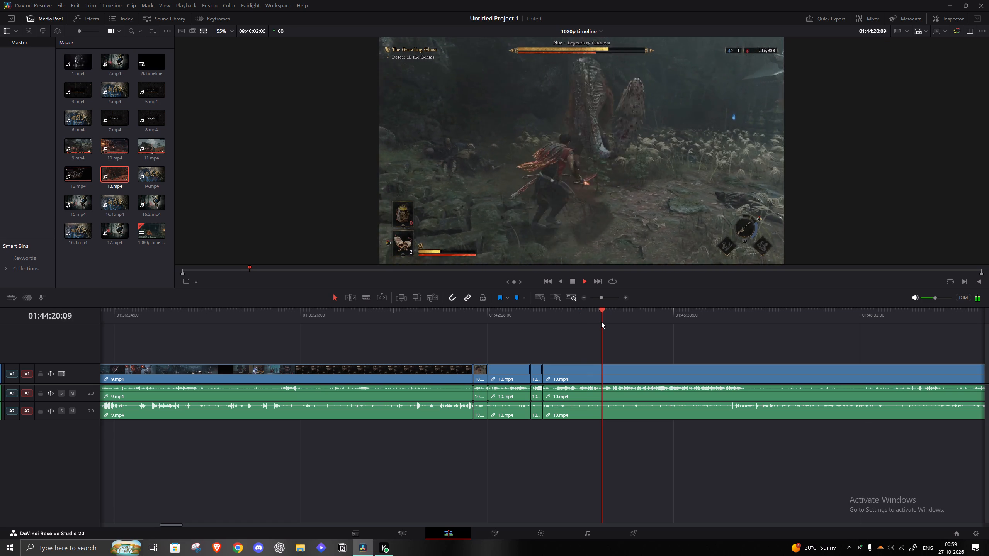
key("space")
key("s")
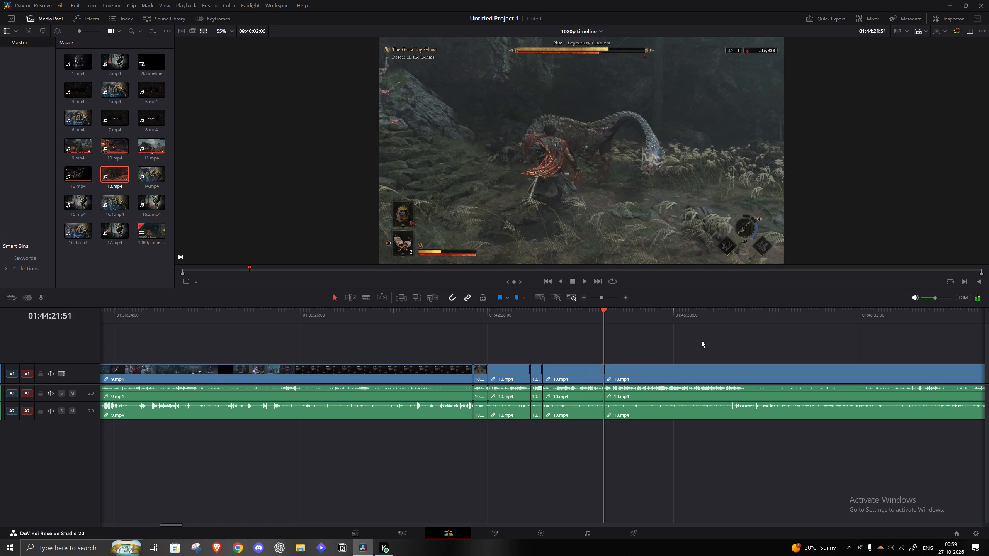
Remove the middle of the Nue boss fight in 10.mp4 from 01:44:21:51 to 01:45:39:03 and close the gap.
left_click(697, 333)
key("space")
left_click(704, 316)
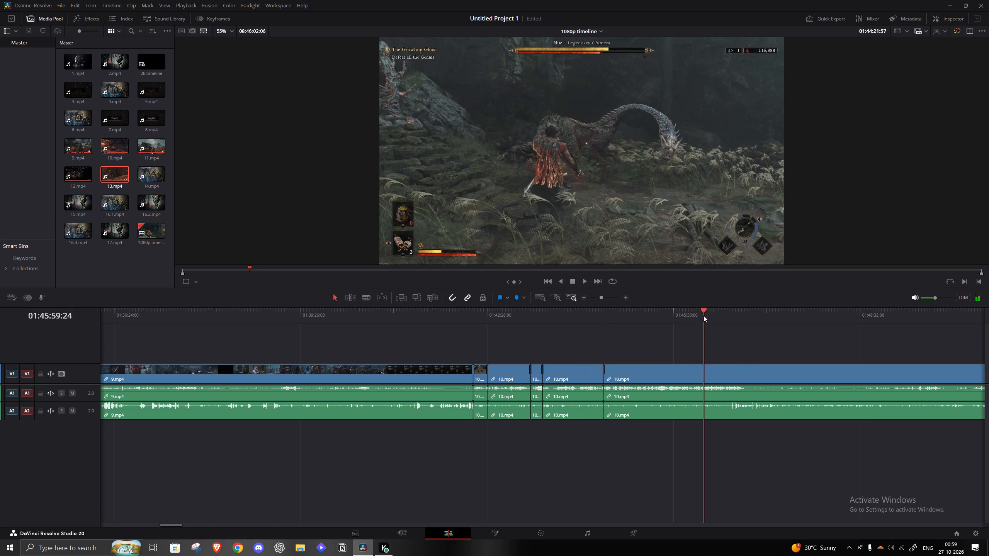
left_click(682, 315)
key("space")
key("q")
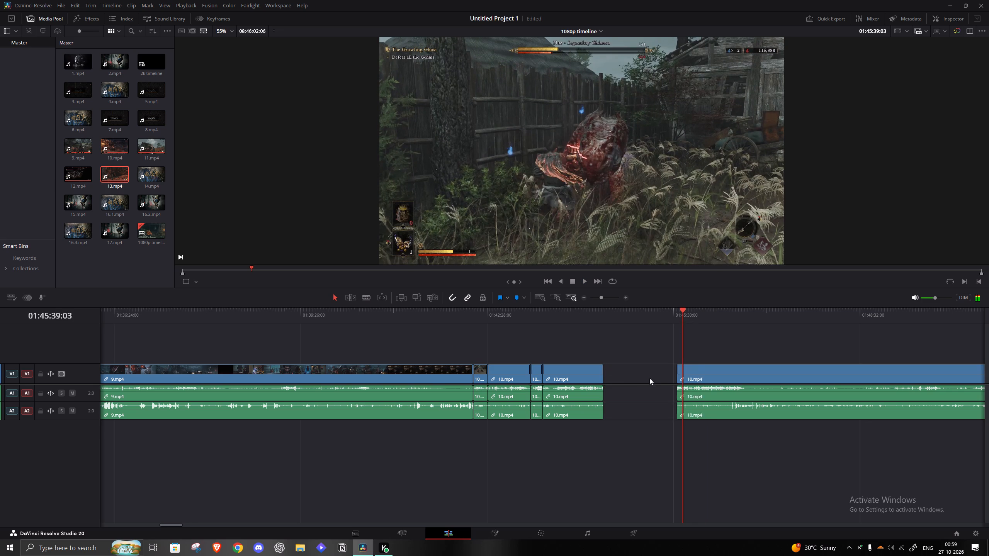
left_click(646, 385)
key("a")
key("space")
key("a")
left_click(645, 375)
key("a")
key("space")
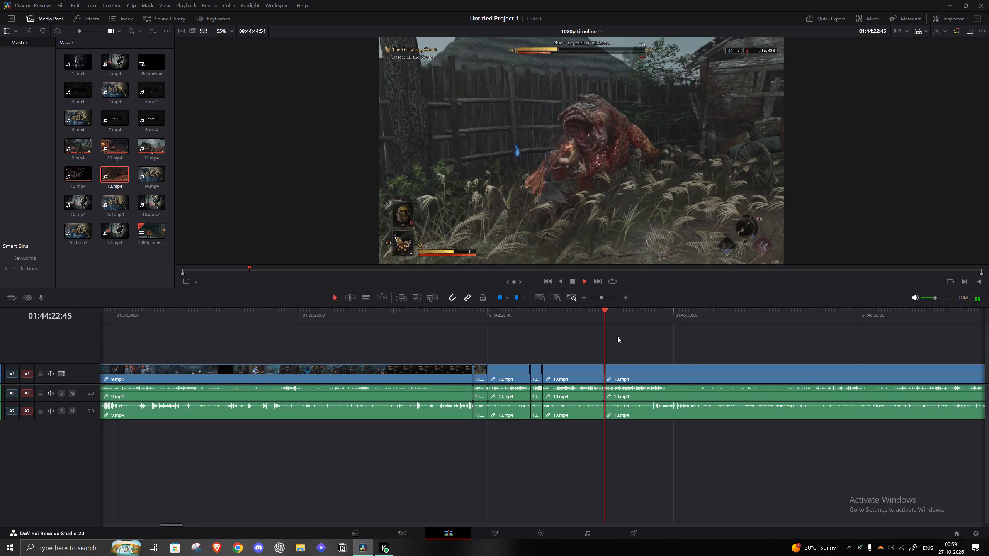
Play through the end of the Nue boss fight, split 10.mp4 at 01:45:29:00, and save the project.
left_click(627, 317)
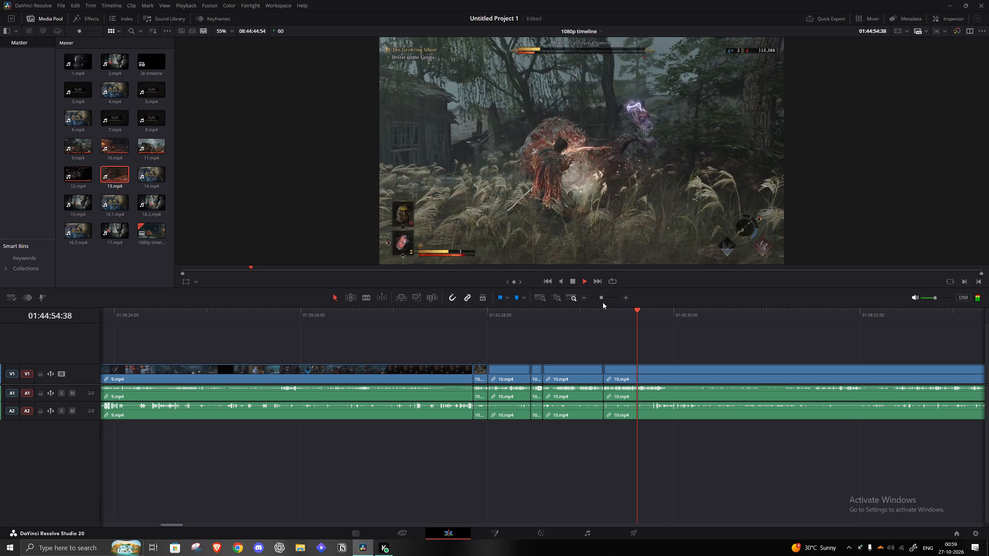
left_click(655, 320)
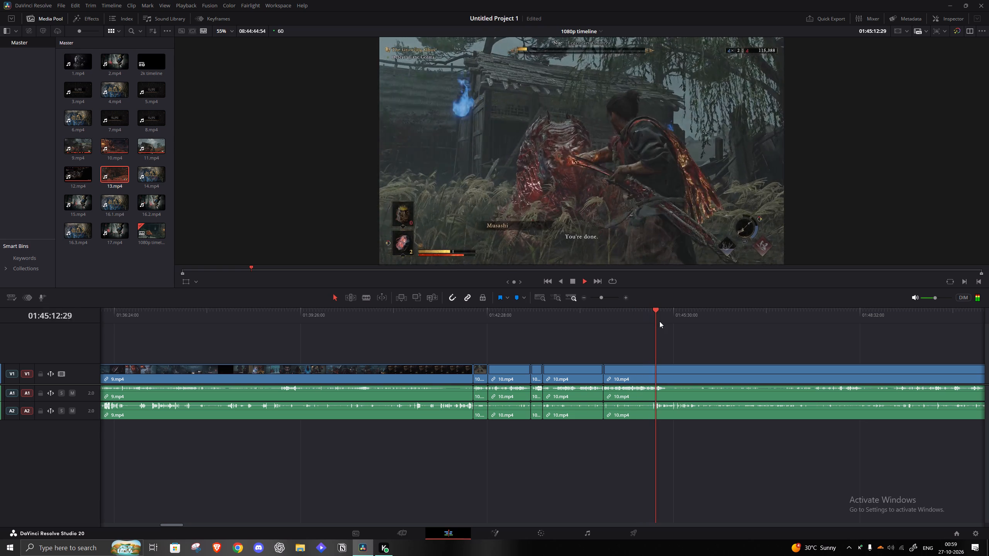
left_click(665, 322)
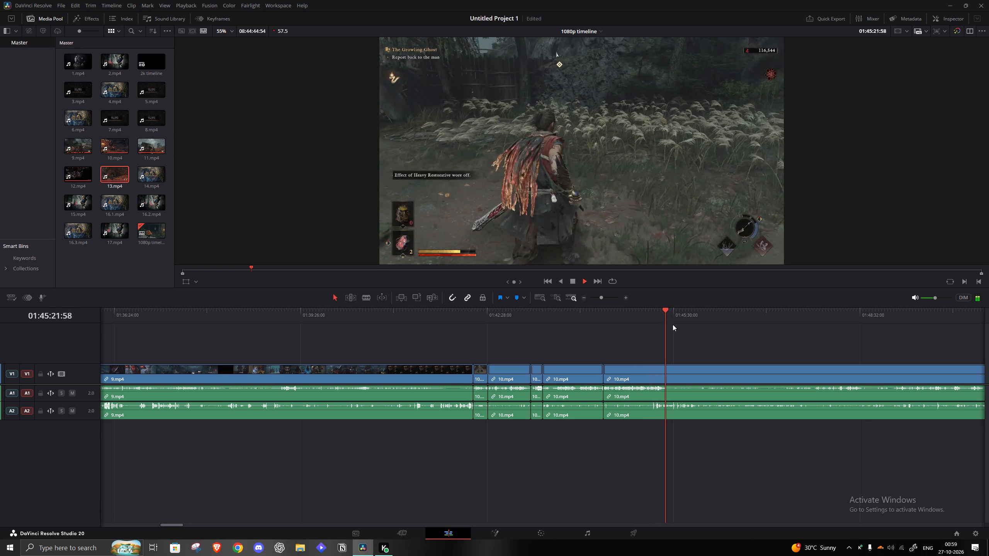
left_click(666, 322)
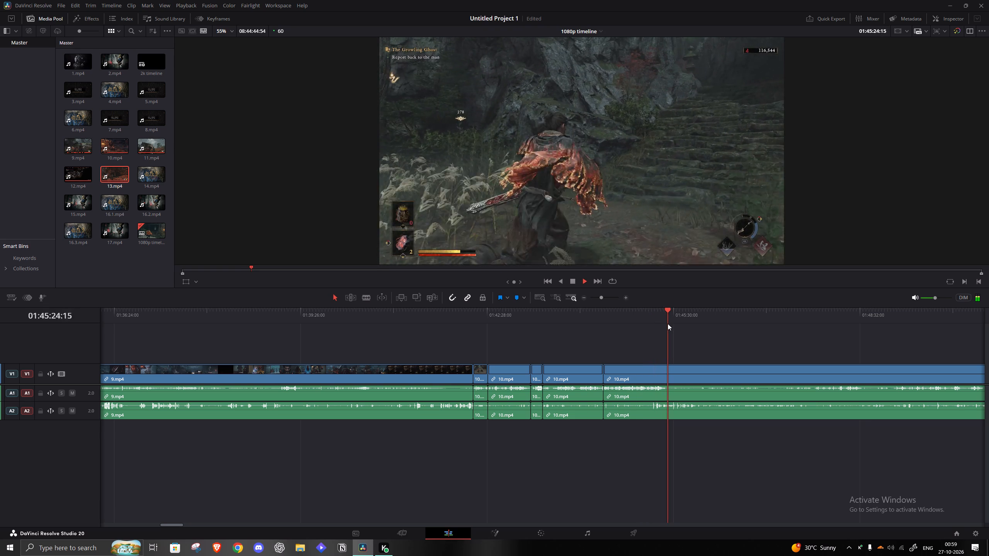
left_click(670, 324)
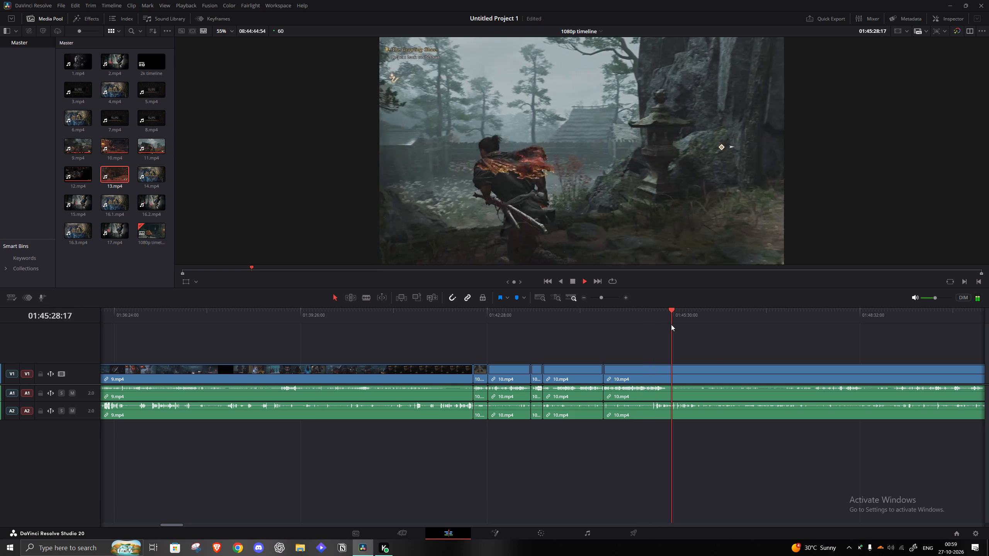
key("space")
key("s")
key("ctrl+s")
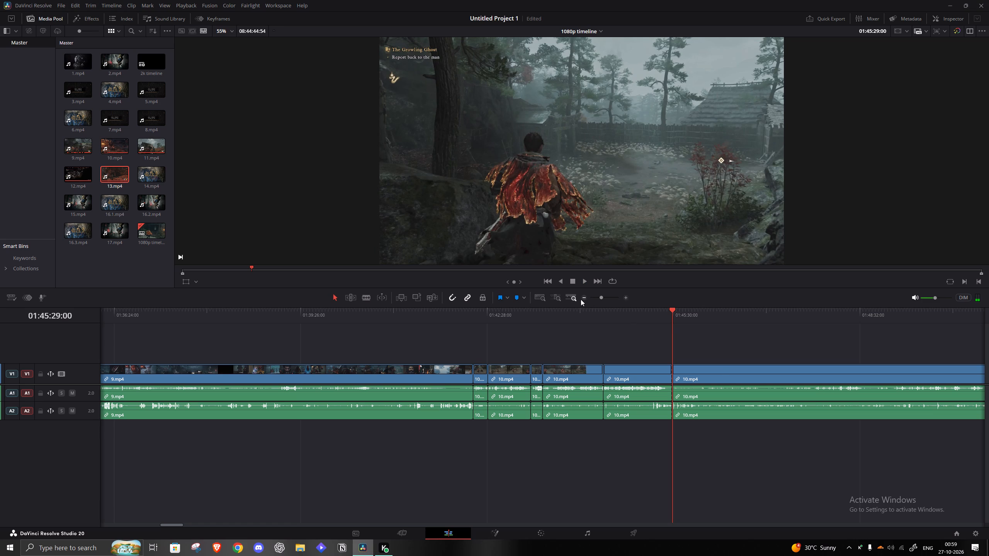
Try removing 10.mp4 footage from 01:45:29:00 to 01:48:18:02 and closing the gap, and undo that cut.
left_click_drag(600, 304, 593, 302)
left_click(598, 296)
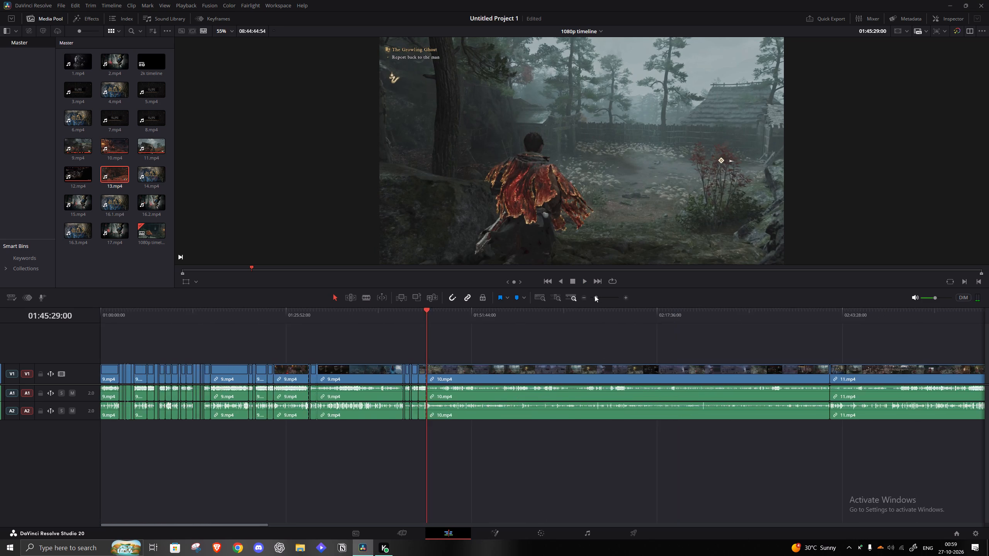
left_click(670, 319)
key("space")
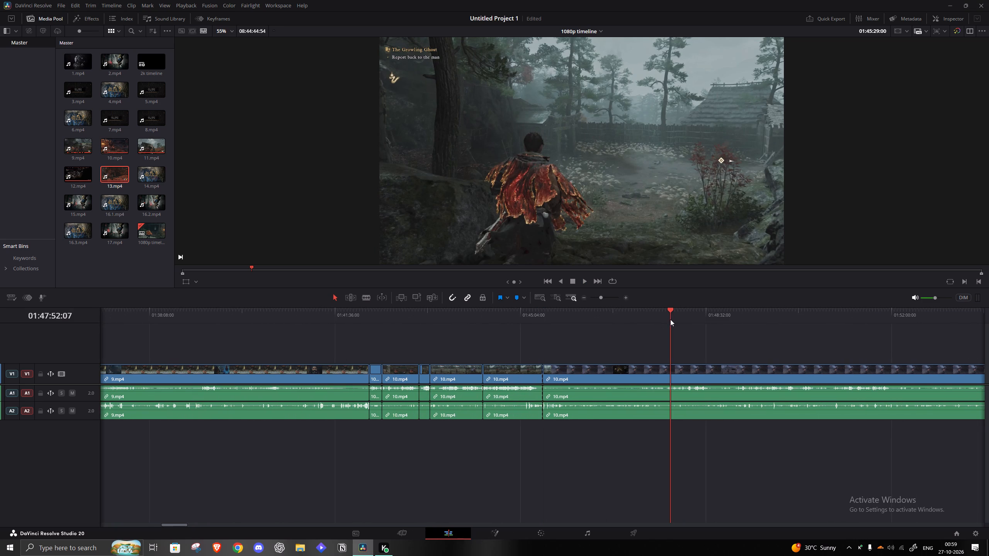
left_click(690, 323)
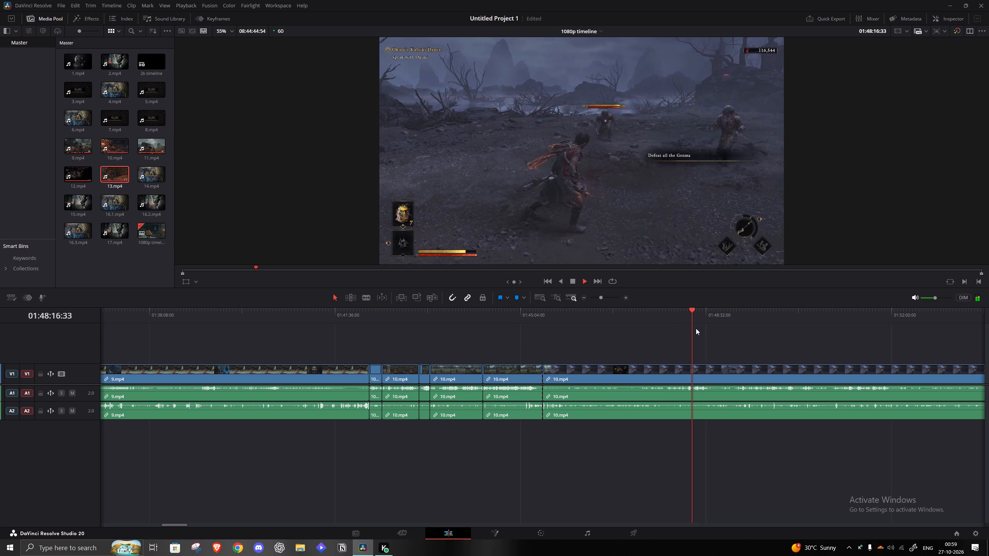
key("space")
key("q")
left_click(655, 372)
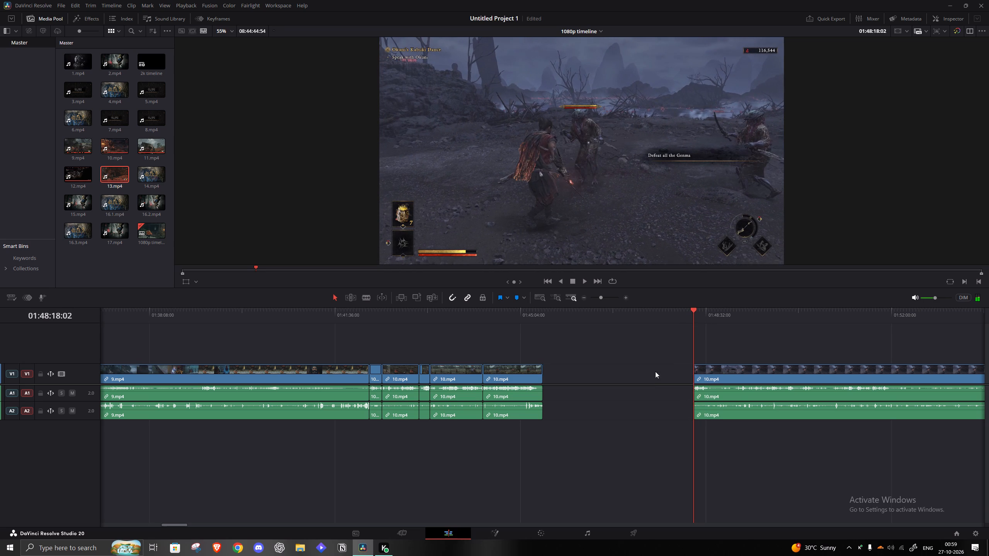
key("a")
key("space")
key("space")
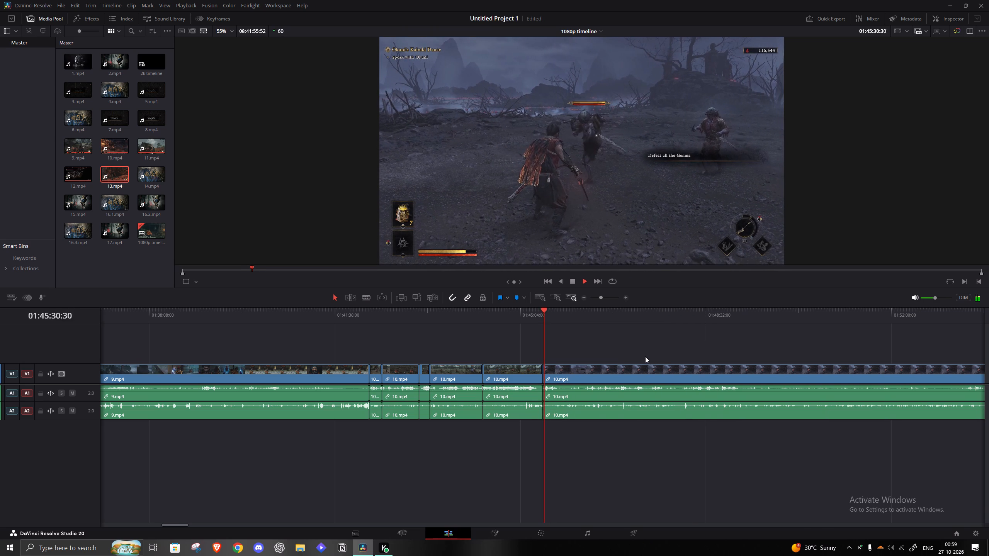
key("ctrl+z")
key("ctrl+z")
Remove the footage in 10.mp4 from 01:45:29:00 to 01:47:52:33 and close the gap.
left_click_drag(679, 312, 671, 311)
key("q")
left_click(634, 385)
key("a")
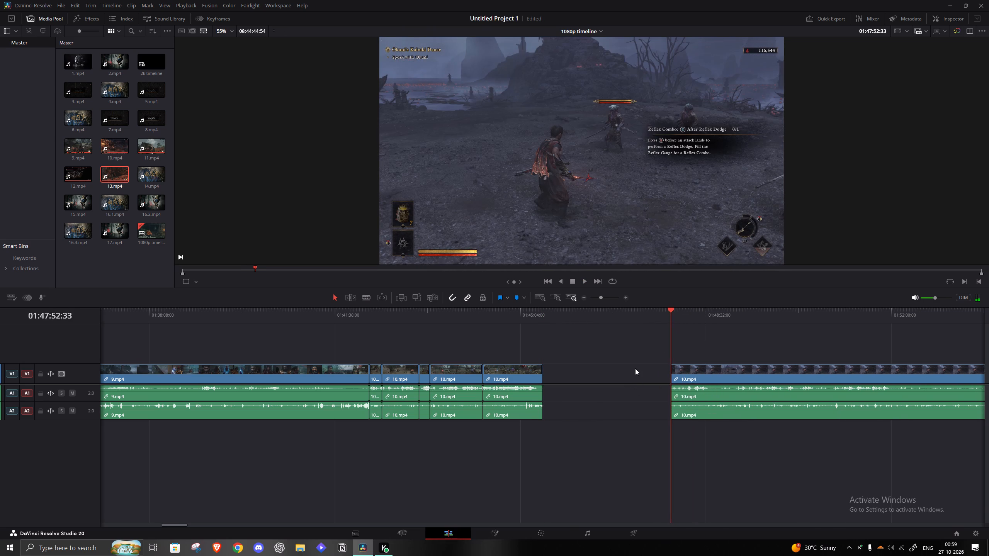
left_click(633, 364)
key("a")
Remove the Reflex Combo practice in 10.mp4 from 01:45:29:00 to 01:46:43:24 and close the gap.
key("space")
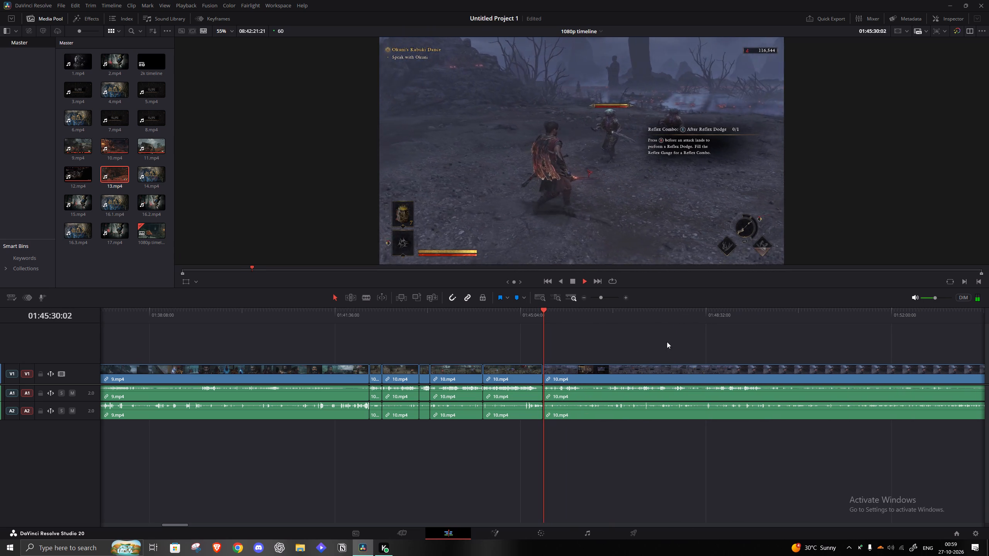
left_click(596, 312)
left_click(608, 316)
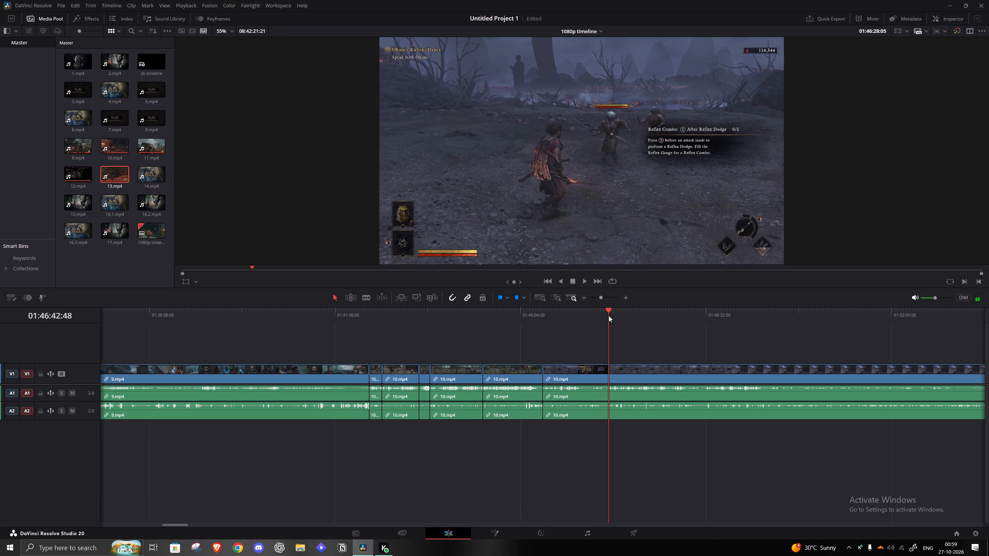
key("space")
key("q")
left_click(533, 378)
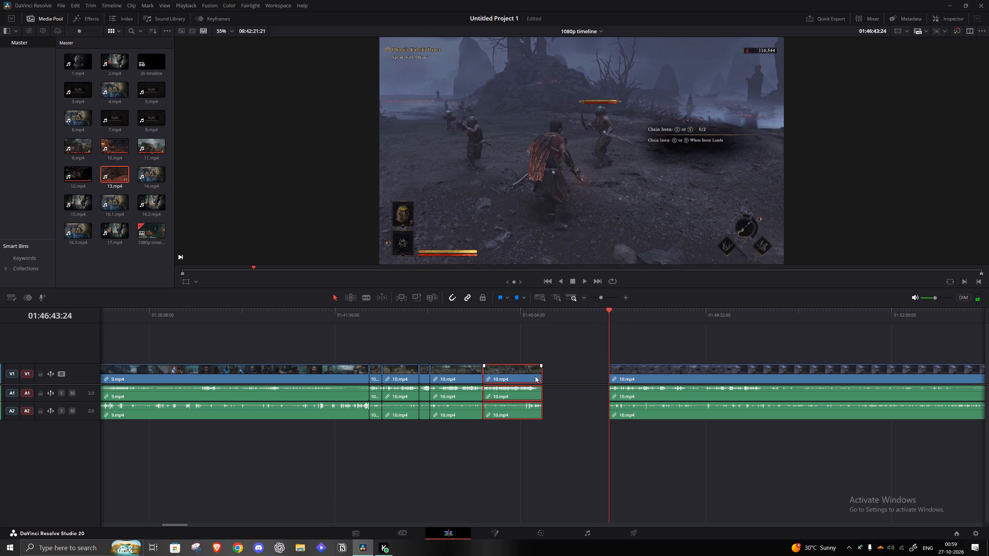
left_click(571, 363)
key("a")
Play the opening of the Chain Issen fight and split 10.mp4 at 01:45:39:35.
key("space")
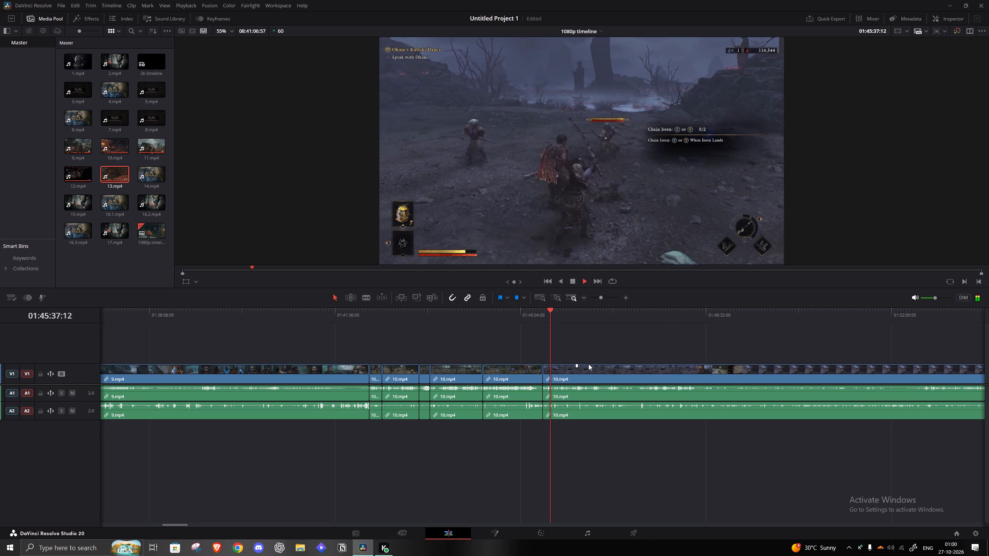
left_click(605, 297)
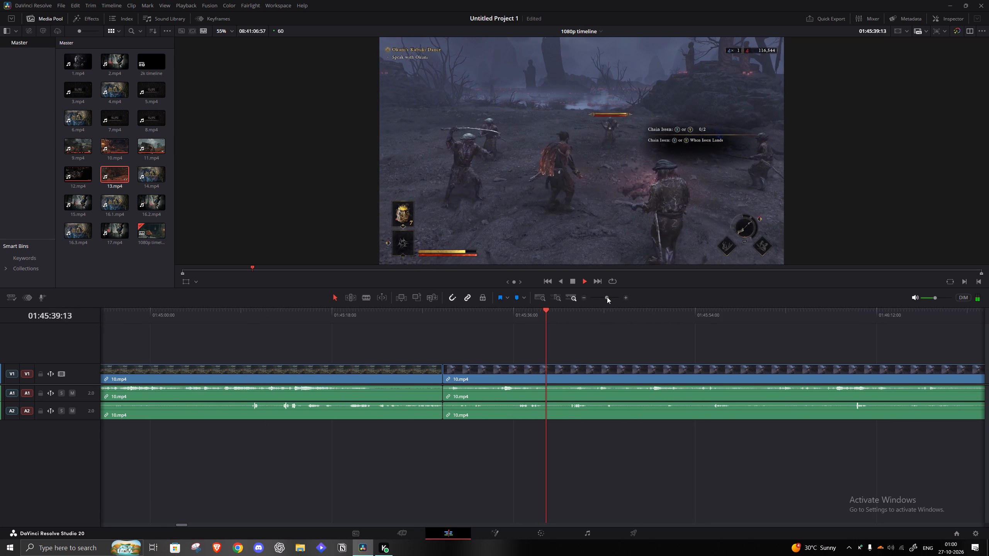
key("space")
key("s")
Skim the Chain Issen fight in 10.mp4, remove 01:45:39:35 to about 01:46:05, and close the gap.
left_click(604, 324)
left_click(645, 317)
key("space")
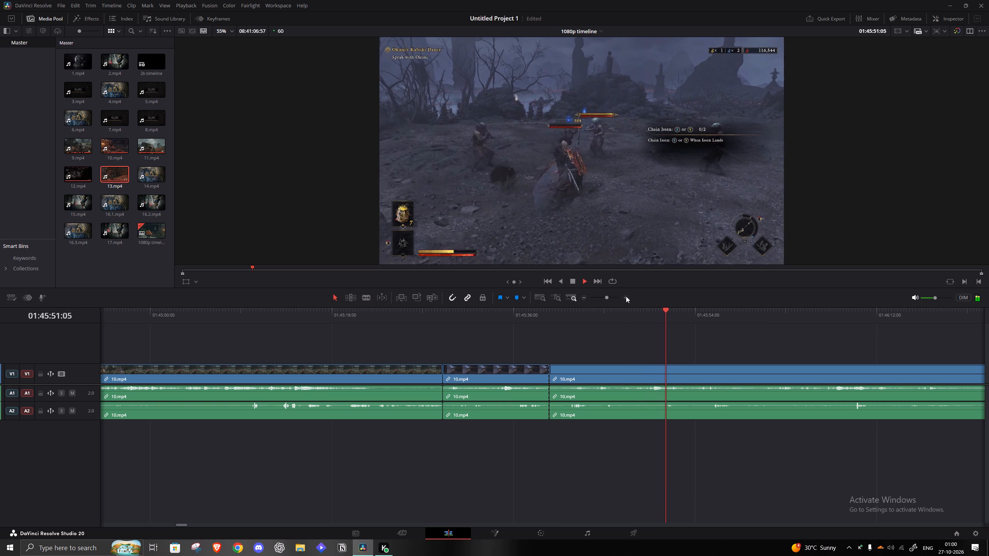
left_click_drag(607, 293, 603, 293)
left_click_drag(607, 301, 603, 301)
left_click_drag(609, 303, 609, 303)
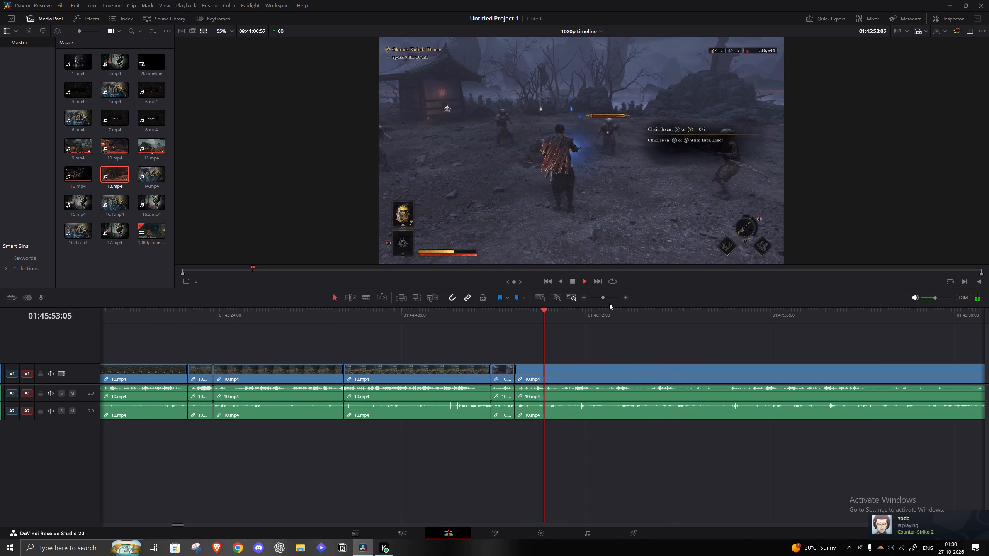
left_click_drag(609, 303, 612, 303)
left_click_drag(604, 301, 608, 301)
left_click(693, 325)
left_click(678, 317)
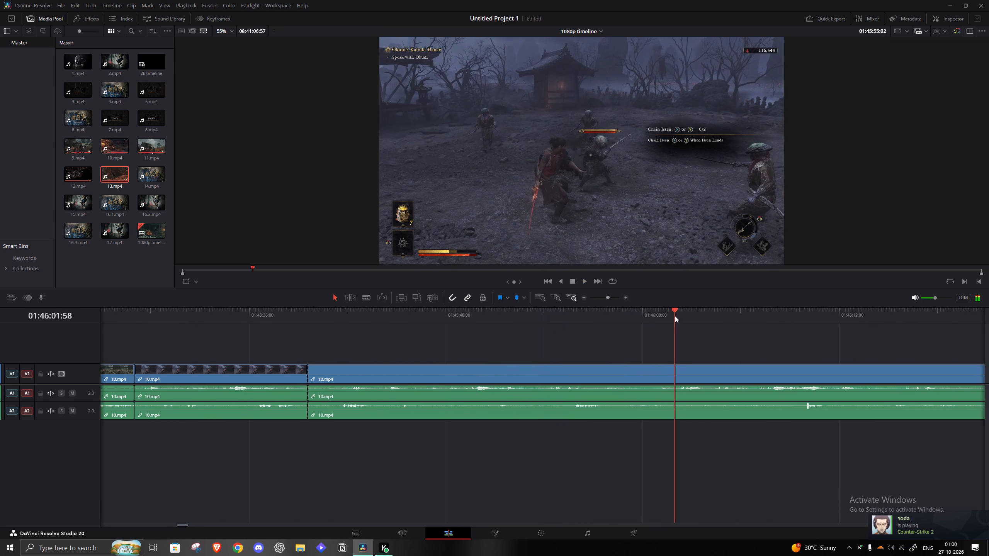
left_click(765, 317)
left_click(608, 297)
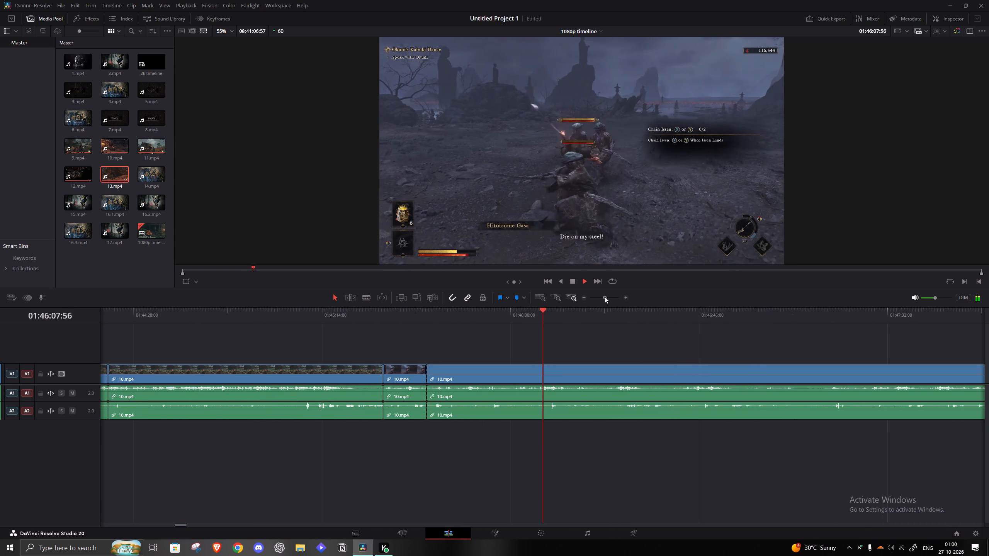
key("space")
left_click_drag(530, 313, 513, 313)
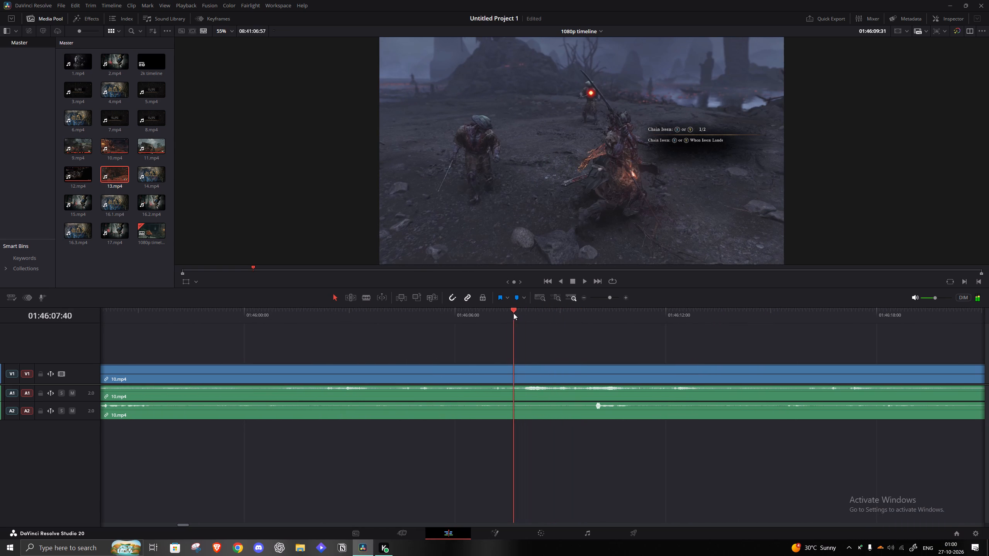
left_click_drag(513, 313, 423, 314)
key("q")
left_click(373, 353)
left_click(370, 377)
key("a")
Play the next part of the Chain Issen fight and split 10.mp4 at 01:45:49:26.
key("space")
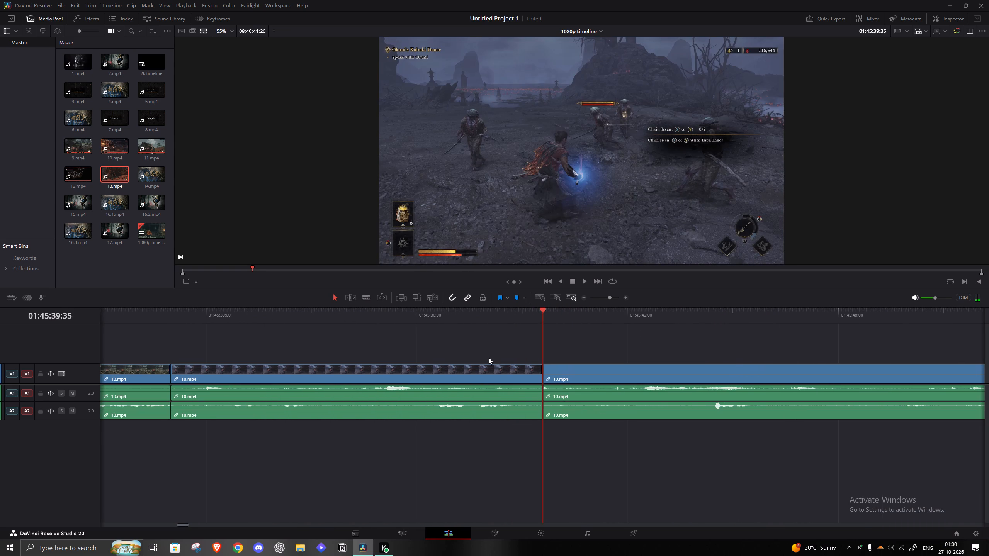
left_click(605, 300)
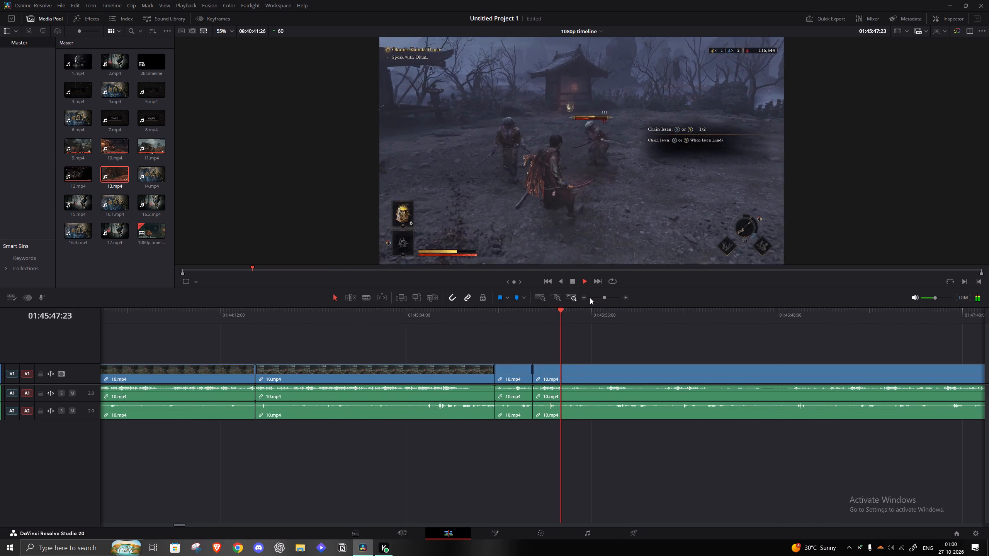
key("space")
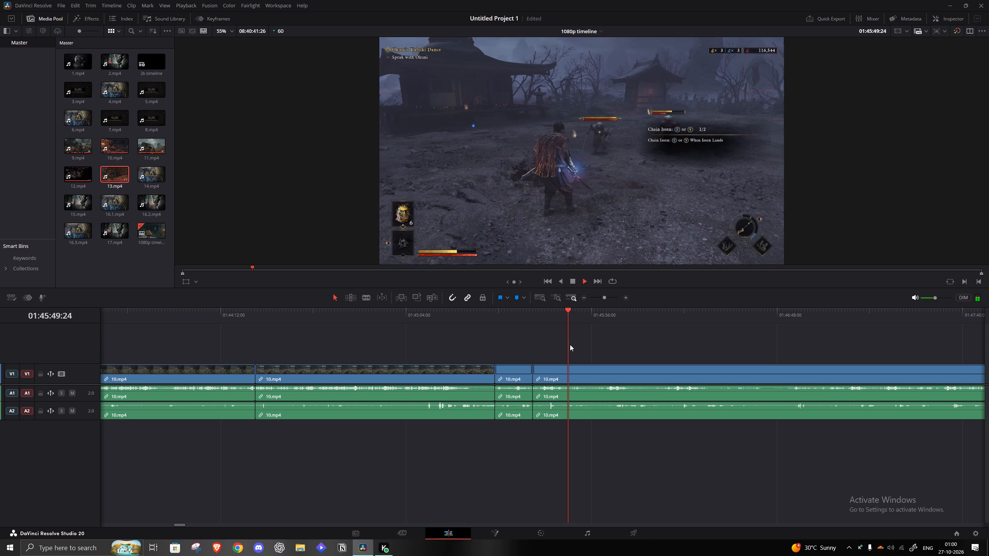
key("s")
Remove the repetitive Chain Issen fighting in 10.mp4 from 01:45:49:26 to about 01:46:00 and close the gap.
left_click(605, 312)
key("space")
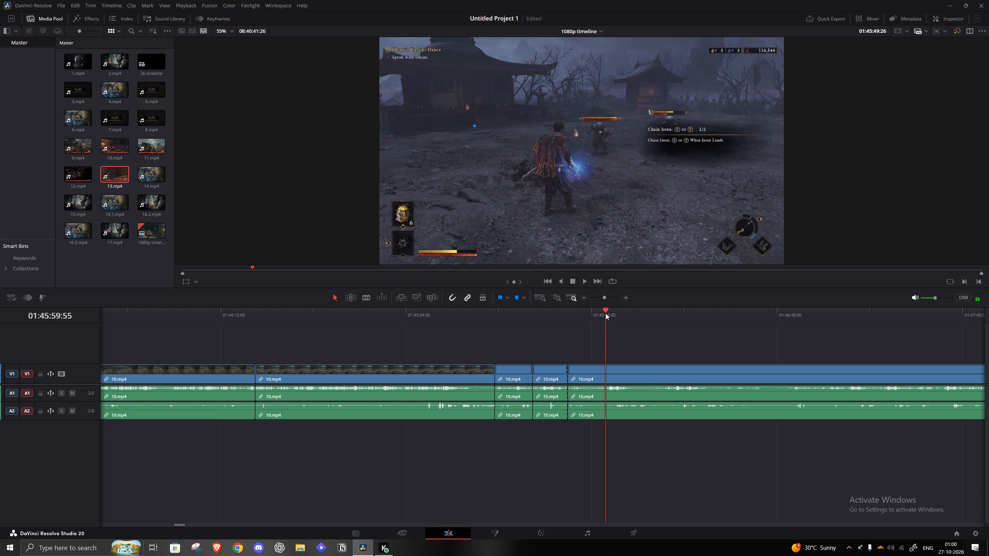
key("space")
key("q")
left_click(595, 366)
type("a")
Play into the Defeat all the Genma fight, split 10.mp4 at 01:45:55:58, and save the project.
key("space")
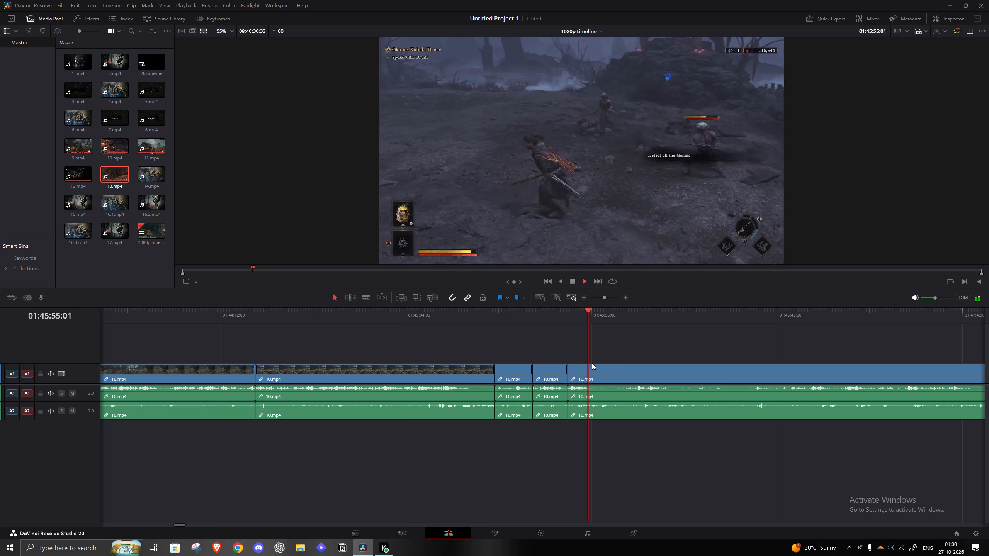
key("space")
key("s")
key("ctrl+s")
Remove the middle of the Genma fight in 10.mp4 from 01:45:55:58 to 01:46:08:13 and close the gap.
left_click(634, 311)
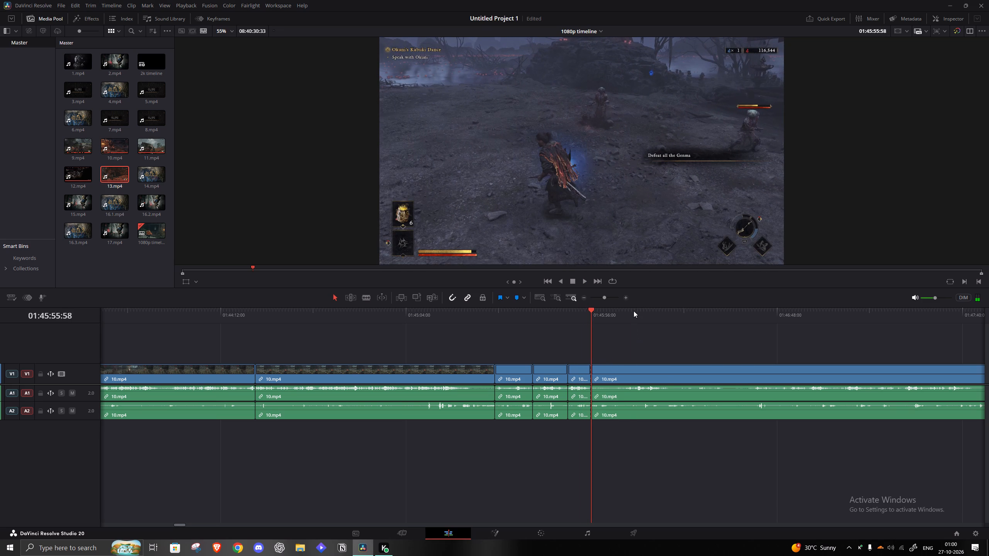
key("space")
key("space")
key("q")
left_click(606, 388)
key("a")
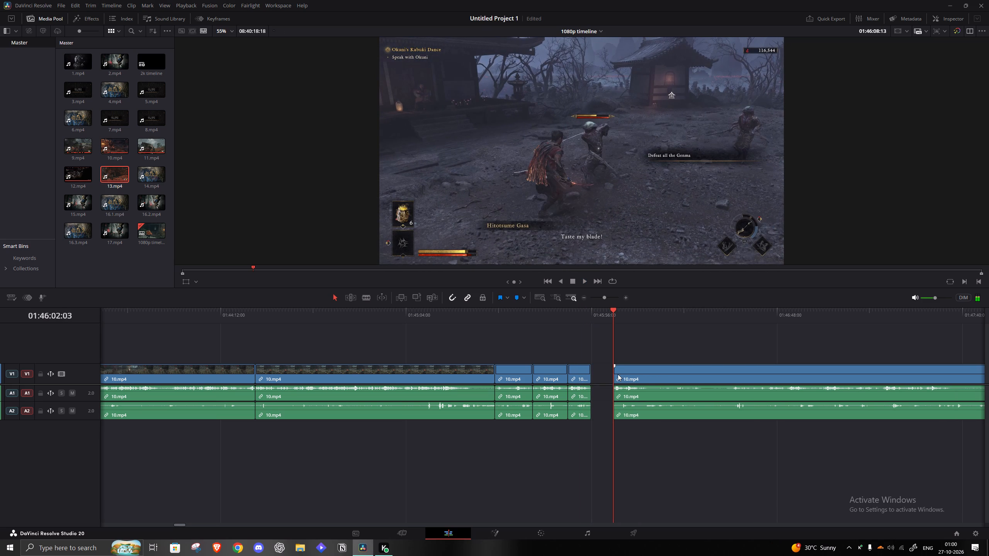
Play through the end of the Genma fight, split 10.mp4 at about 01:46:03, and save the project.
key("space")
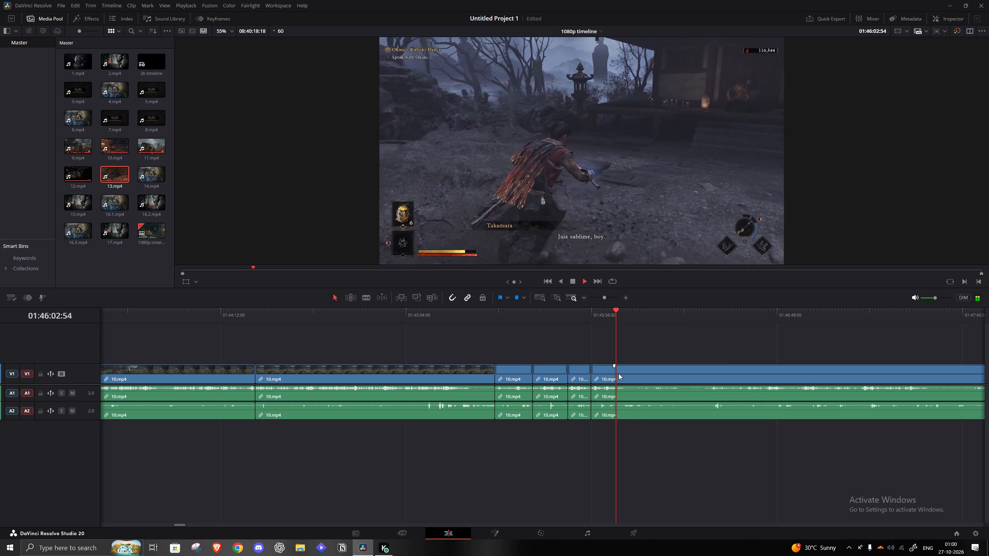
key("space")
type("s")
key("ctrl+s")
Skim 10.mp4 from the end of the Genma fight into the Ace Archer hunt, up to about 01:57:23, for footage worth keeping.
left_click_drag(606, 299, 601, 298)
left_click(578, 317)
key("space")
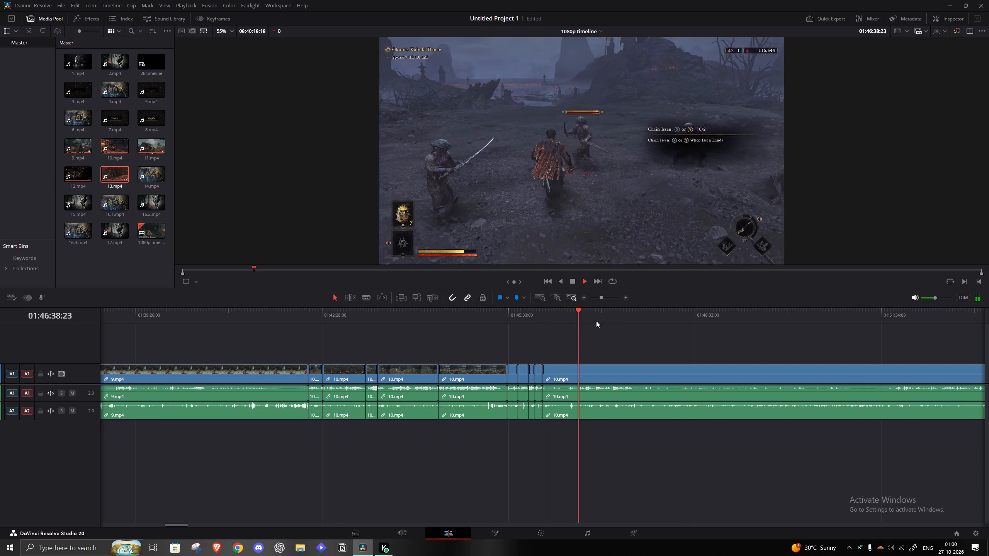
left_click(598, 320)
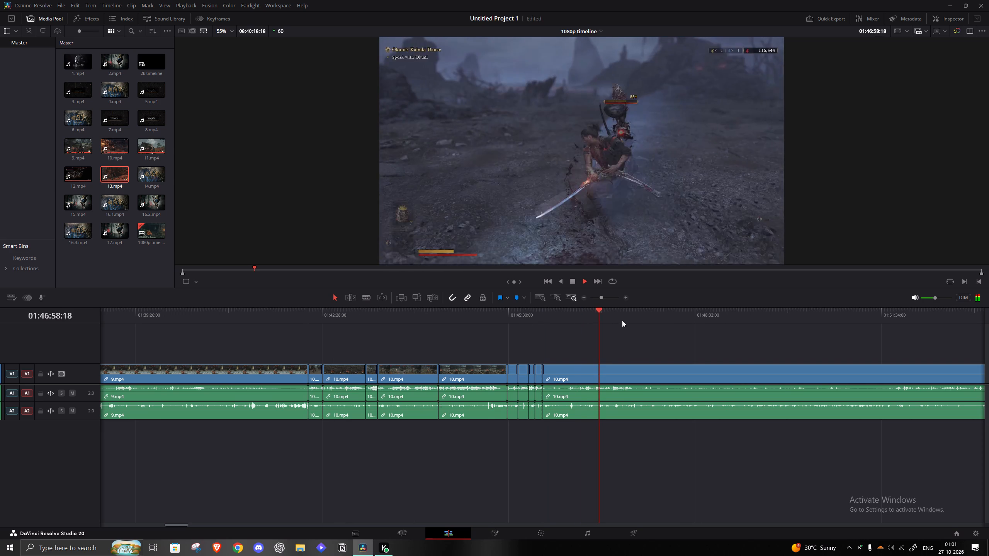
left_click(622, 320)
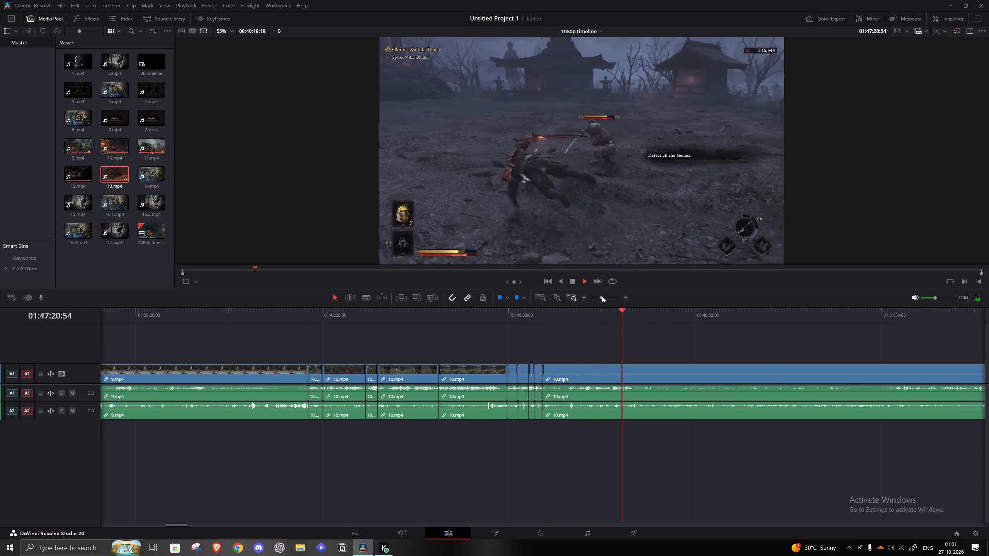
left_click_drag(602, 296, 598, 295)
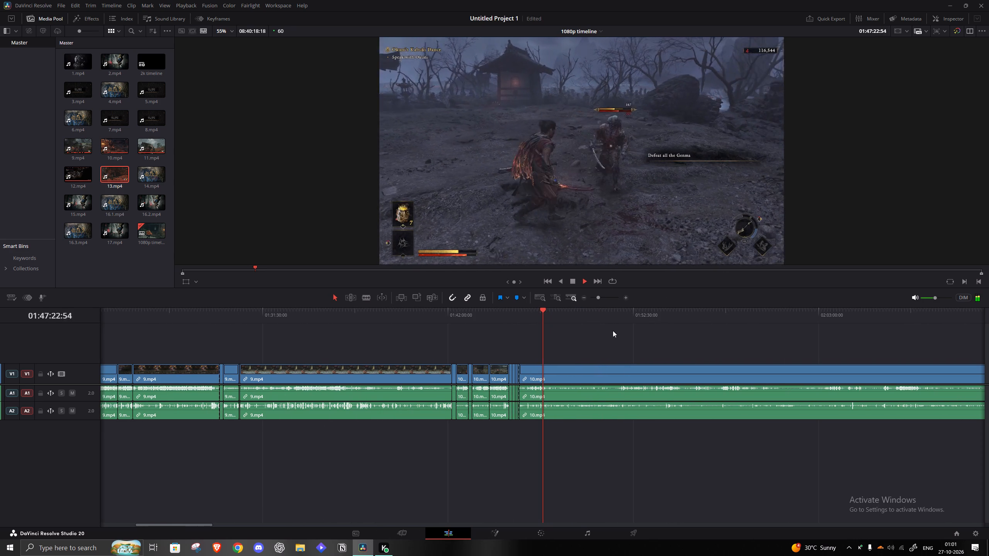
left_click(613, 330)
left_click(624, 320)
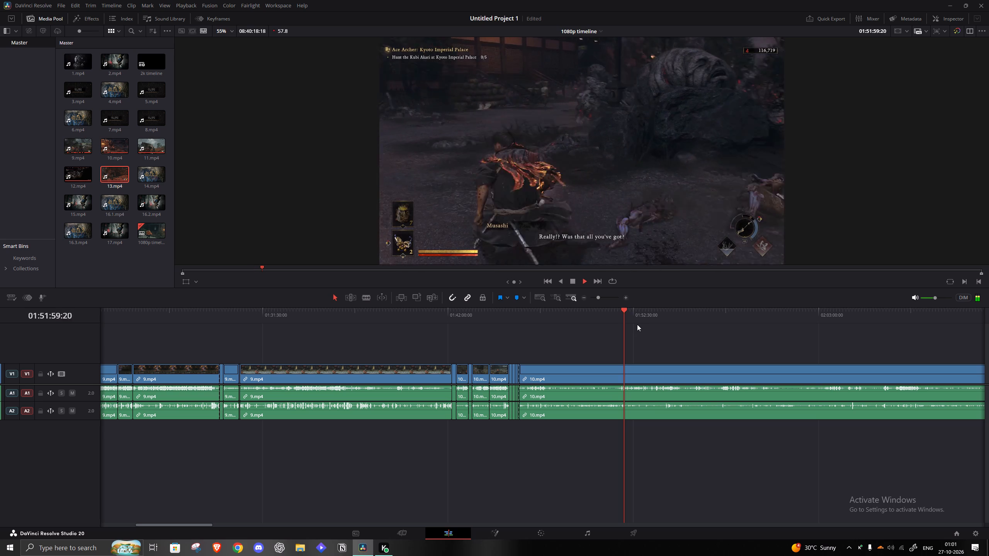
left_click(642, 319)
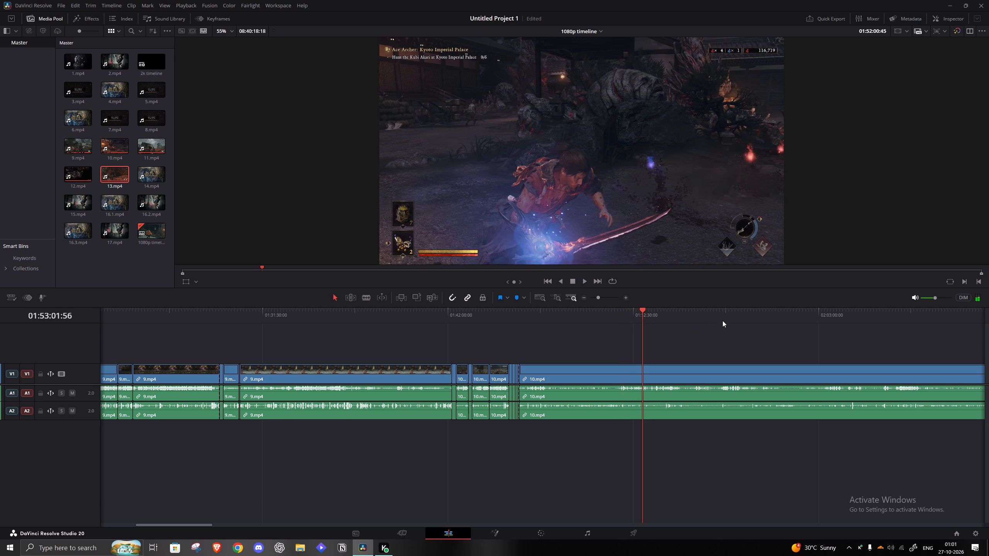
left_click(719, 313)
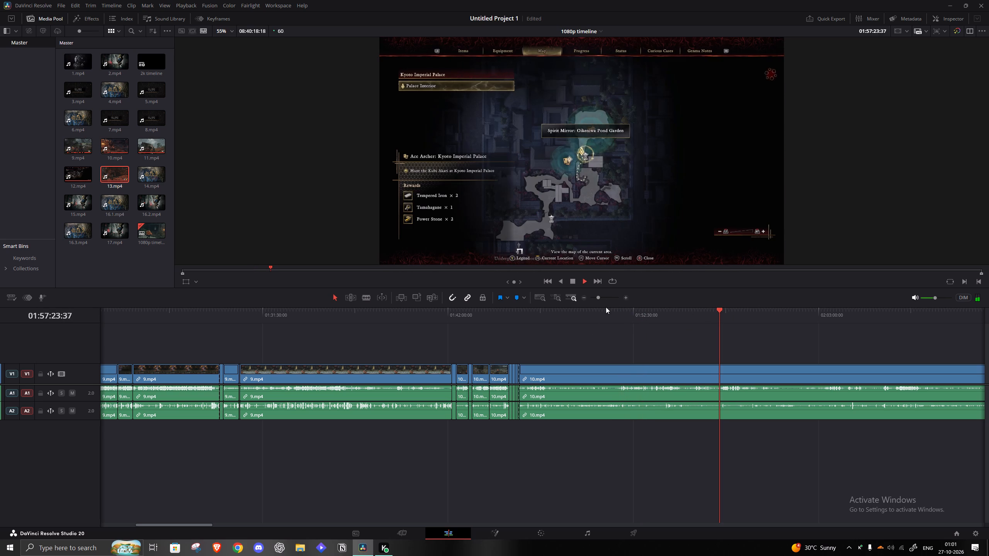
Skim 10.mp4 from about 02:01:58 through the village cutscene with the Woman to 02:08:16, and recheck around 01:58.
left_click(601, 303)
left_click(597, 297)
left_click(545, 315)
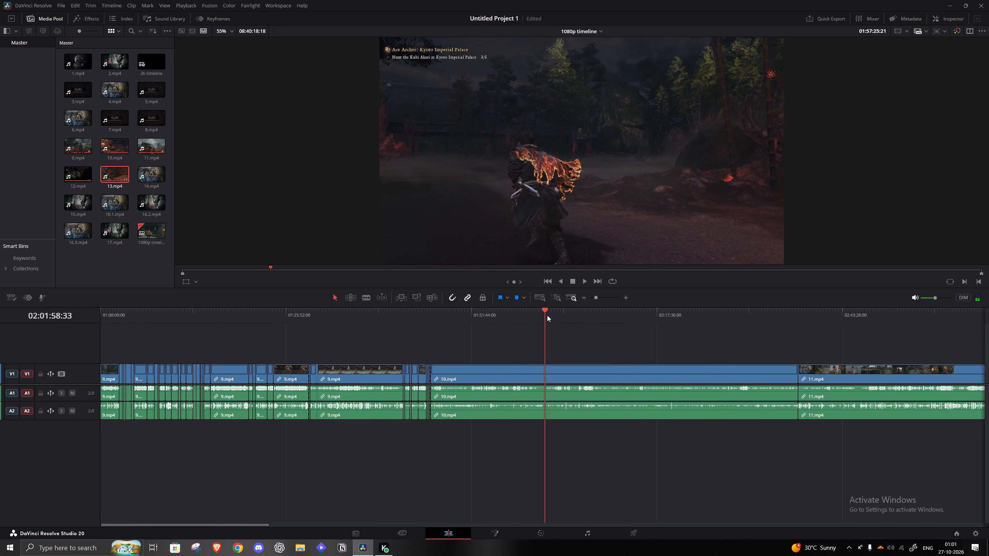
left_click(547, 315)
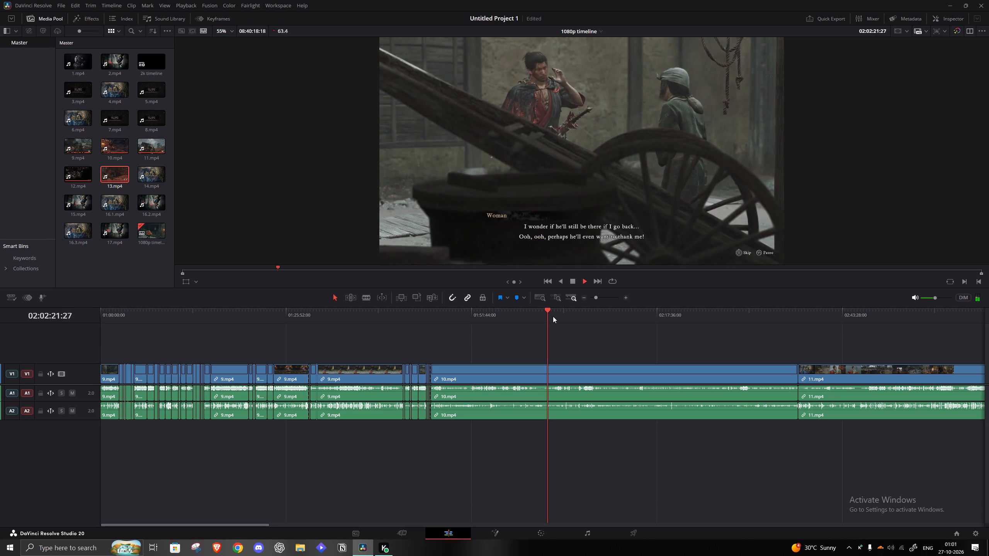
left_click(553, 316)
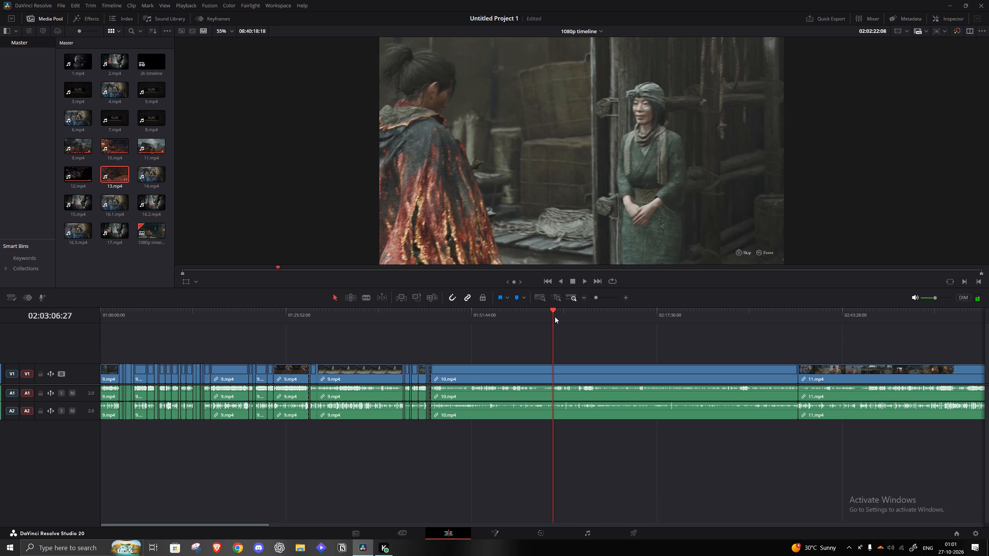
left_click(561, 317)
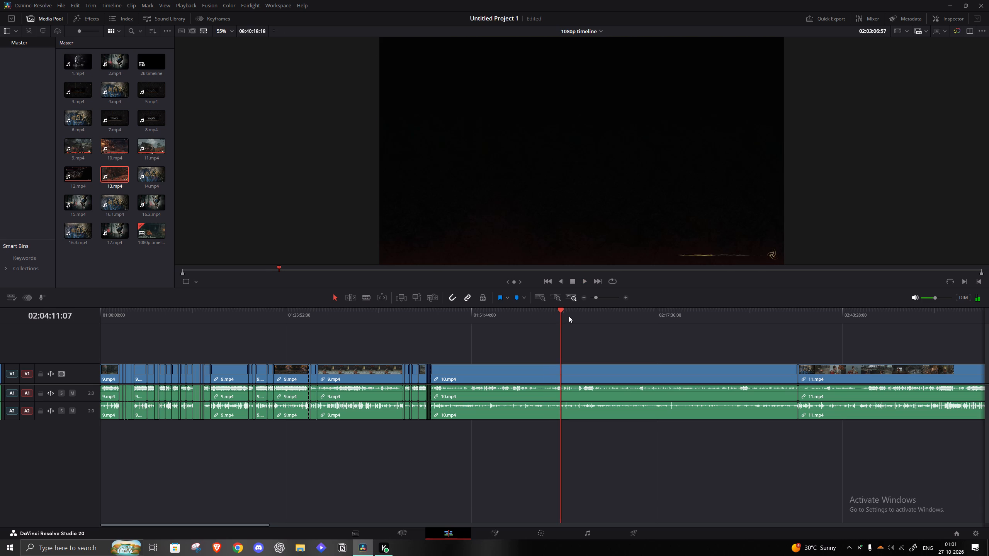
left_click(590, 316)
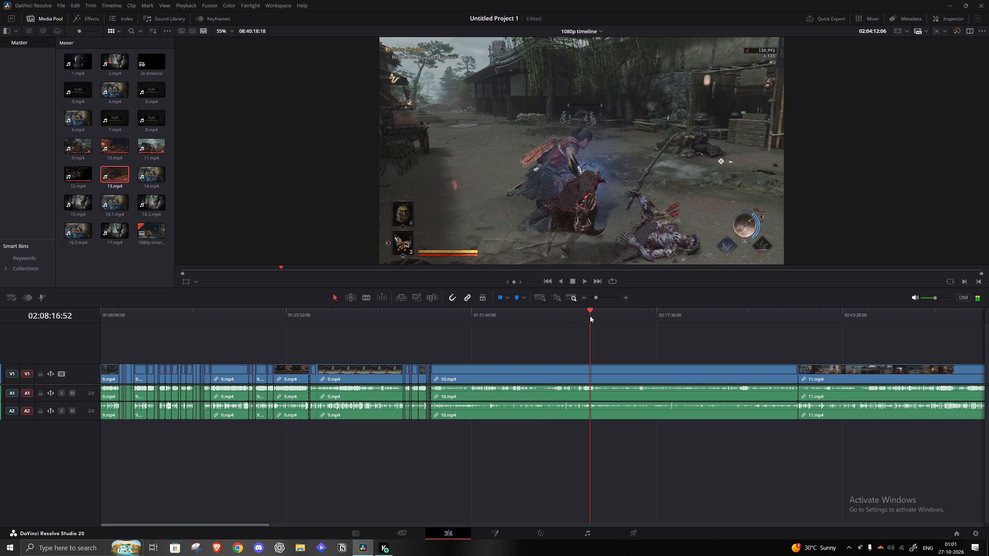
left_click(556, 312)
left_click_drag(520, 314, 516, 315)
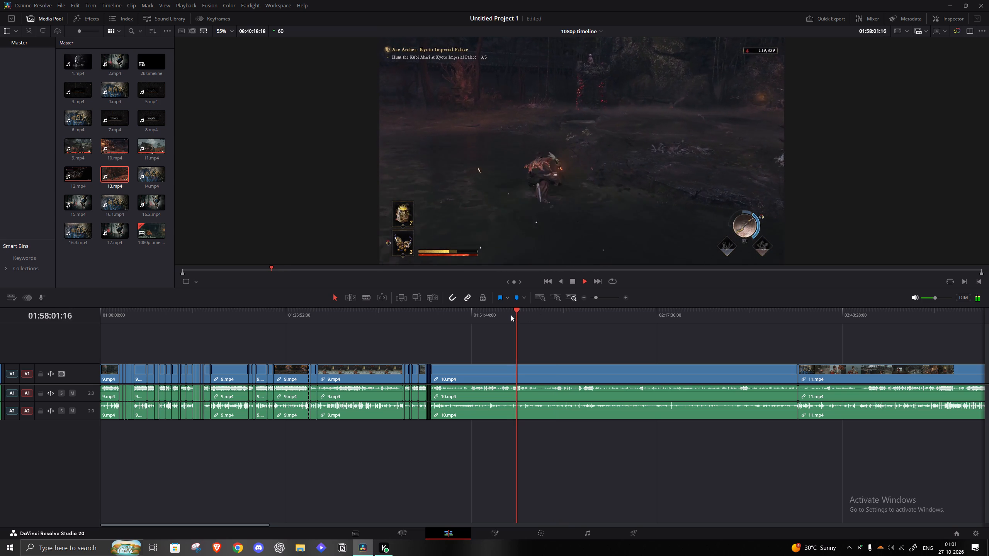
Examine the Ace Archer: Kyoto Imperial Palace hunt in 10.mp4 between about 01:52:06 and 01:58:47 for fights worth keeping.
left_click(473, 319)
left_click(599, 296)
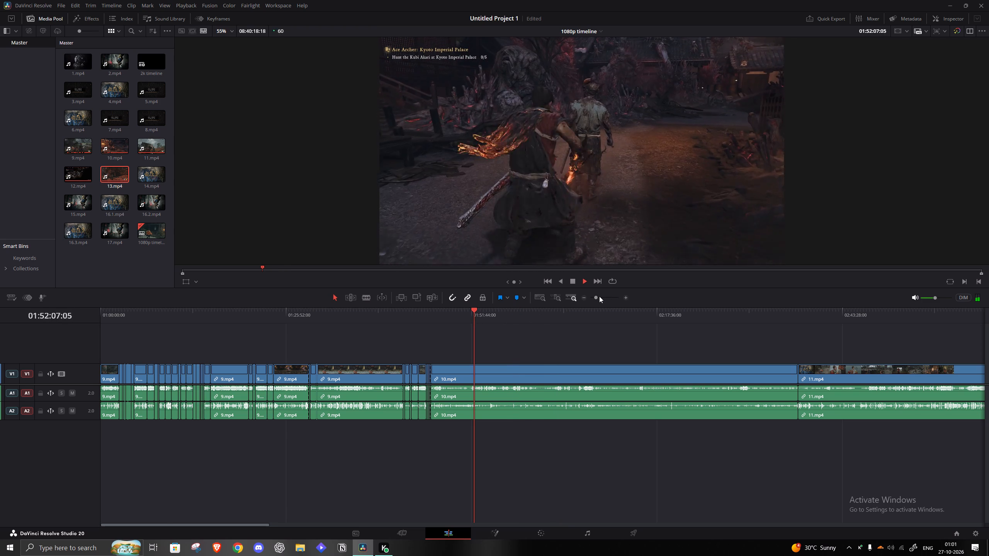
left_click(557, 316)
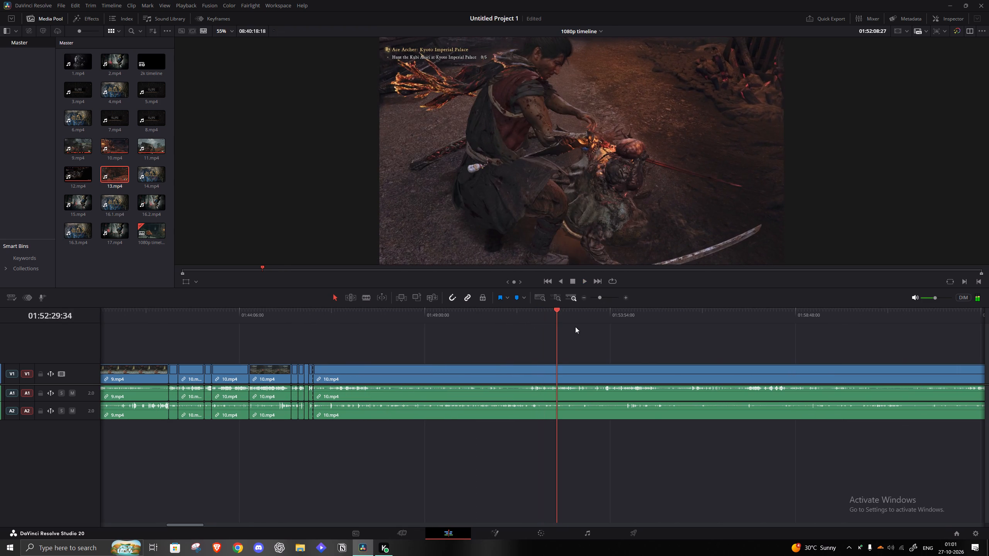
left_click(579, 319)
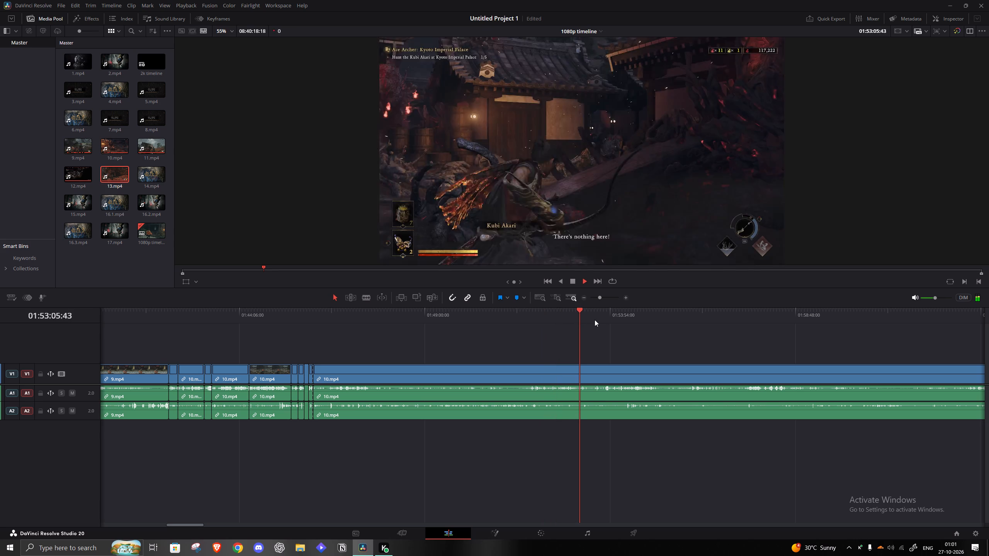
left_click(595, 320)
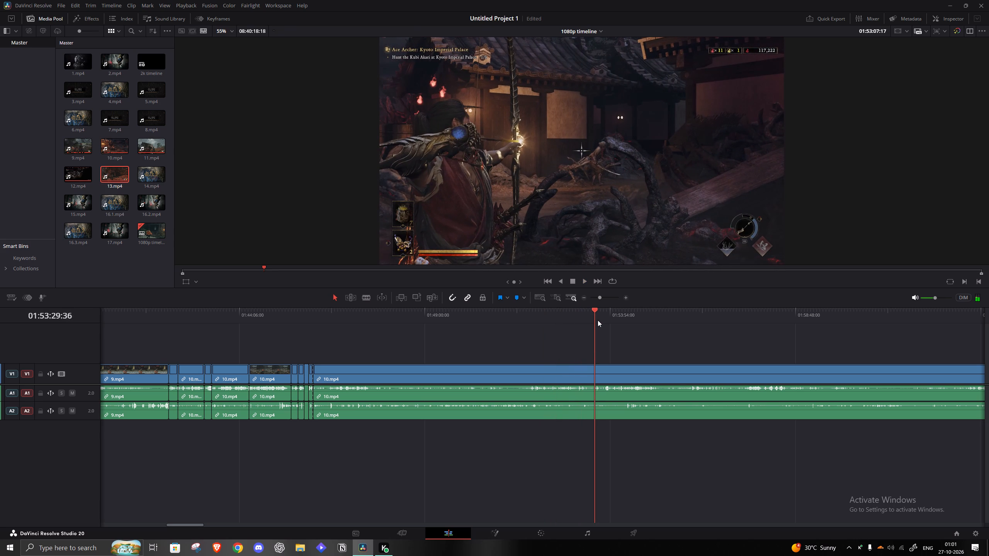
left_click(603, 317)
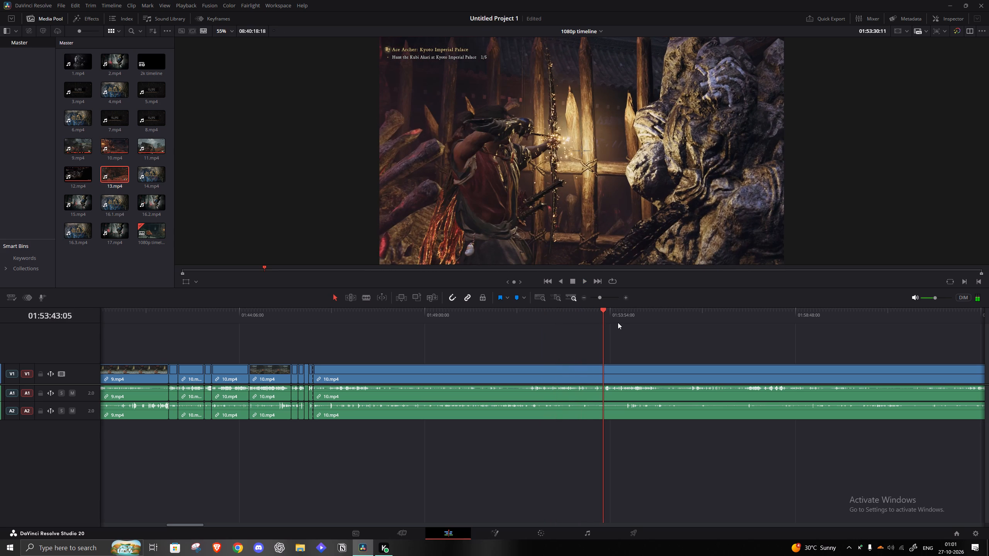
left_click(618, 322)
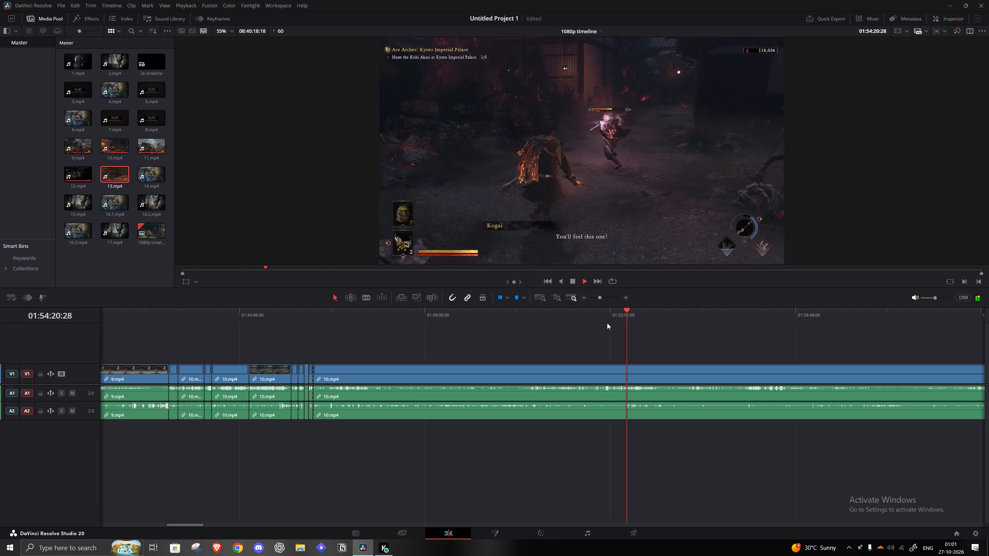
left_click(632, 315)
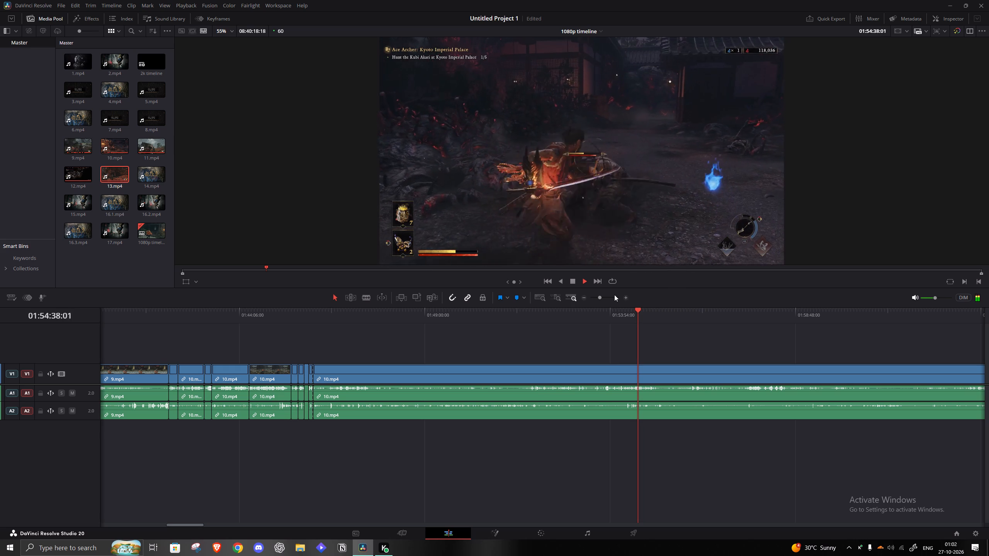
left_click(641, 316)
left_click(653, 315)
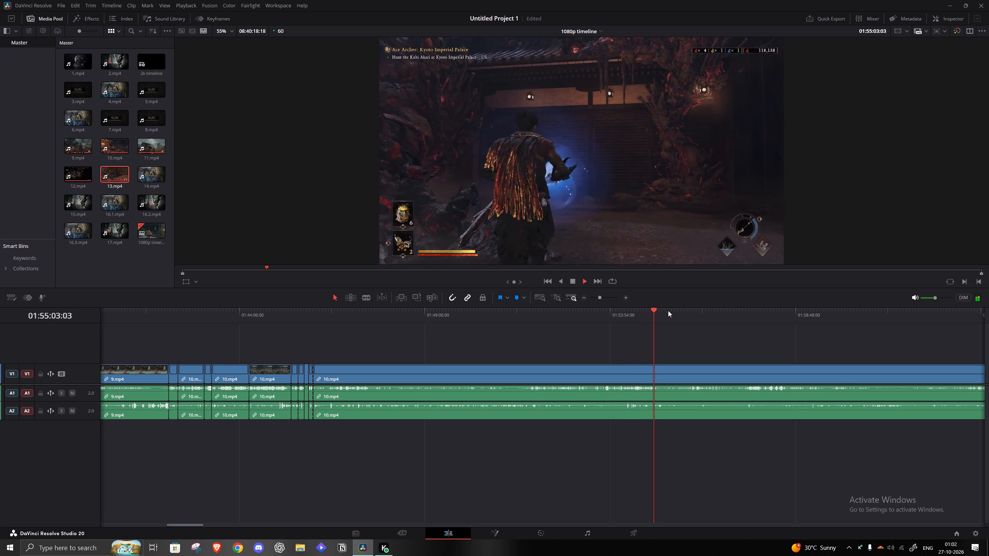
left_click(697, 317)
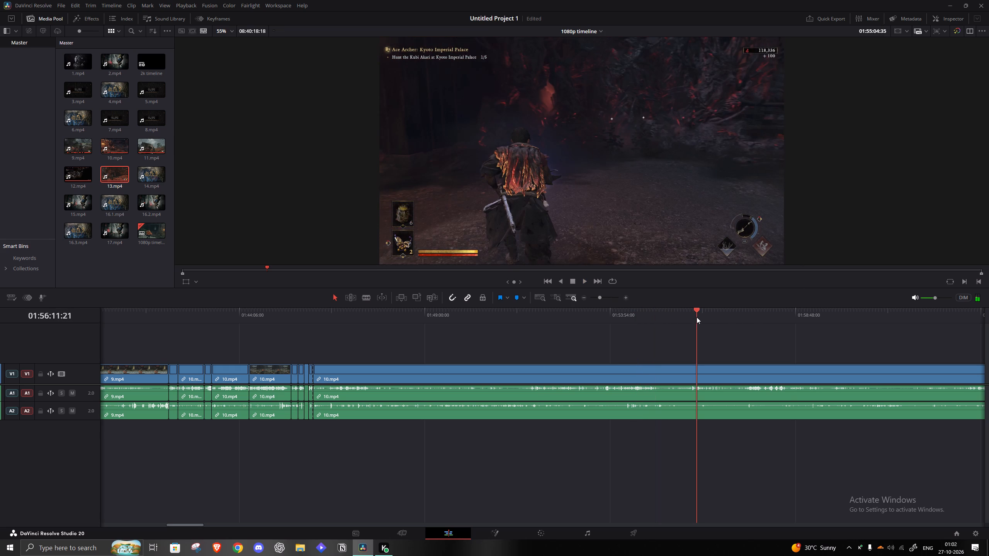
left_click(749, 311)
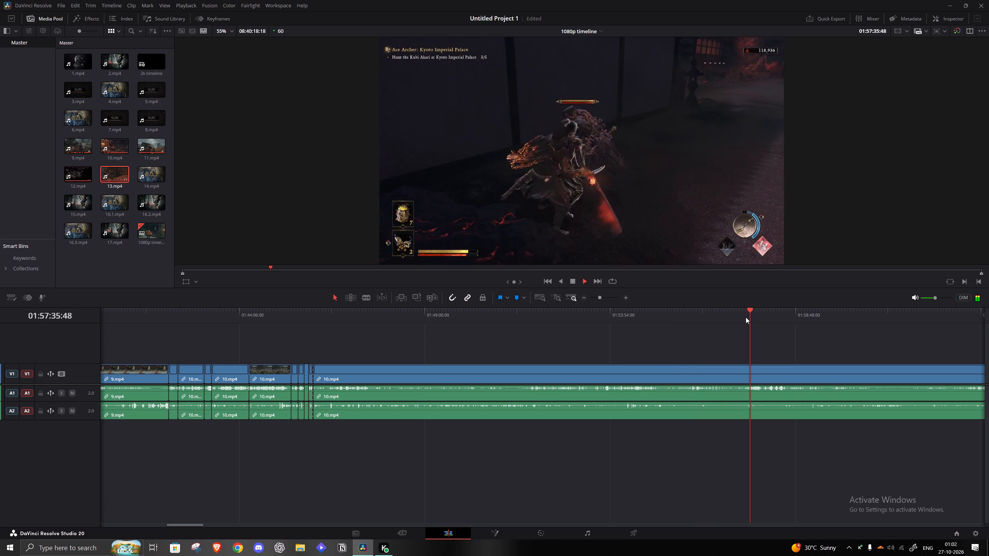
left_click(759, 319)
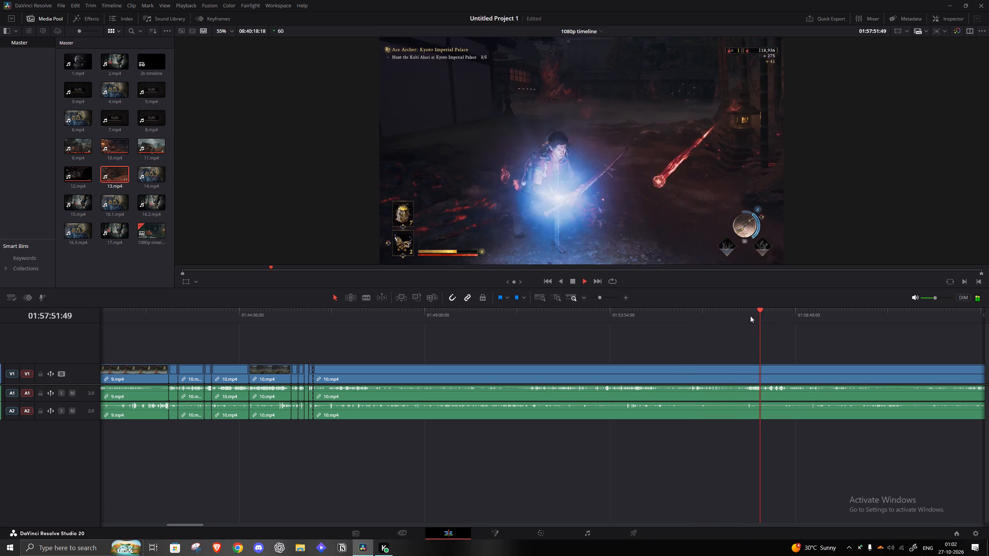
left_click(754, 316)
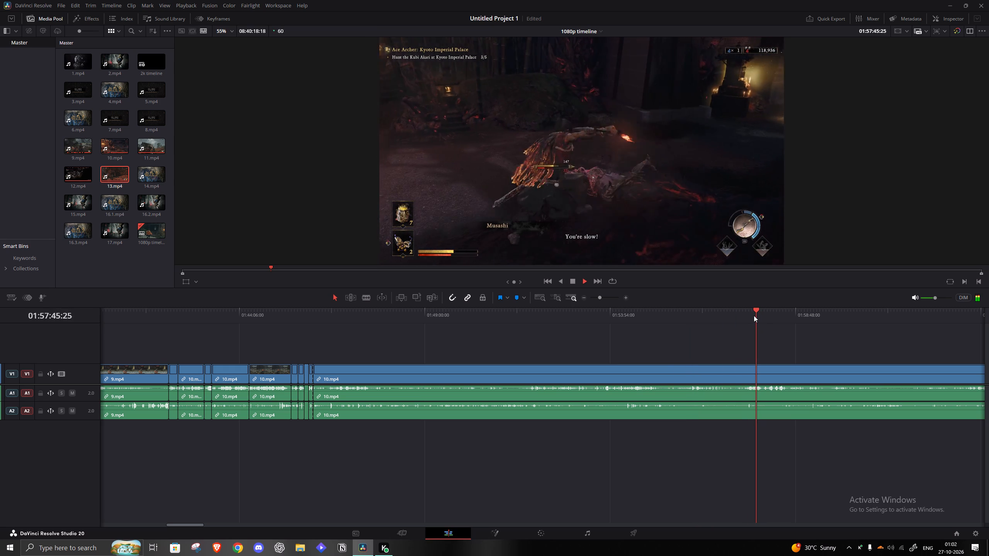
left_click(784, 310)
left_click(795, 311)
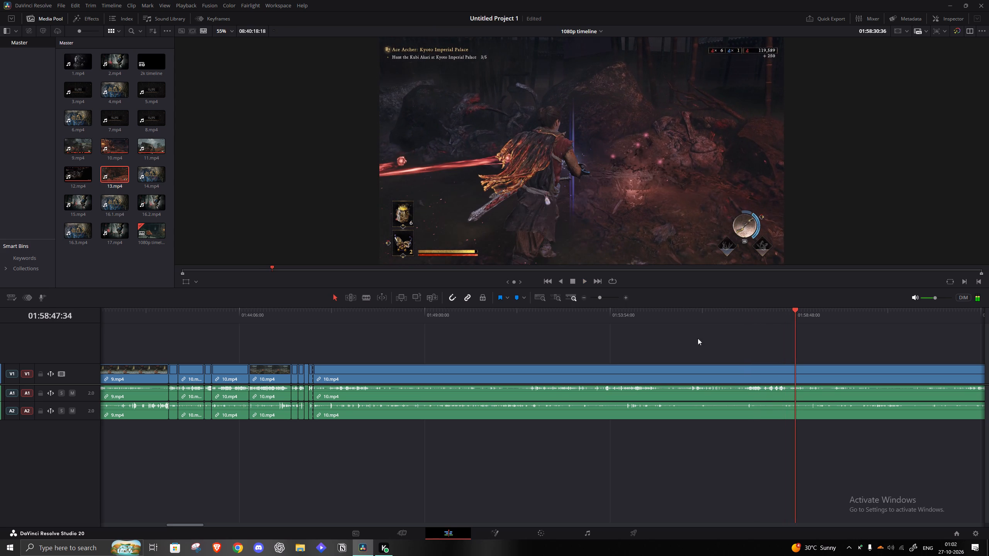
Remove 10.mp4 from about 01:46:03 to the start of the Noisy Neighbors fight near 02:03:27 and close the gap.
left_click(596, 302)
left_click(597, 299)
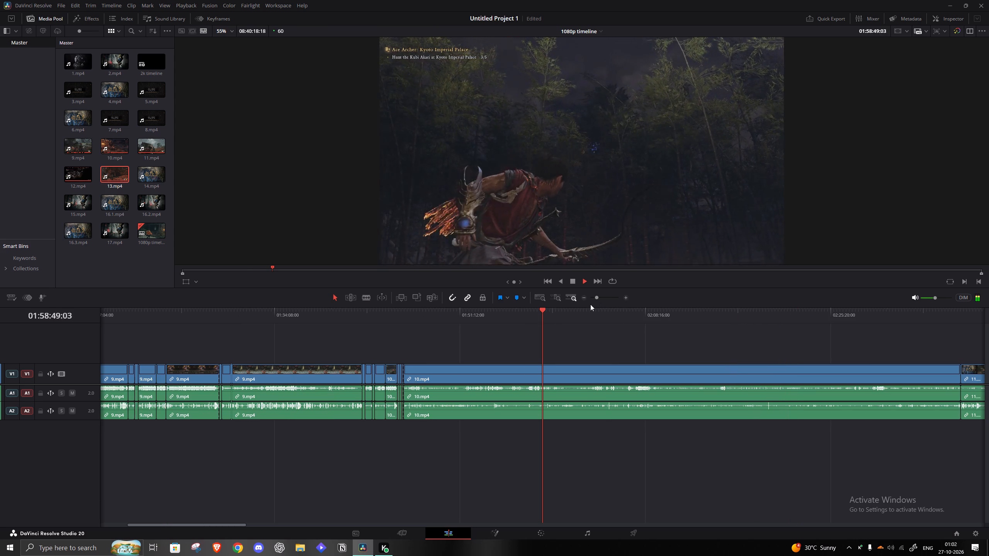
left_click(579, 317)
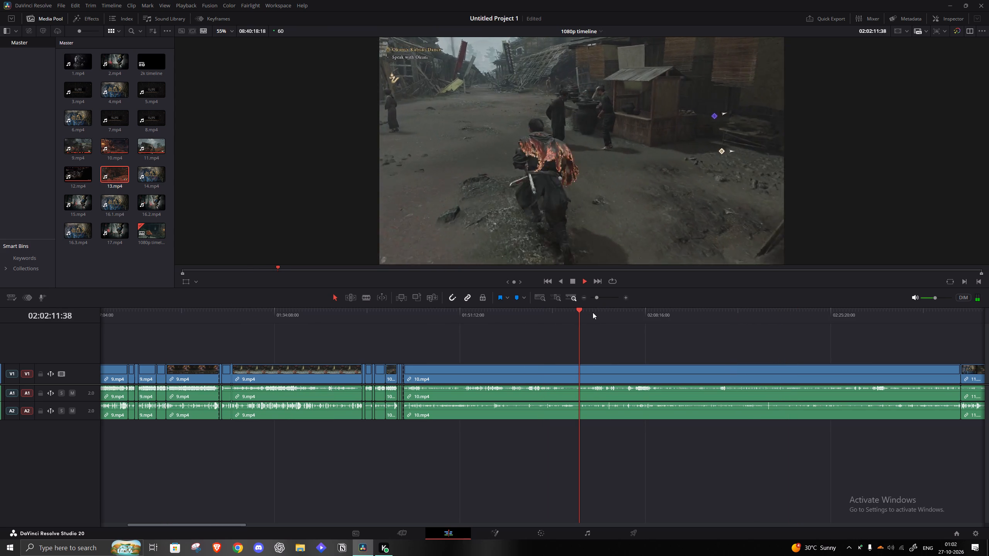
left_click(593, 312)
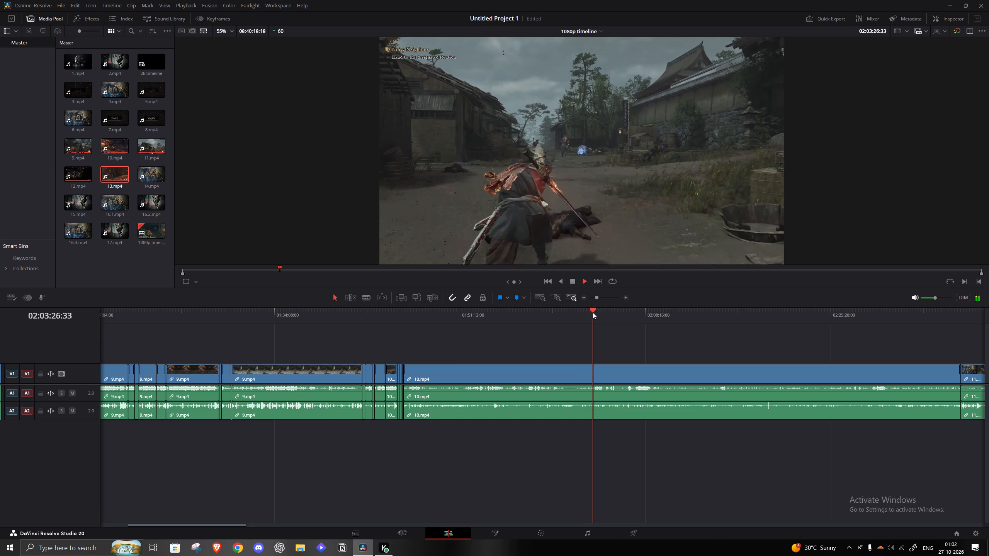
key("space")
key("q")
left_click(529, 375)
key("a")
key("space")
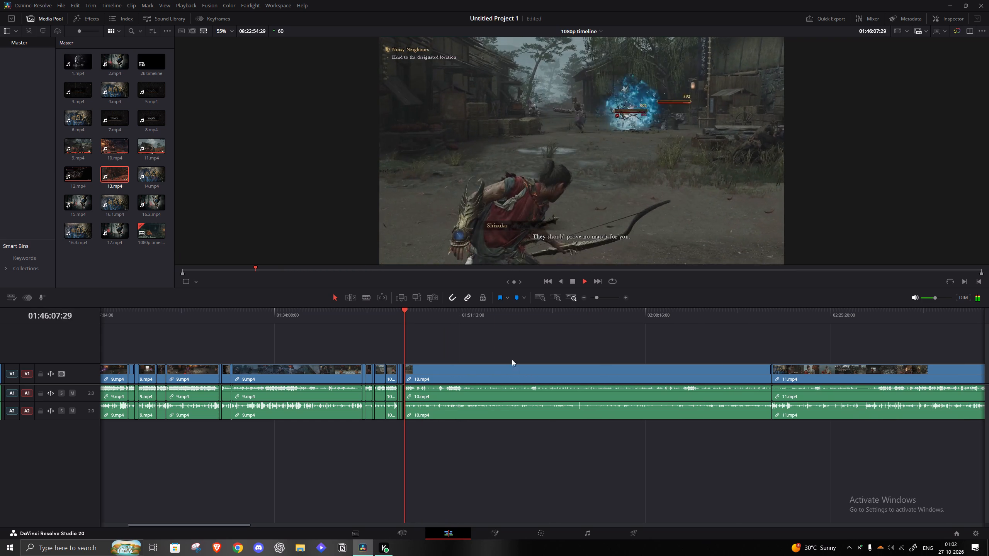
Play into the Noisy Neighbors fight and split 10.mp4 at 01:46:15:32.
left_click(604, 299)
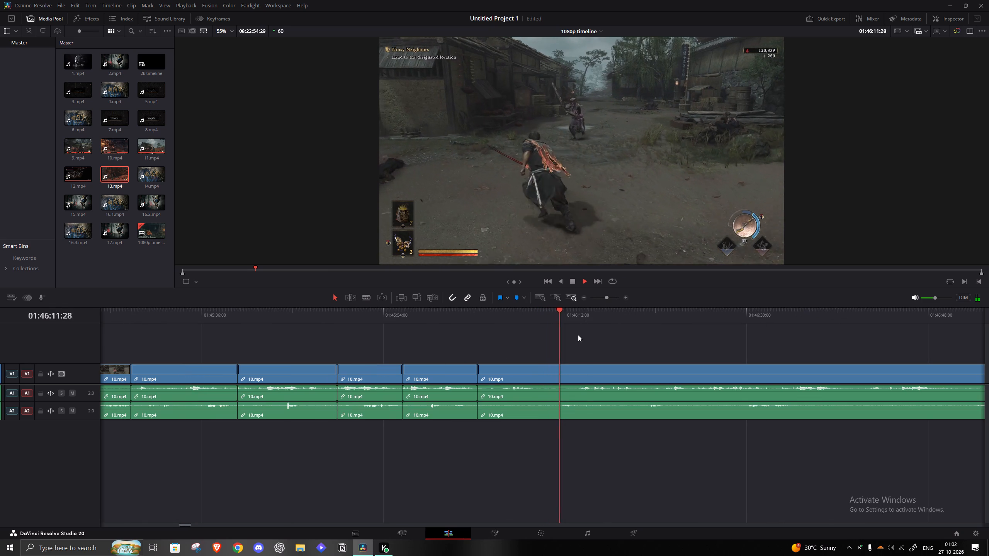
left_click(586, 316)
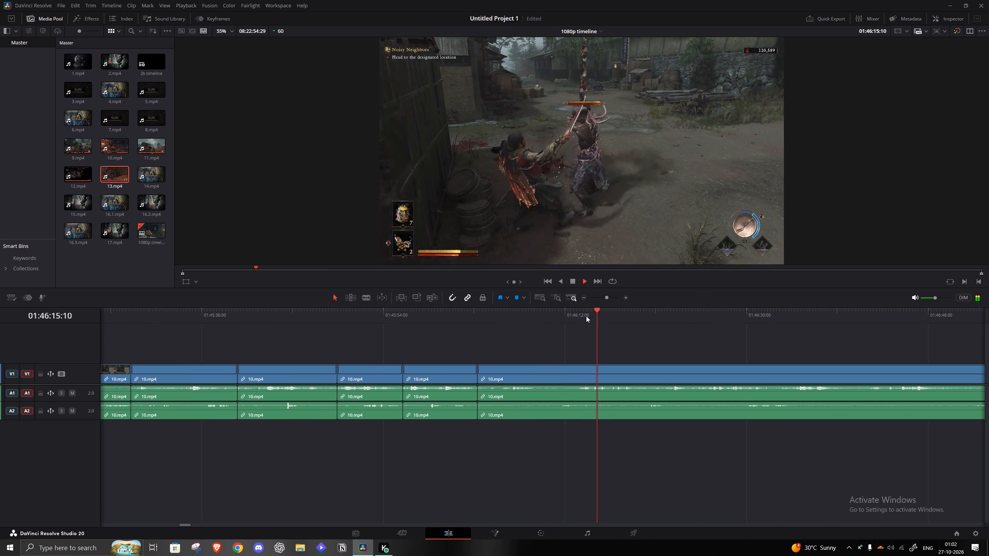
key("space")
key("s")
Remove the repetitive Noisy Neighbors fighting in 10.mp4 from 01:46:15:32 to about 01:46:22 and close the gap.
left_click(671, 324)
key("space")
left_click(670, 321)
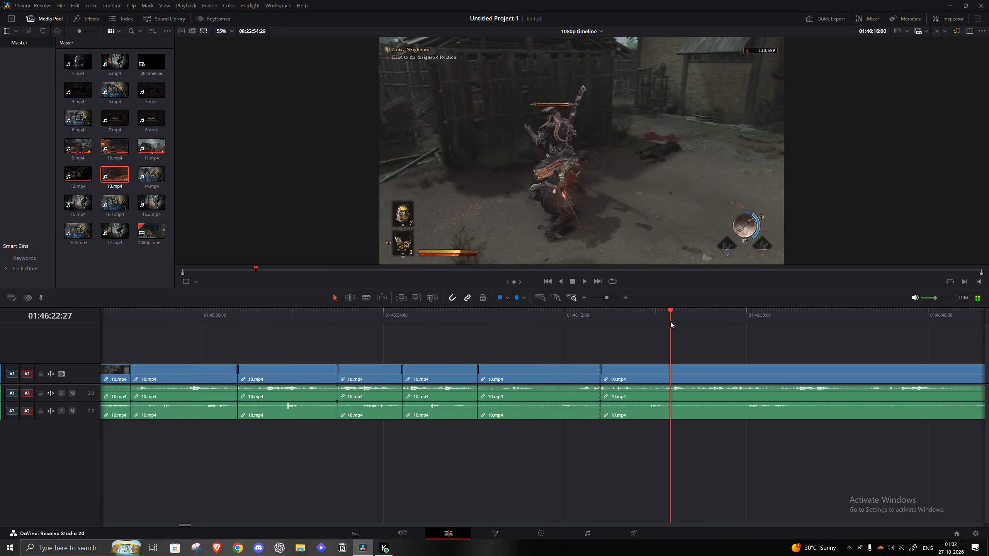
key("space")
left_click(658, 315)
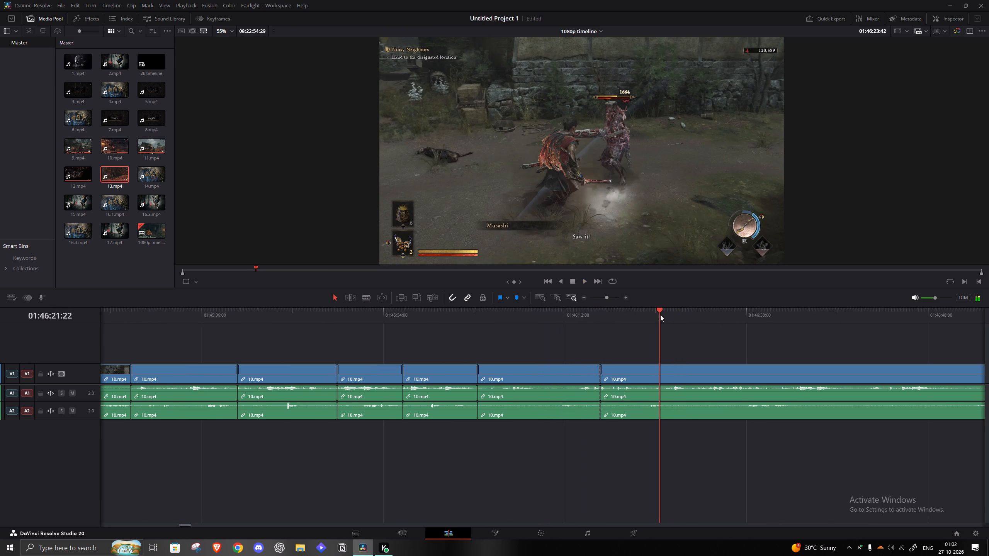
left_click(668, 314)
key("q")
left_click(630, 361)
left_click(628, 382)
key("a")
key("space")
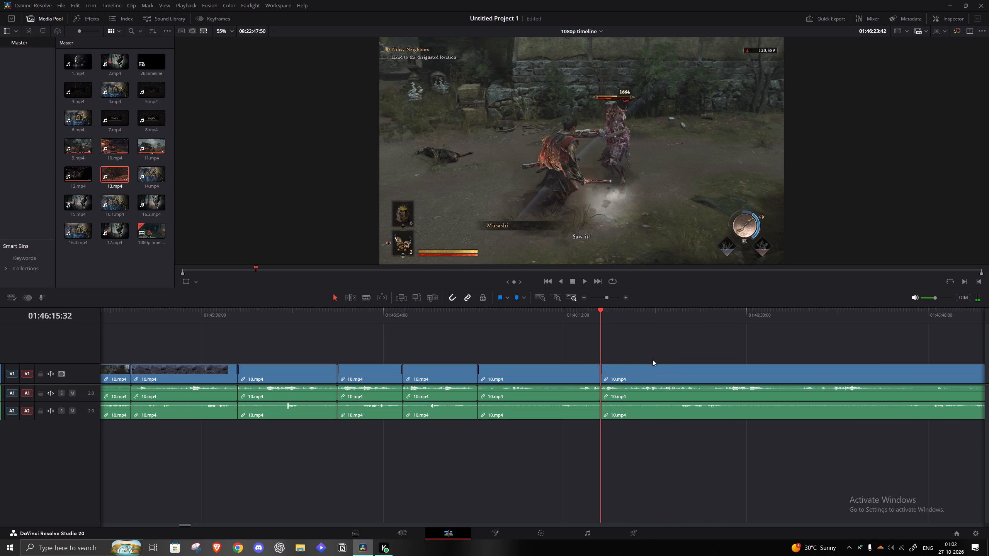
Undo the last Noisy Neighbors removal and instead remove 10.mp4 from 01:46:15:32 to about 01:46:20, closing the gap.
key("space")
key("ctrl+z")
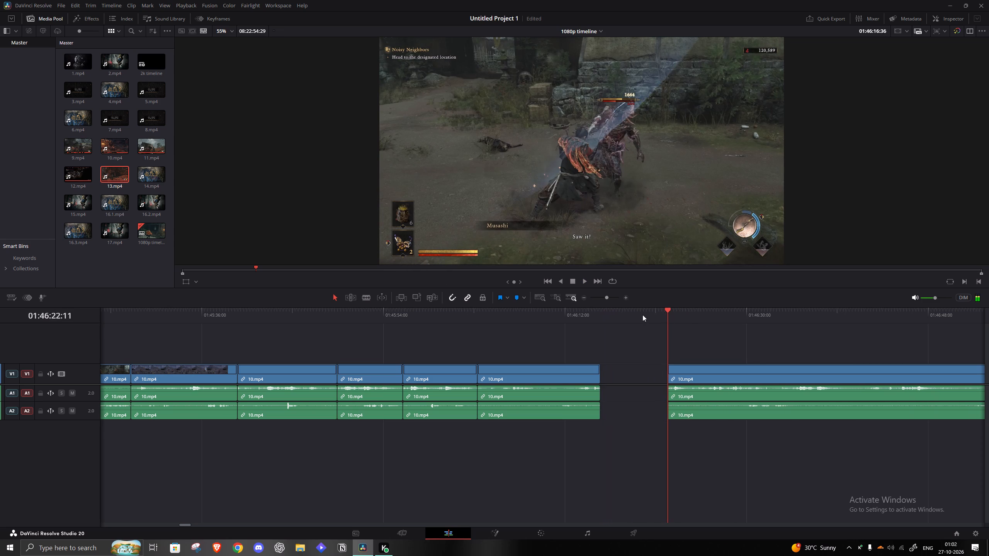
key("ctrl+z")
left_click_drag(669, 317, 650, 320)
key("q")
left_click(621, 392)
key("a")
Play through the Noisy Neighbors fight and split 10.mp4 at about 01:46:26:42.
key("space")
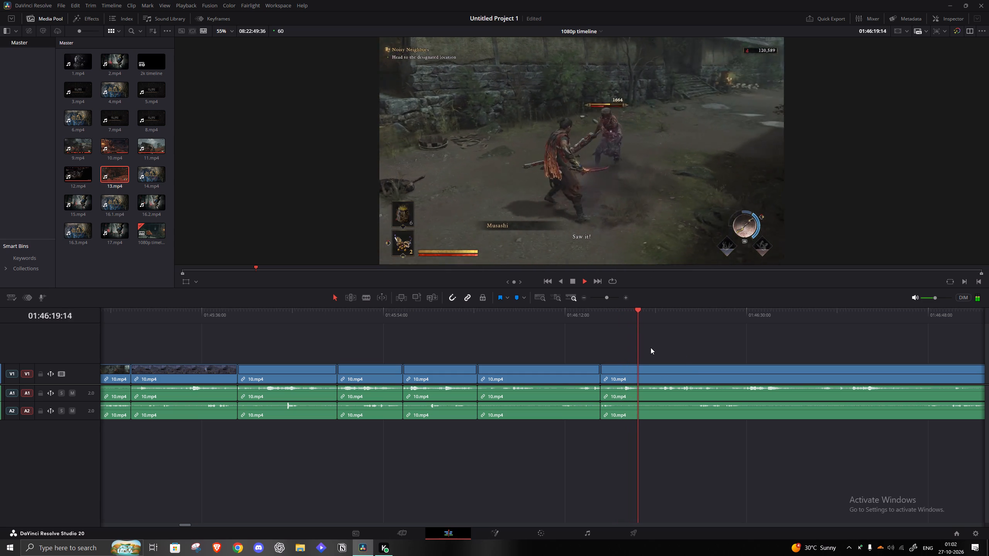
left_click(663, 319)
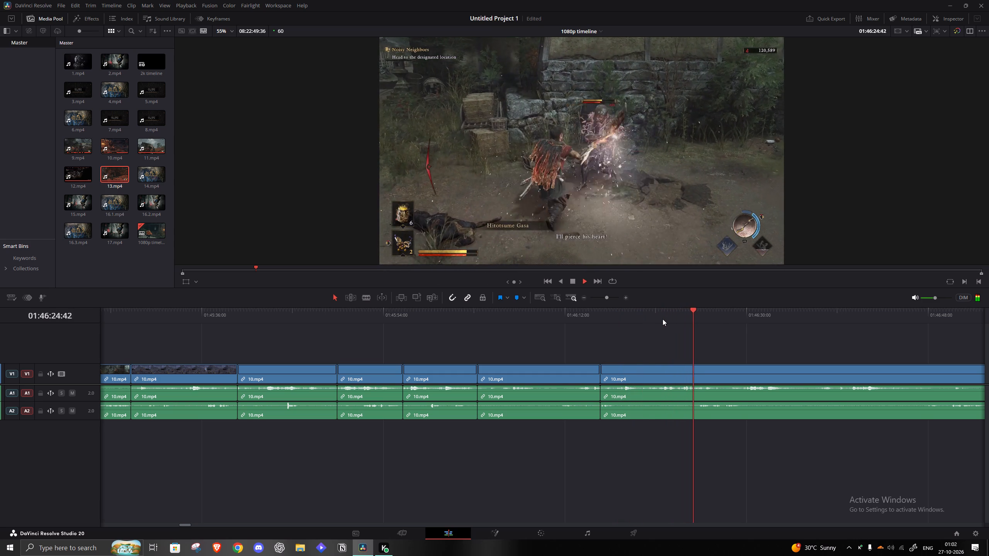
key("space")
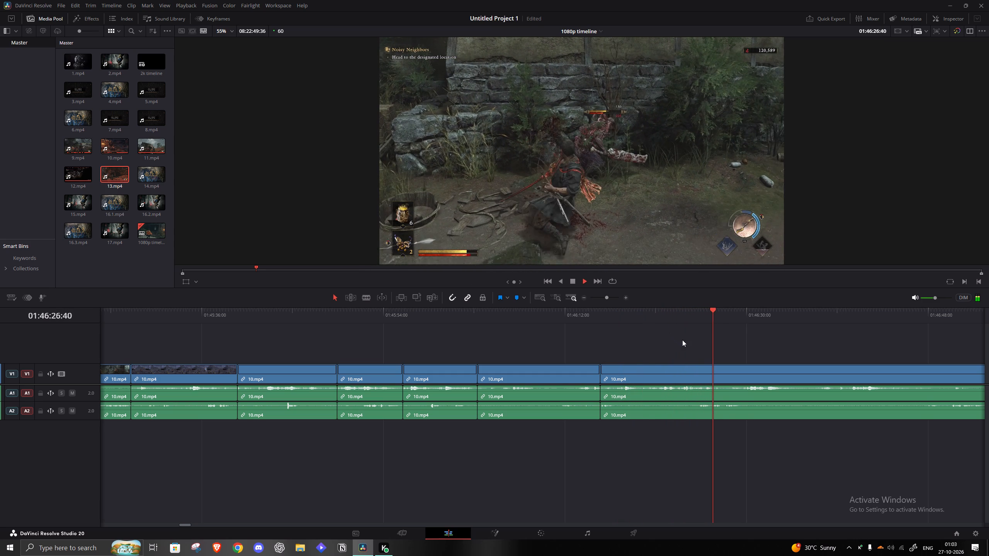
key("s")
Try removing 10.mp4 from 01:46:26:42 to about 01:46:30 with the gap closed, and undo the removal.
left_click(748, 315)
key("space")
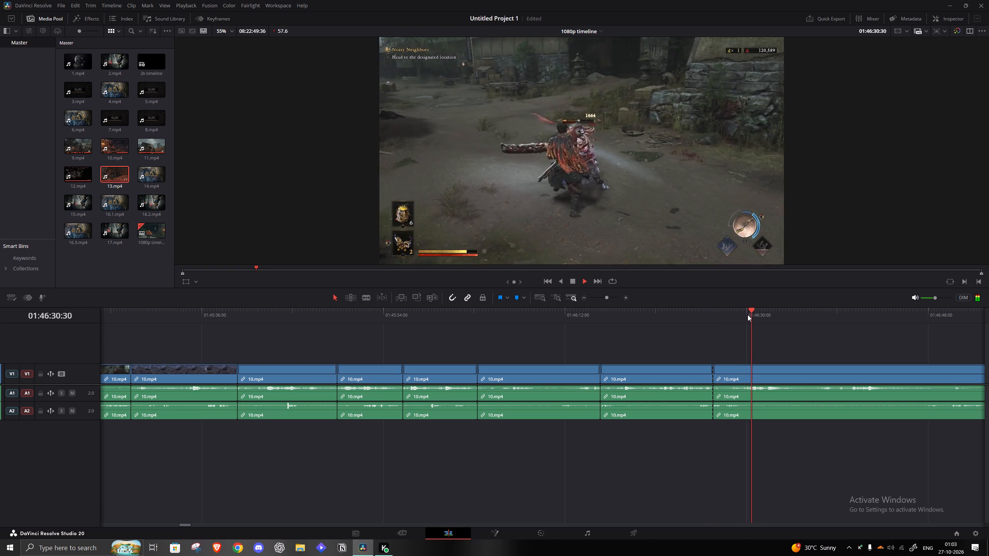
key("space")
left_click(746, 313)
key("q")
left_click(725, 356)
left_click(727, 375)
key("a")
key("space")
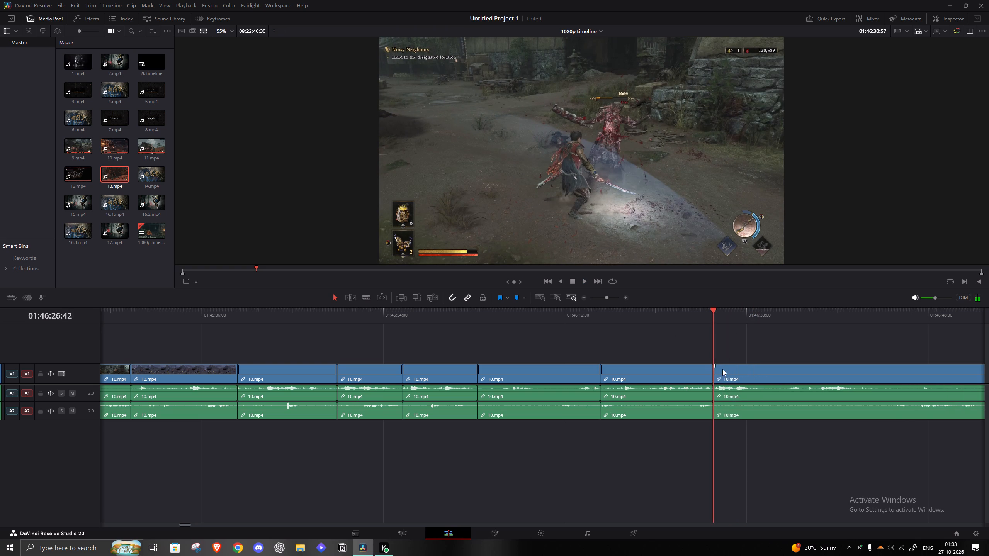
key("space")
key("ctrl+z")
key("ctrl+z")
Remove the fight footage in 10.mp4 from 01:46:26:42 to 01:46:28:16 and close the gap.
left_click_drag(741, 323, 729, 323)
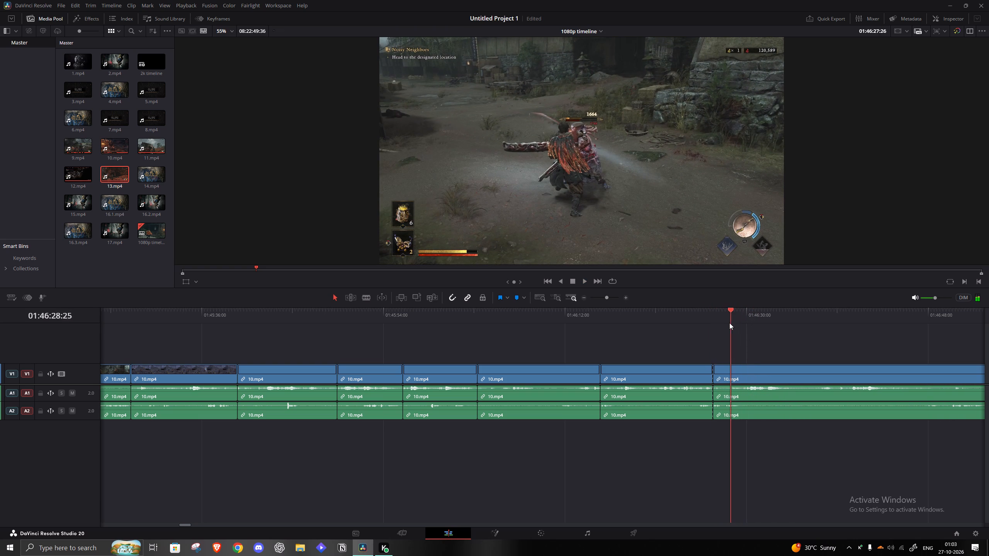
left_click_drag(729, 323, 729, 323)
key("q")
left_click(717, 375)
key("a")
left_click(720, 377)
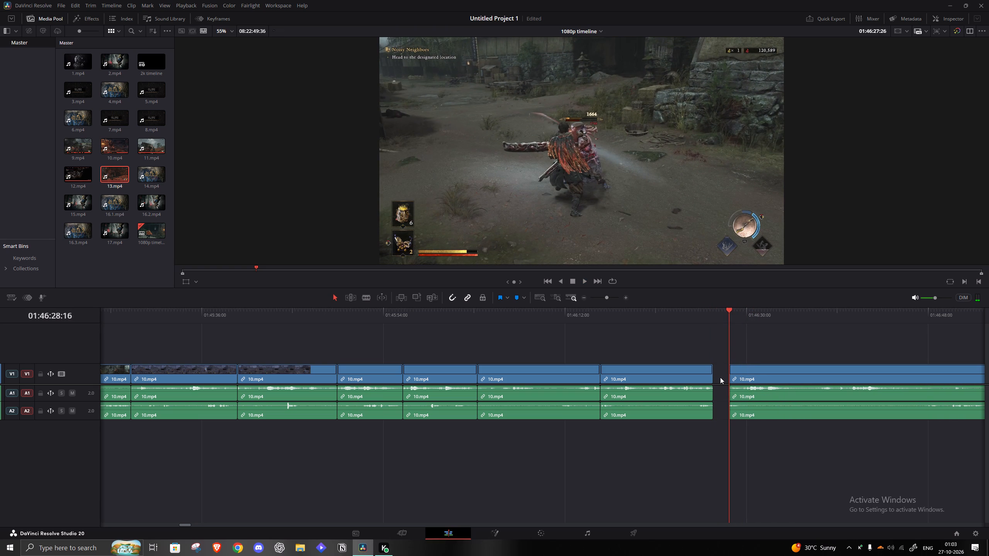
key("a")
Play to the end of this enemy fight, split 10.mp4 at 01:46:33:23 and save the project.
key("space")
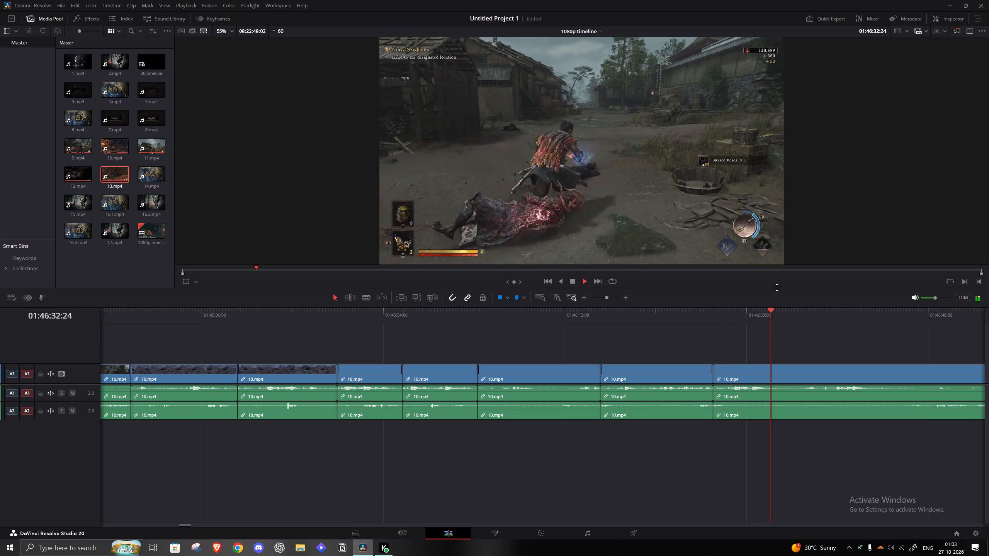
key("space")
key("s")
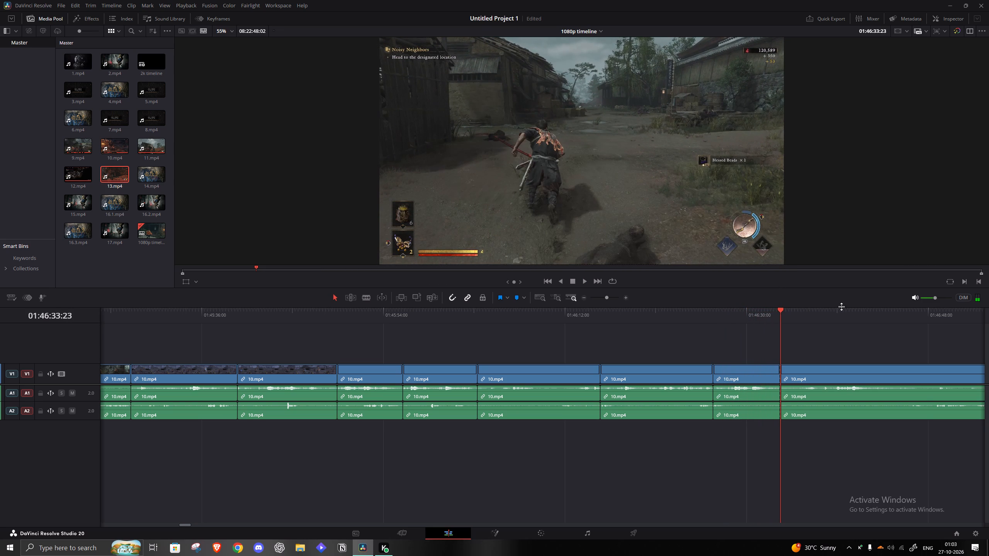
key("ctrl+s")
Examine 10.mp4 between about 01:46:38 and 01:49:14 for the next Noisy Neighbors fight worth keeping.
left_click_drag(602, 297, 602, 296)
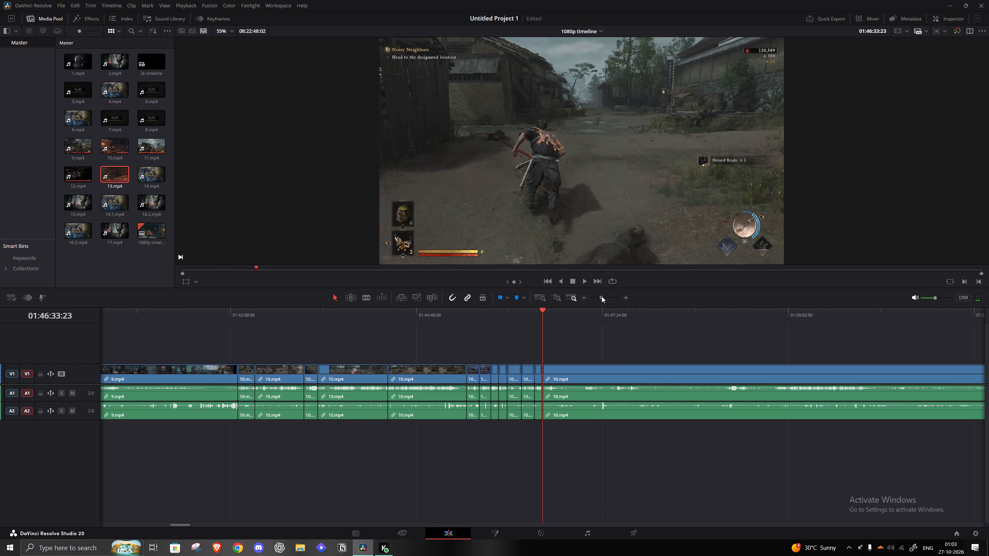
left_click_drag(602, 296, 610, 298)
left_click(703, 316)
key("space")
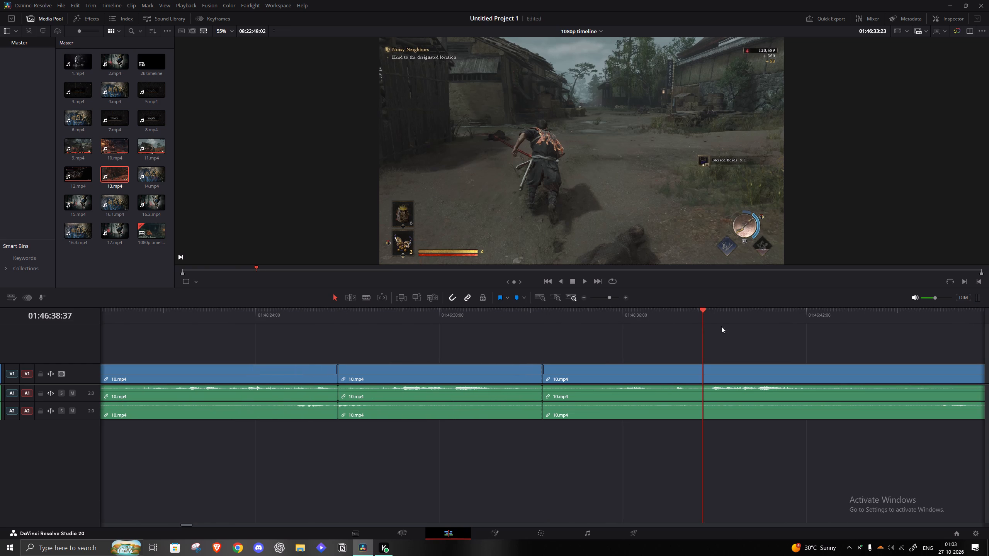
left_click_drag(606, 300, 601, 298)
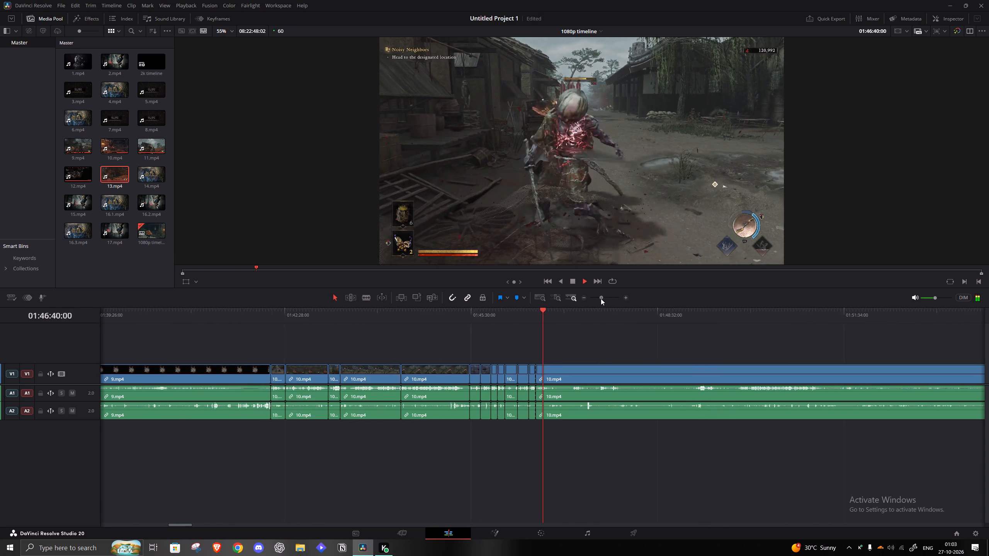
left_click_drag(601, 298, 610, 298)
left_click_drag(610, 298, 603, 297)
left_click(596, 318)
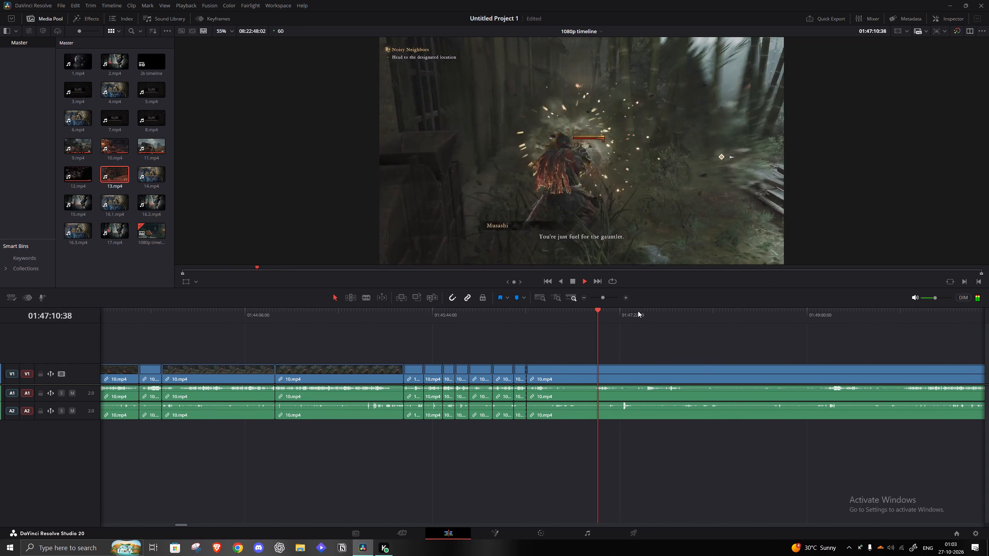
left_click(637, 310)
left_click(647, 311)
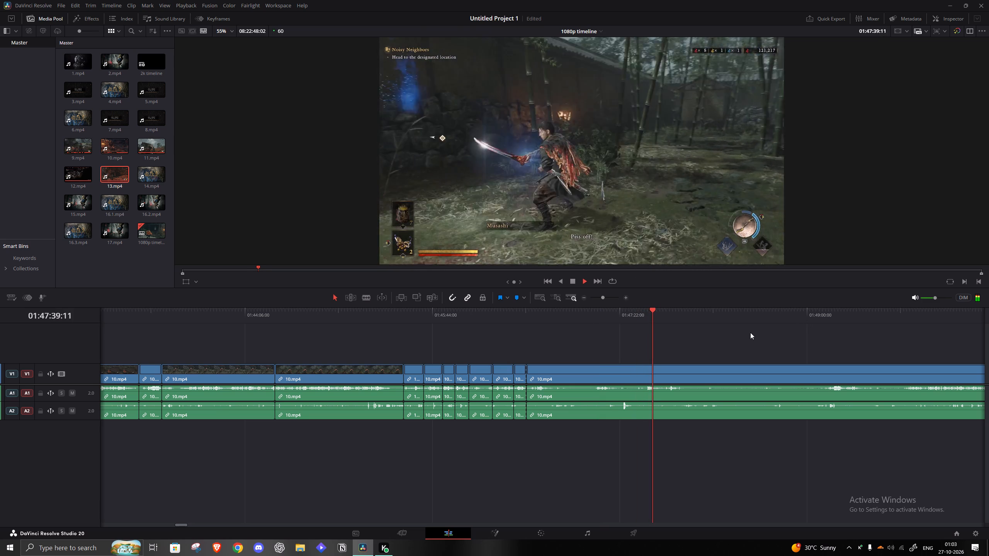
left_click(671, 320)
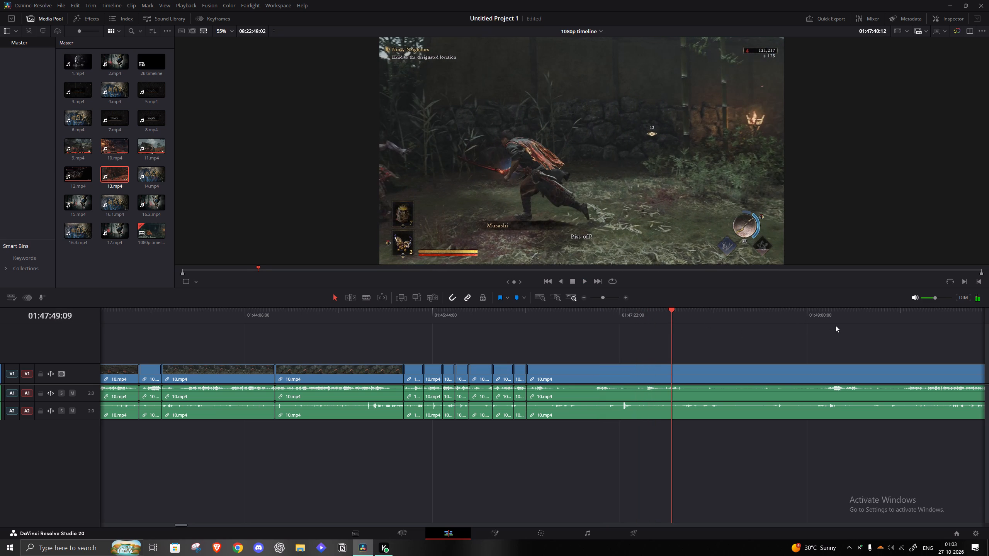
left_click(832, 319)
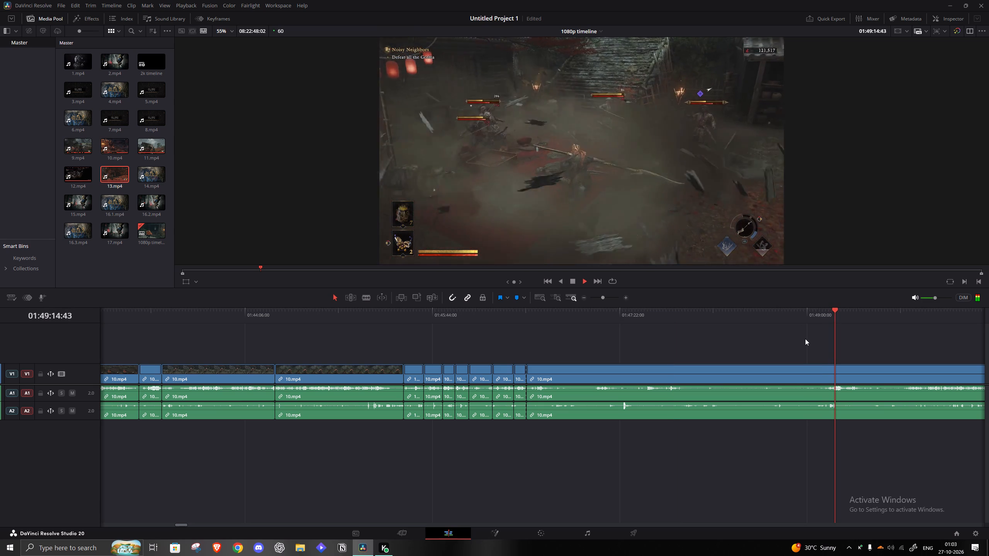
Remove 10.mp4 from 01:46:33:23 to 01:49:05:44, just before the Defeat all the Genma fight, and close the gap.
key("space")
left_click_drag(831, 332, 821, 332)
left_click_drag(821, 322, 818, 321)
key("q")
left_click(787, 385)
key("a")
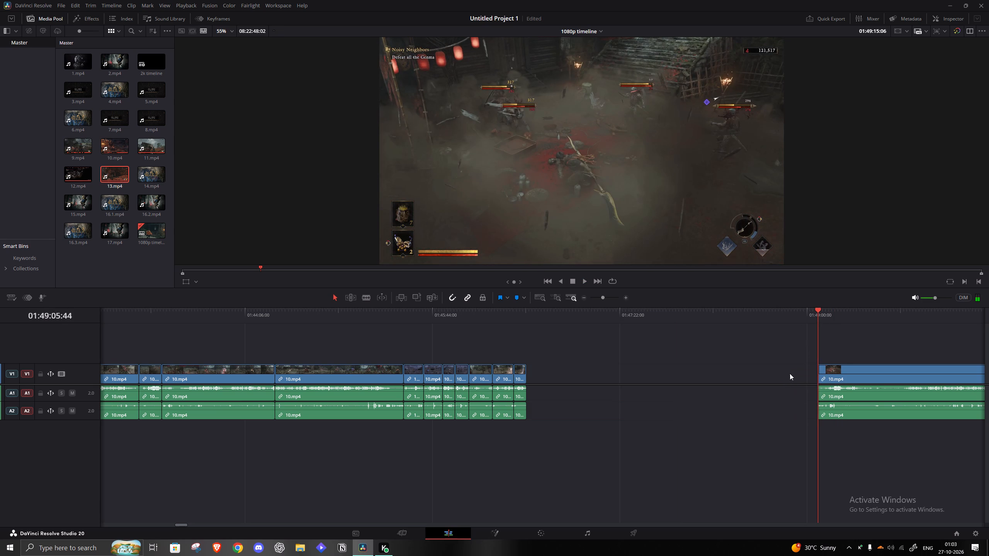
left_click(785, 367)
key("a")
Review the Defeat all the Genma fight and split 10.mp4 where the map opens at 01:47:05:13.
key("space")
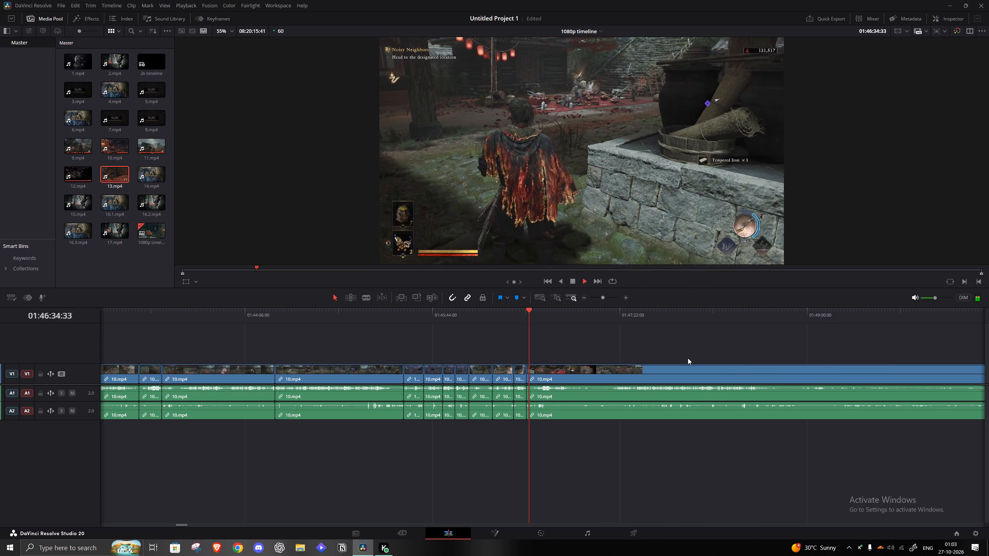
left_click(538, 317)
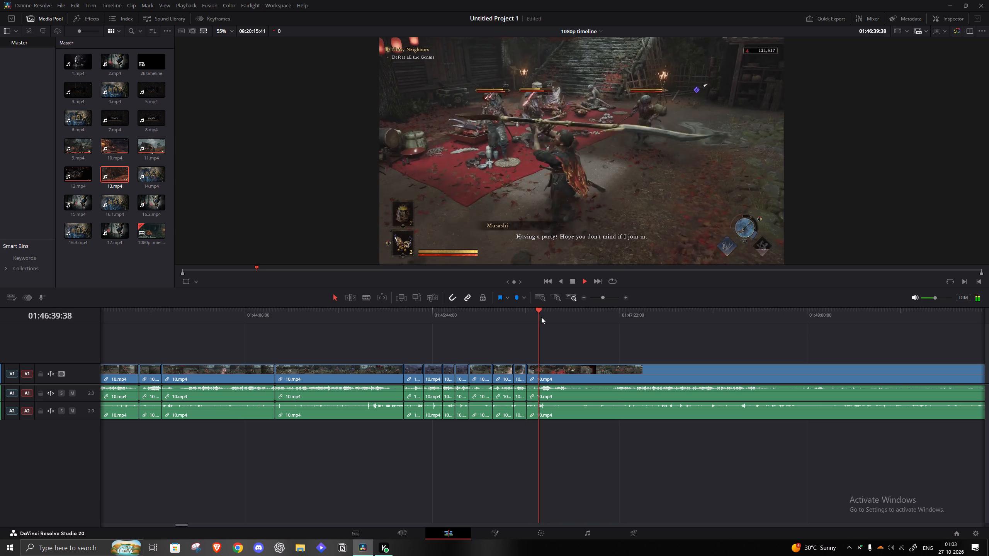
left_click(549, 319)
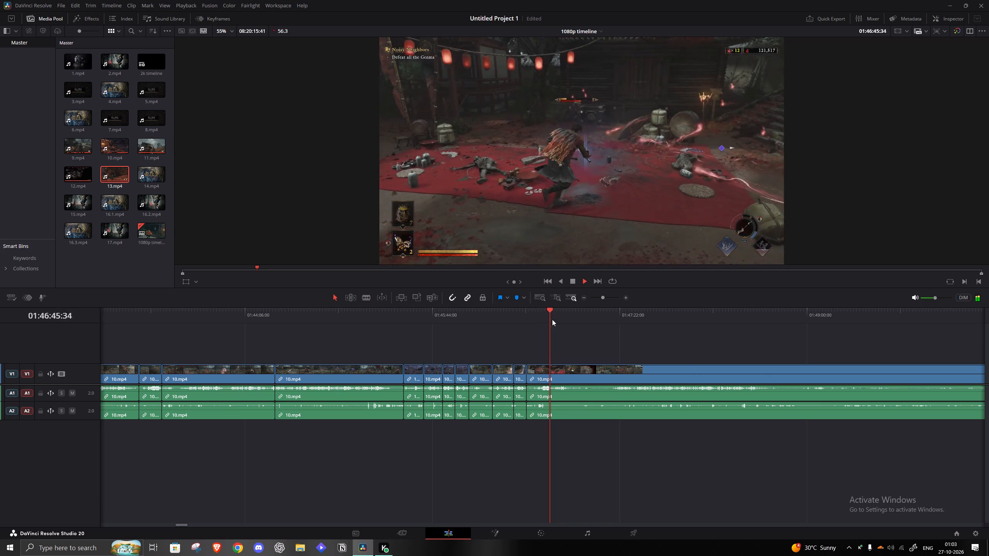
left_click(558, 320)
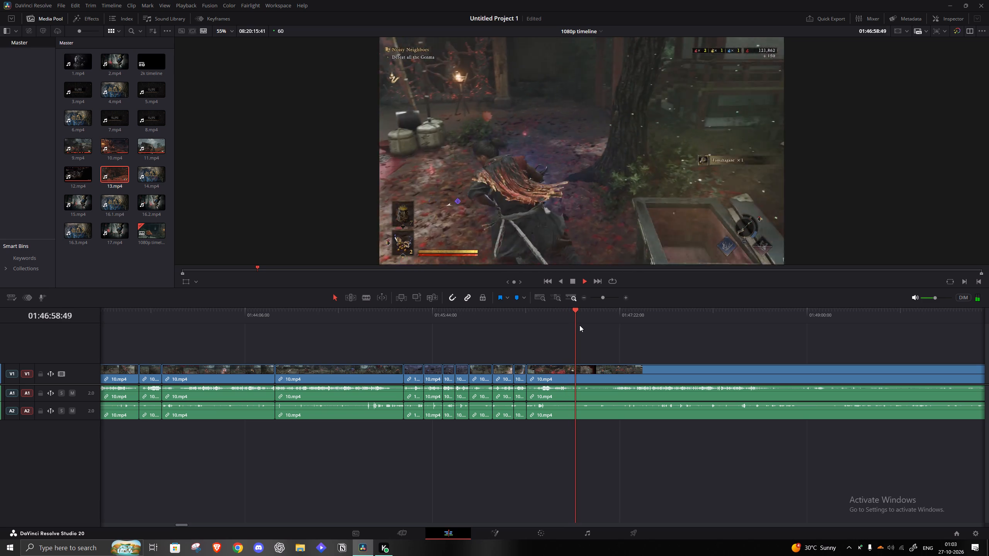
key("space")
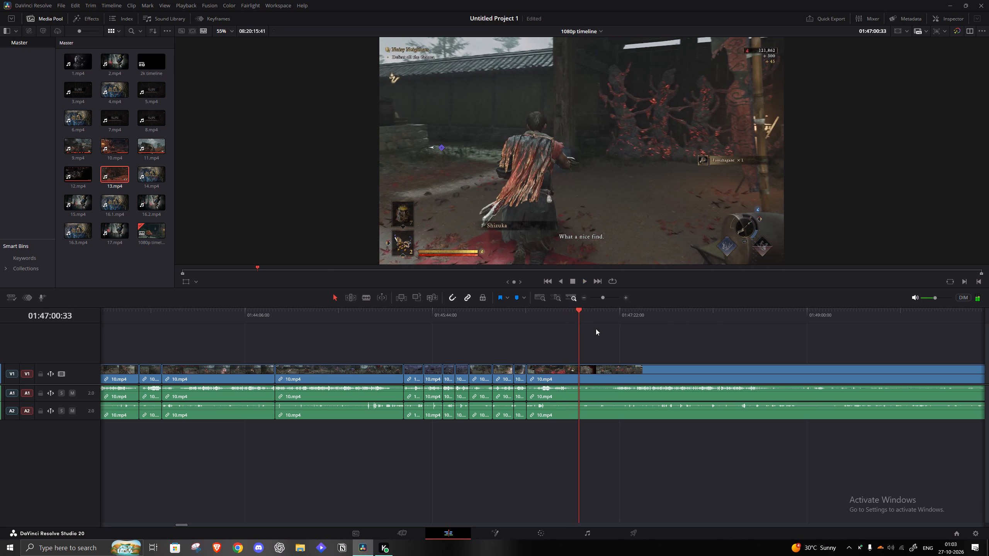
key("space")
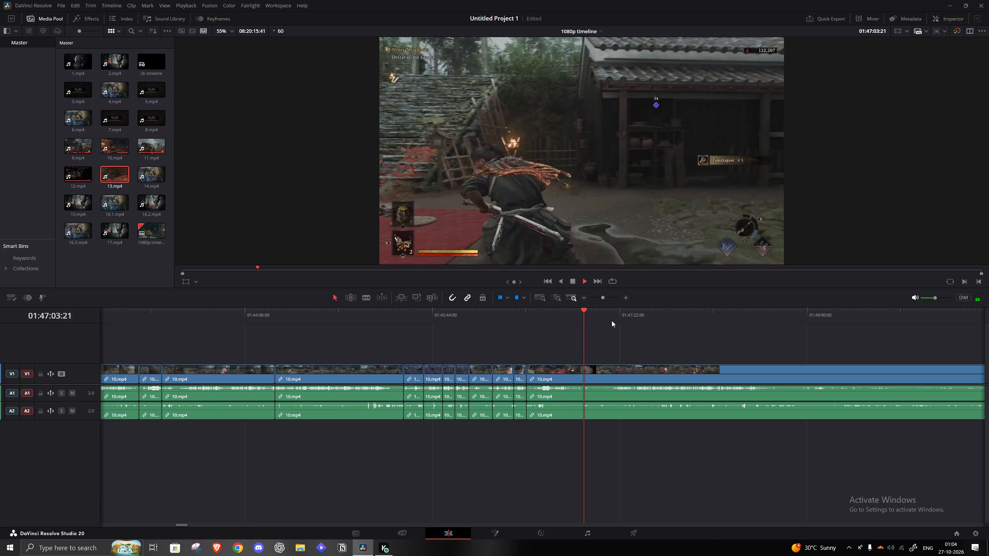
key("space")
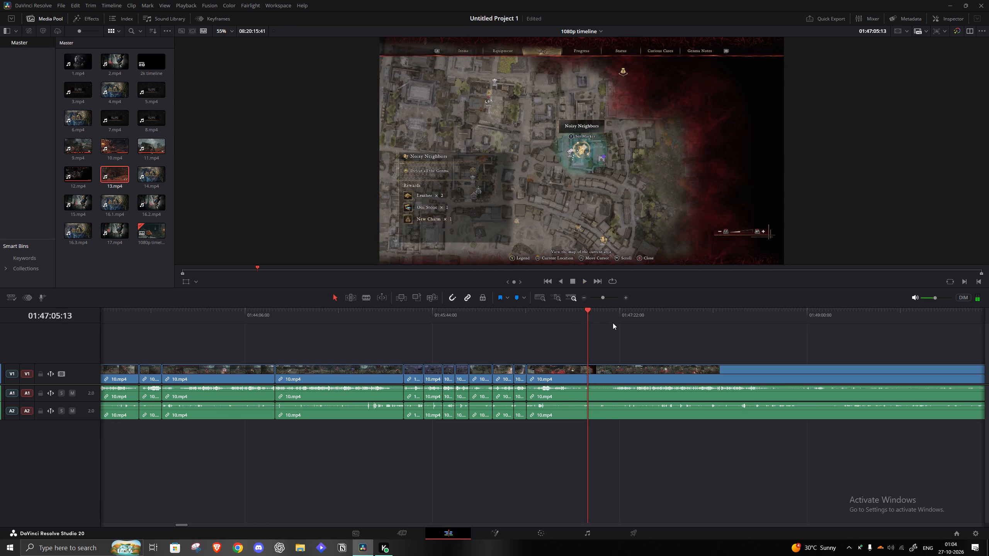
type("s")
Review the Noisy Neighbors fight in 10.mp4 between about 01:47:17 and 01:49:04 to locate where the combat ends.
left_click(611, 321)
key("space")
left_click(618, 321)
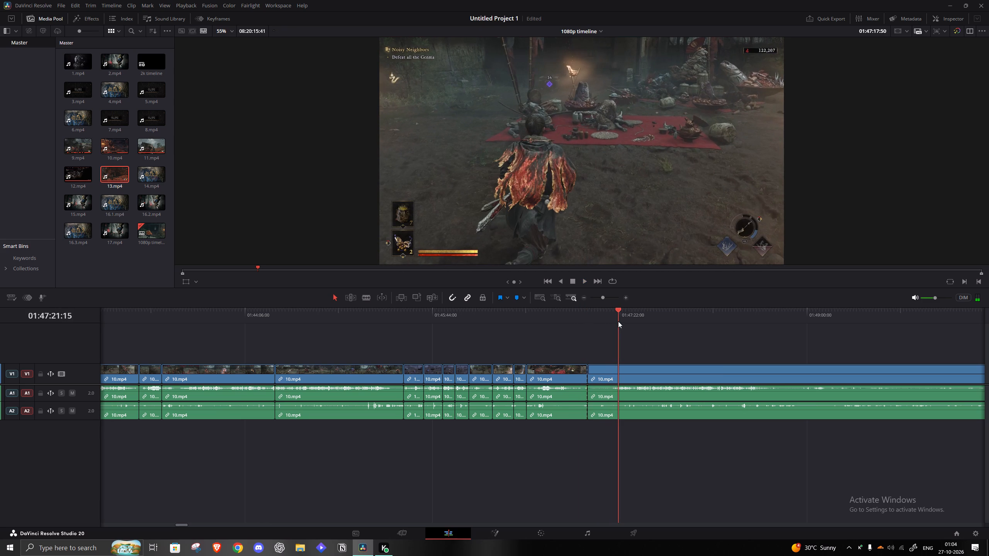
left_click(651, 316)
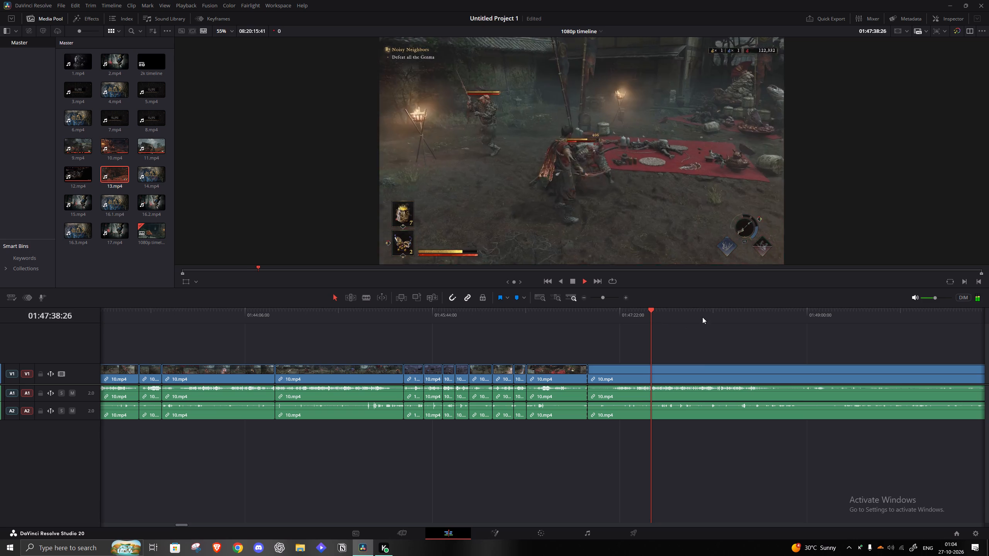
left_click(702, 317)
left_click(730, 313)
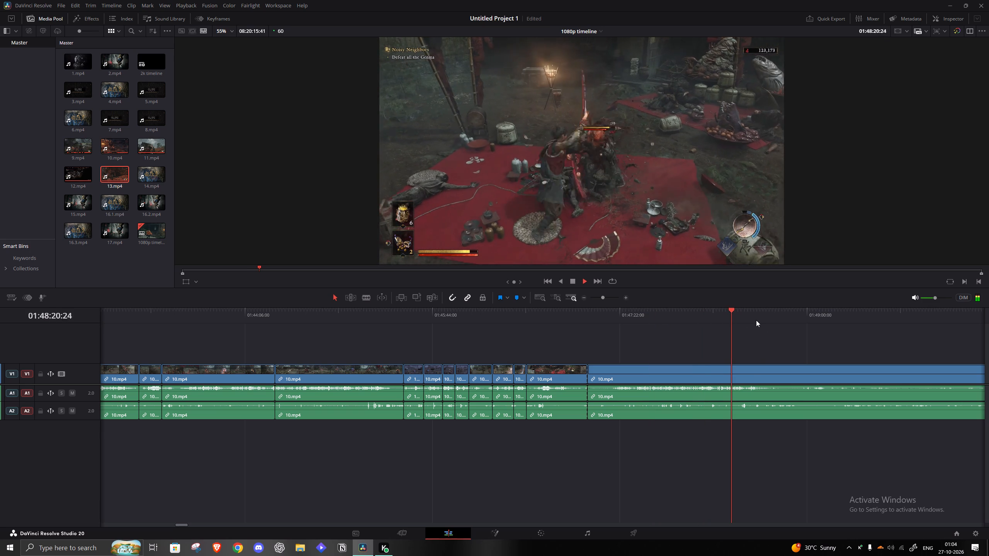
left_click(753, 319)
left_click(741, 318)
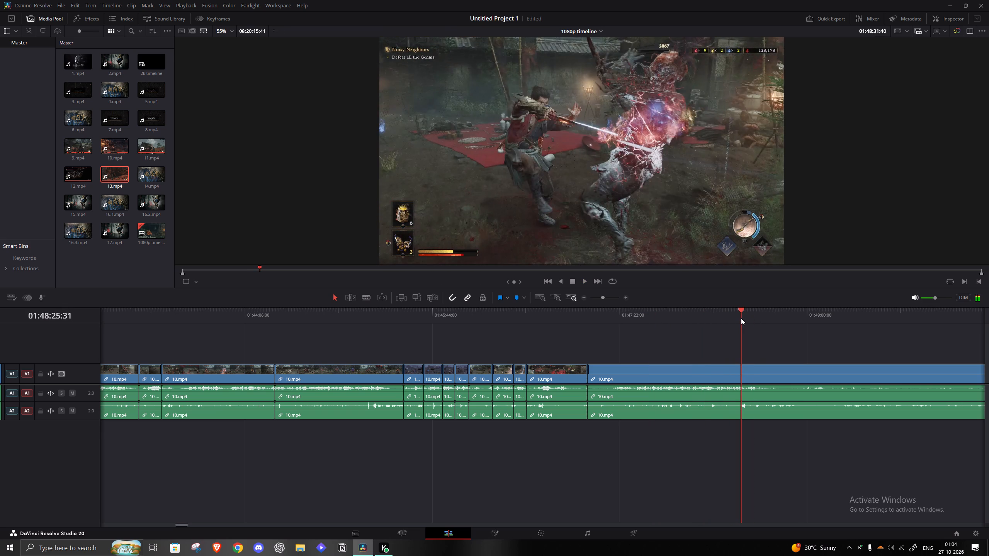
left_click(752, 320)
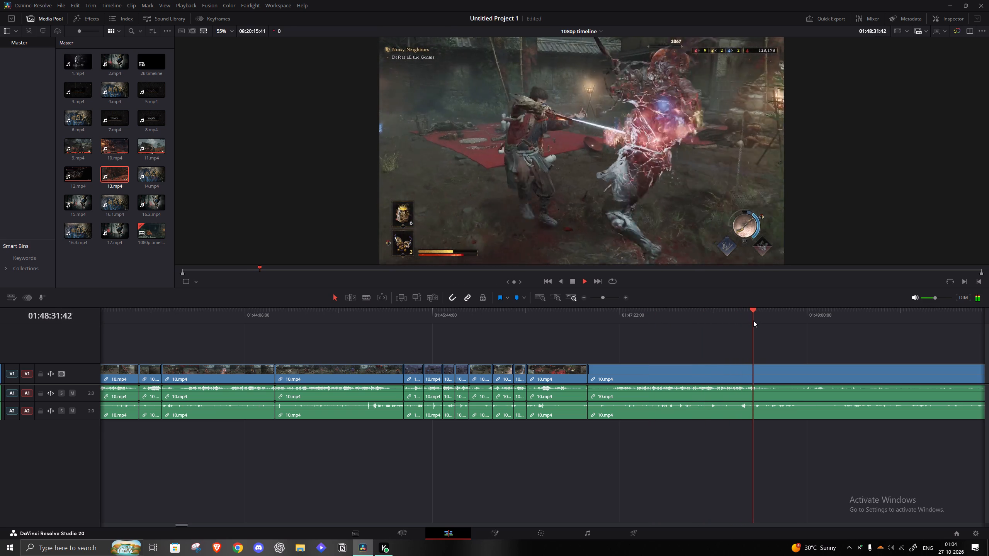
left_click_drag(768, 322, 772, 323)
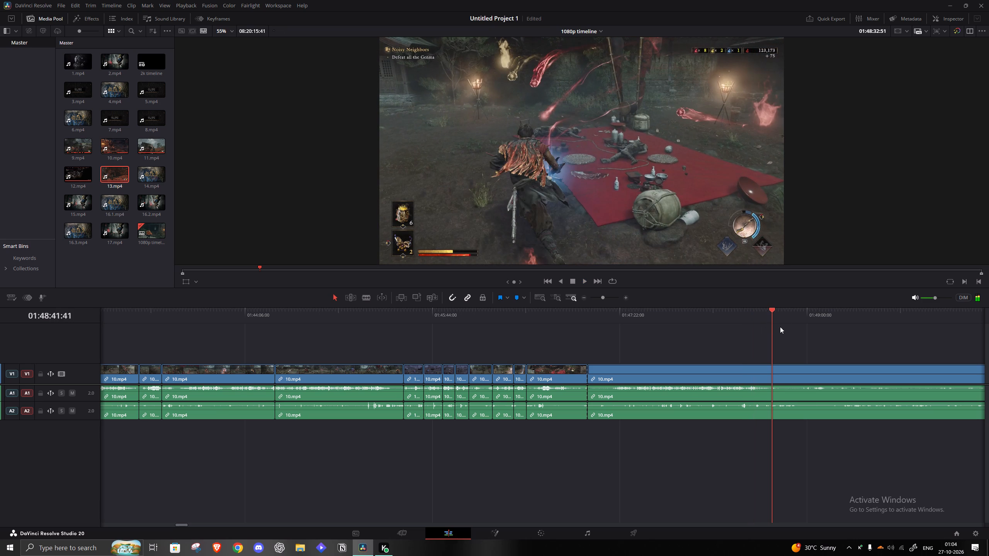
left_click(749, 312)
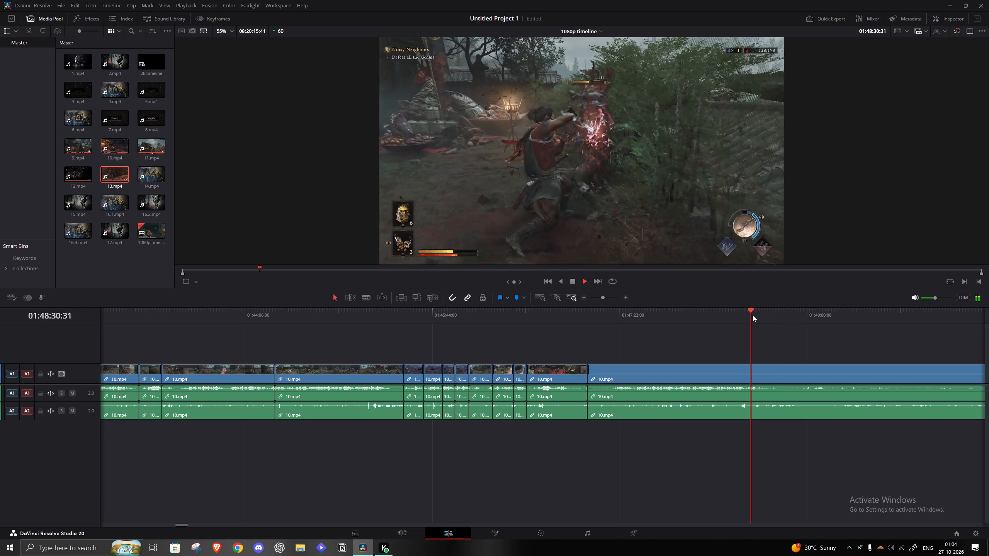
left_click(780, 314)
left_click(806, 319)
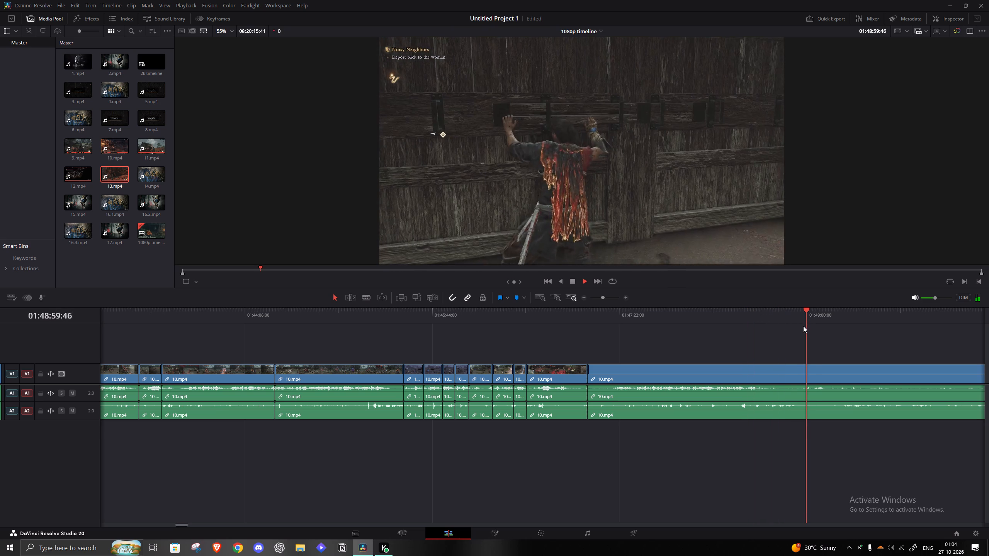
left_click(814, 320)
Skim 10.mp4 from about 01:49:04 to 01:58:56, through the Hidden Treasure No. 1 section, for footage worth keeping.
left_click_drag(606, 295, 605, 295)
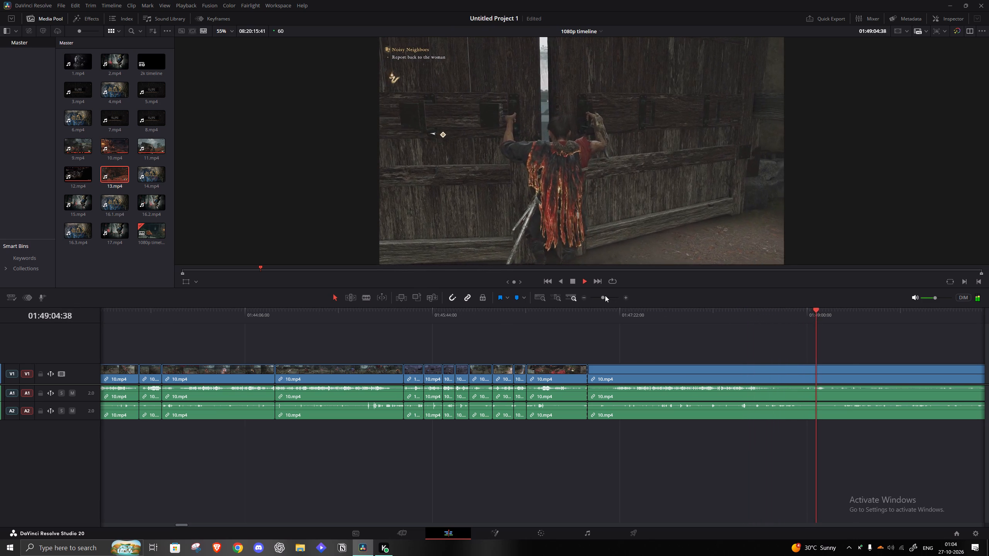
left_click_drag(605, 295, 602, 296)
left_click(586, 316)
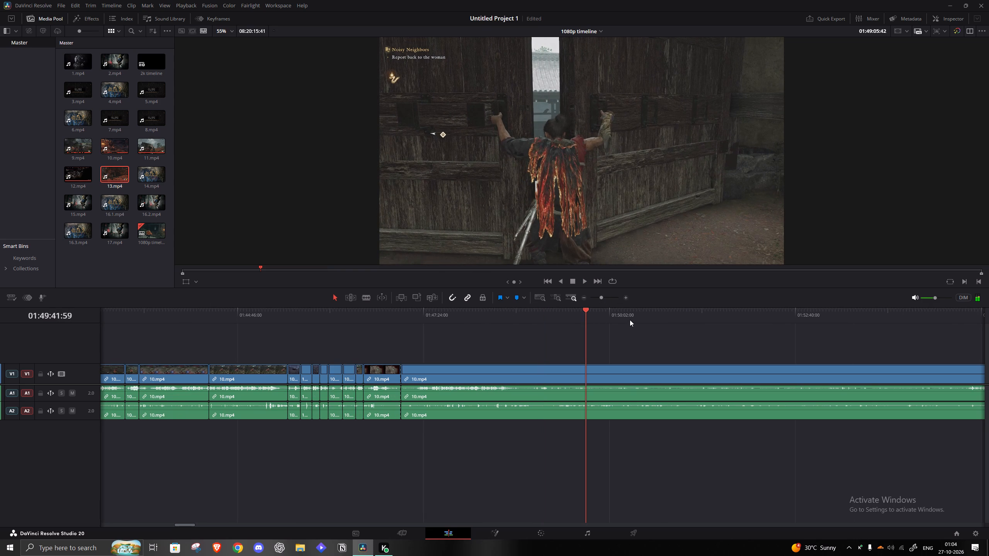
left_click(630, 319)
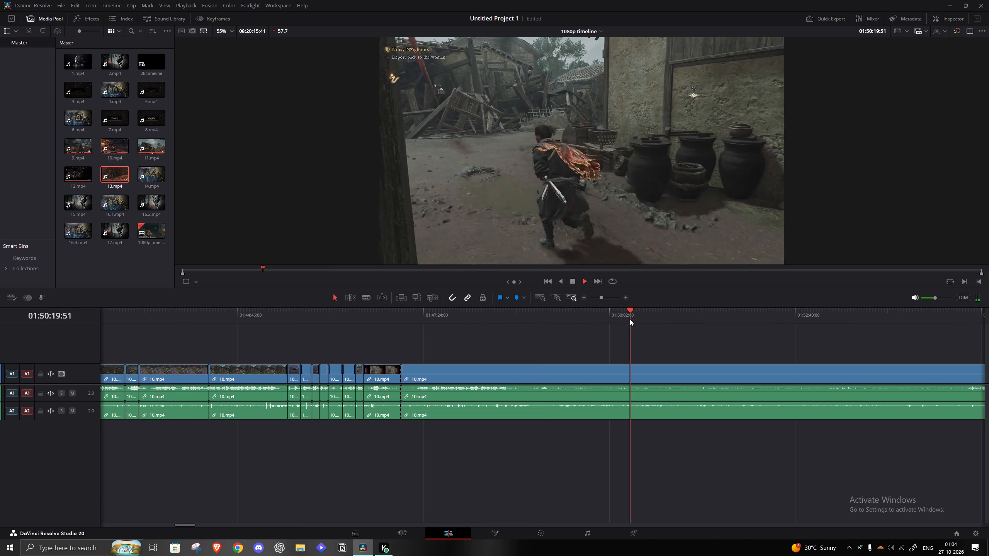
left_click(601, 300)
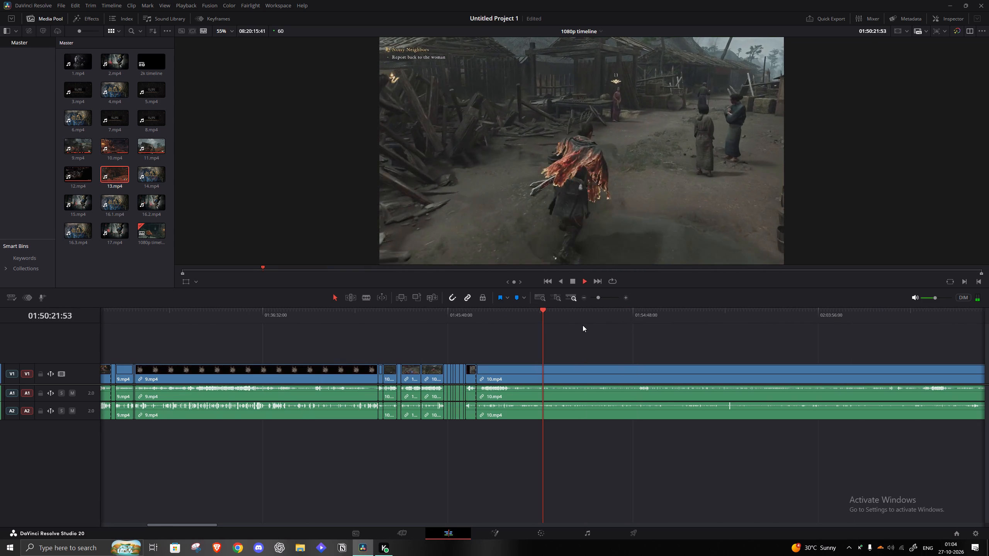
left_click(580, 325)
left_click(598, 314)
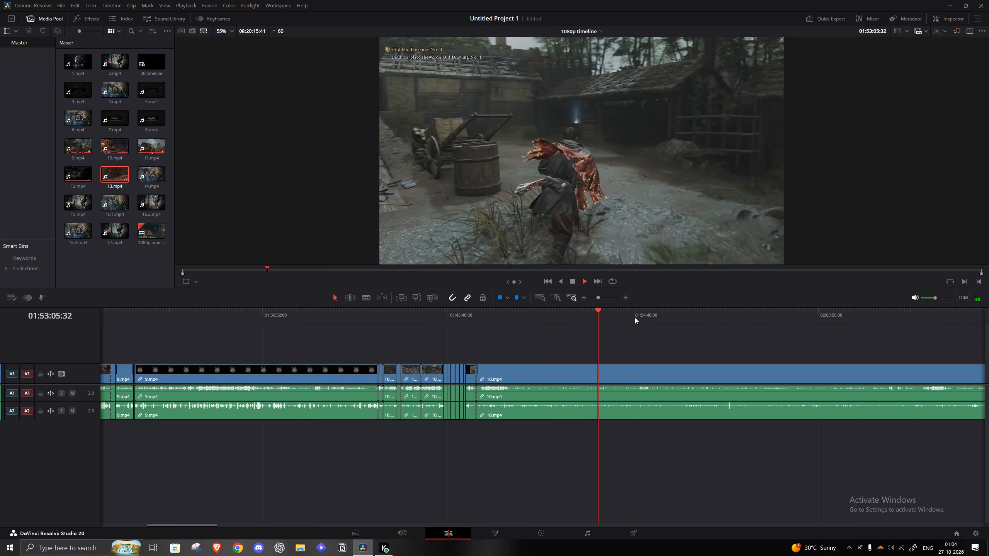
left_click(635, 317)
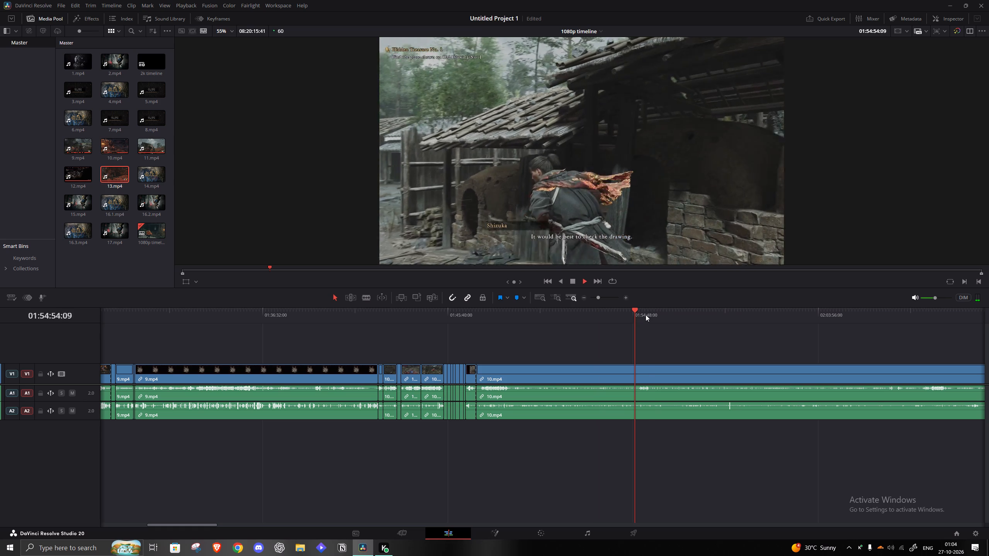
left_click(647, 312)
left_click(644, 312)
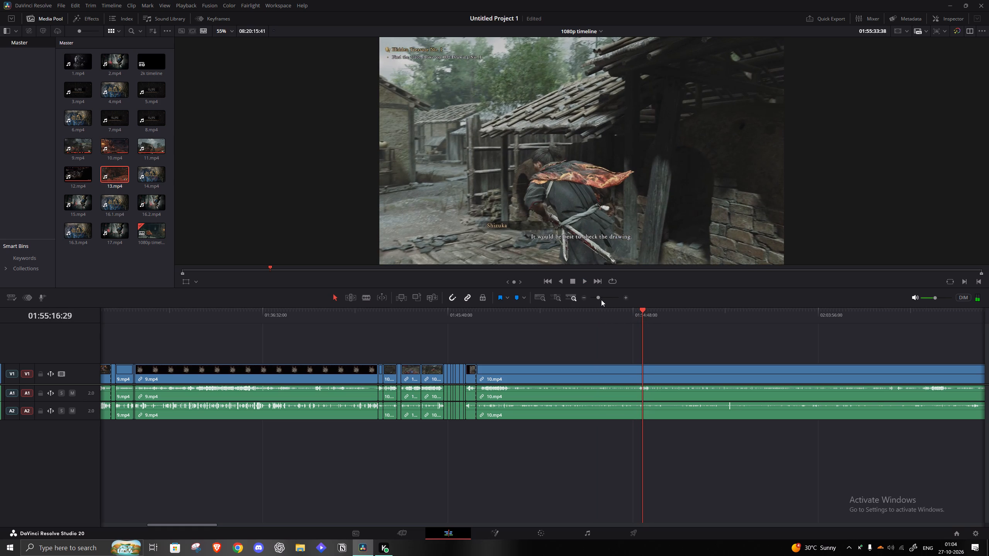
left_click(601, 300)
left_click_drag(602, 296, 597, 297)
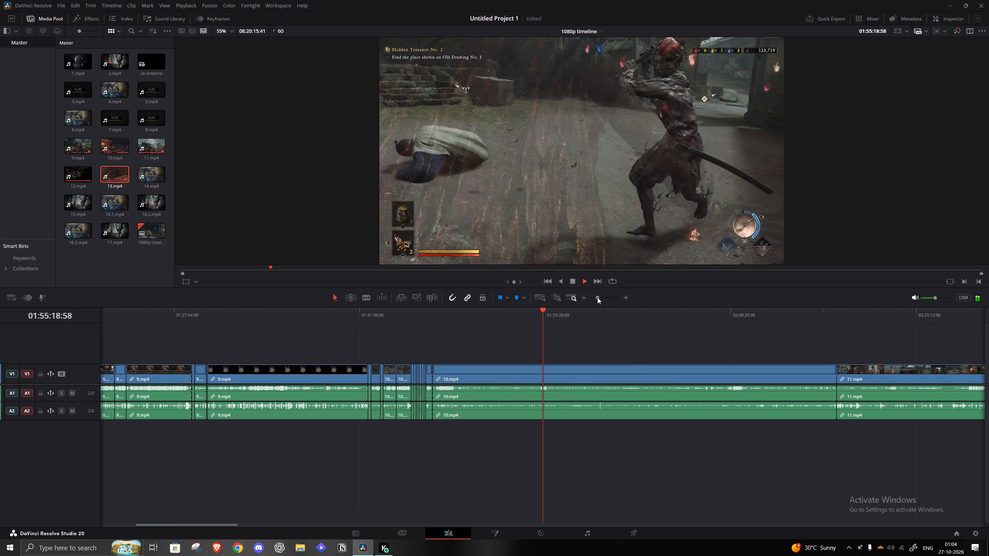
left_click(591, 310)
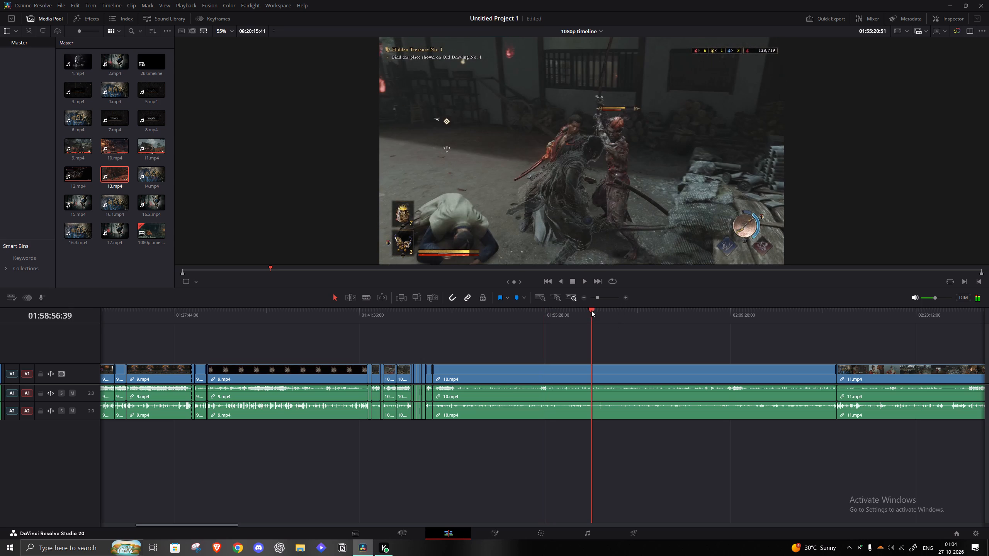
Examine the Otowa Waterfall and Something in the Water scenes in 10.mp4 between about 02:02:13 and 02:08:21 for footage worth keeping.
left_click(634, 311)
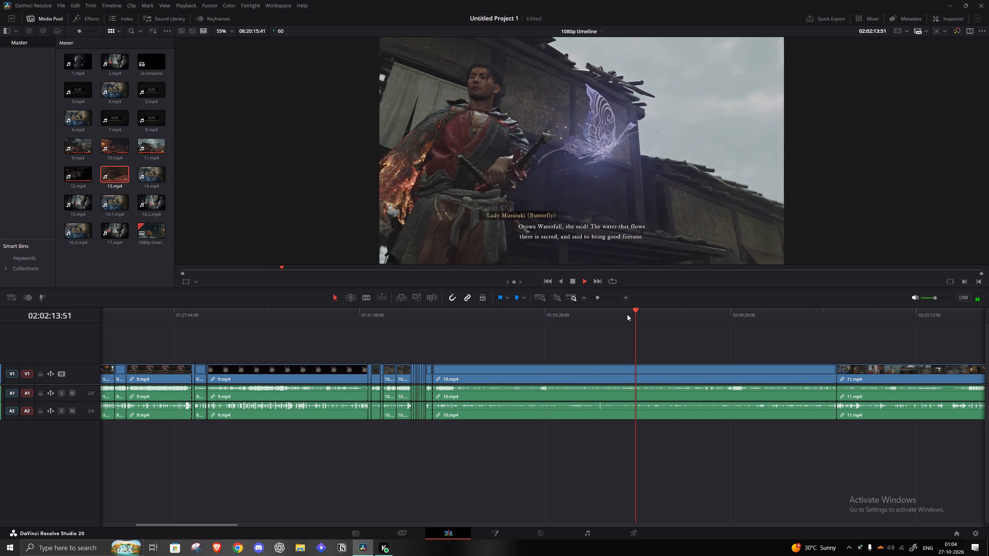
left_click(676, 312)
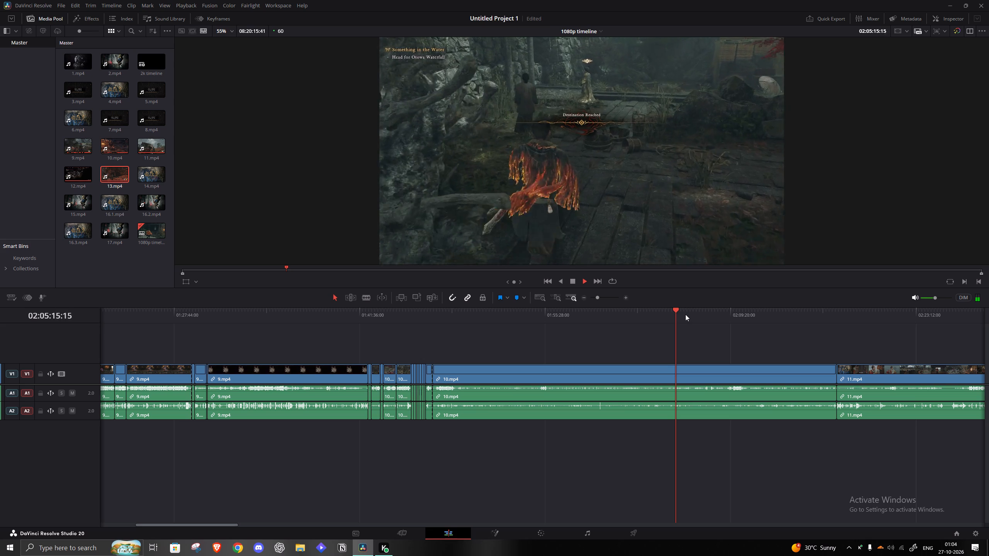
left_click(643, 314)
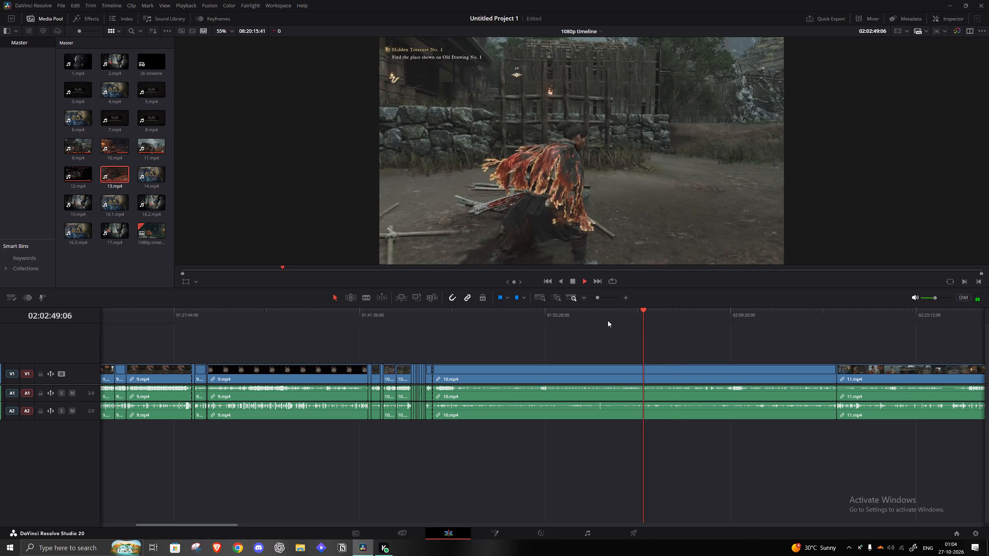
left_click(653, 318)
left_click(665, 317)
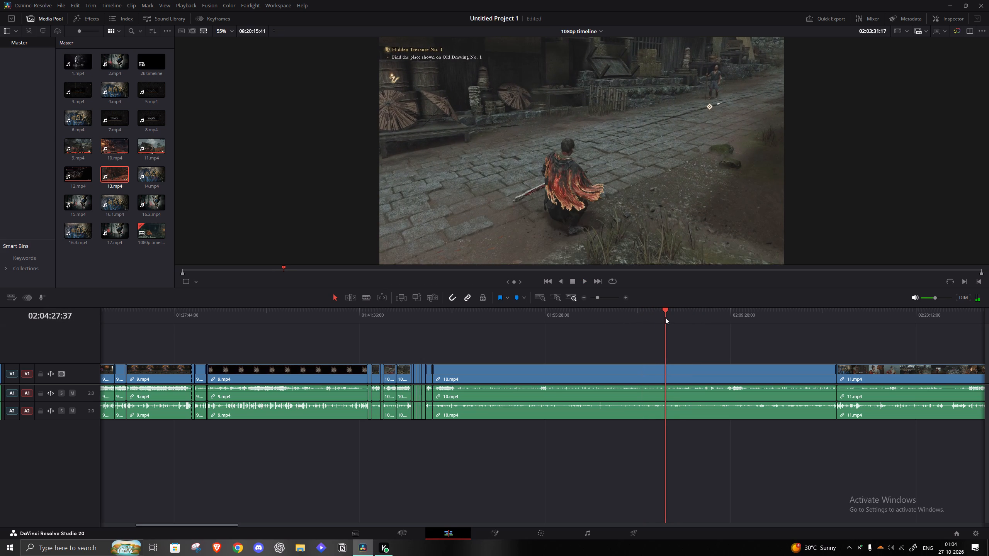
left_click(668, 316)
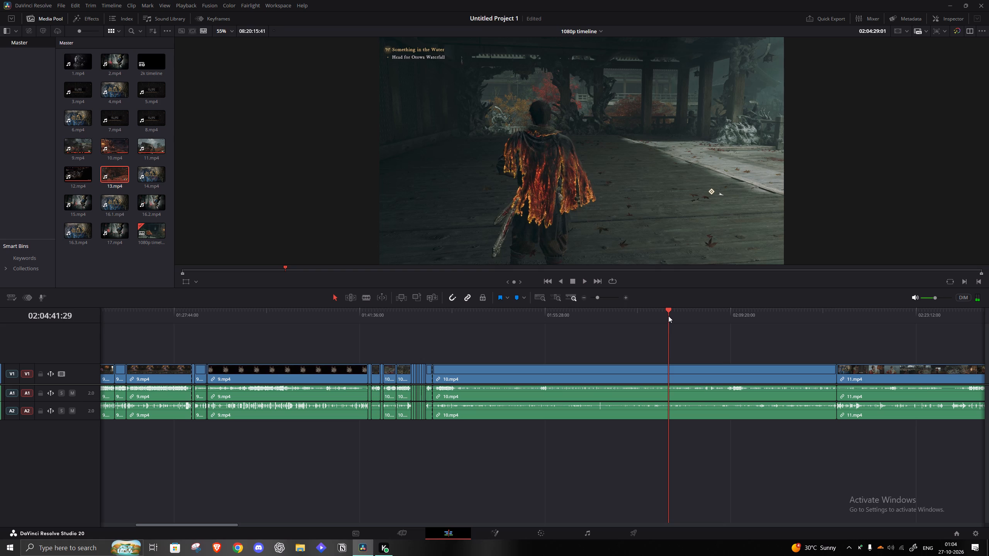
left_click(675, 317)
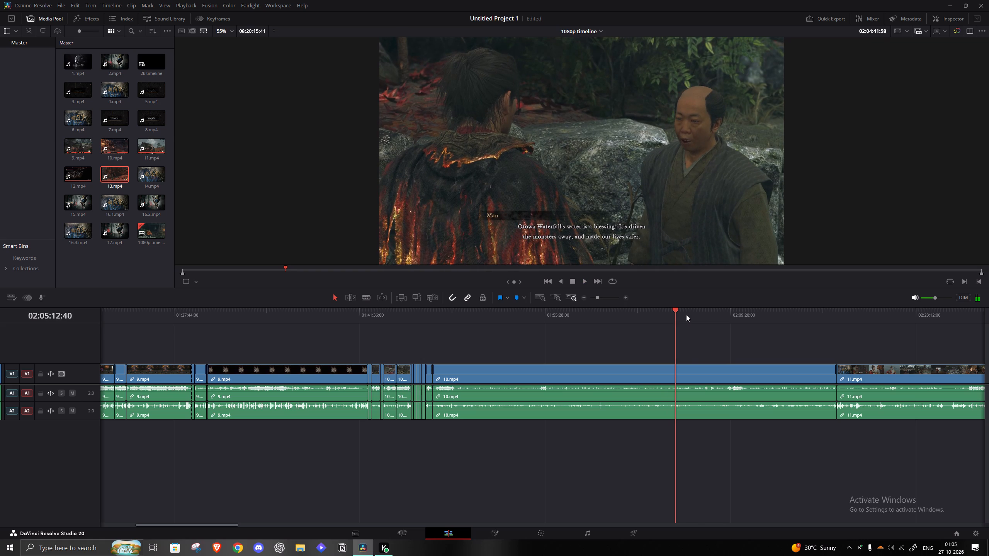
left_click(693, 317)
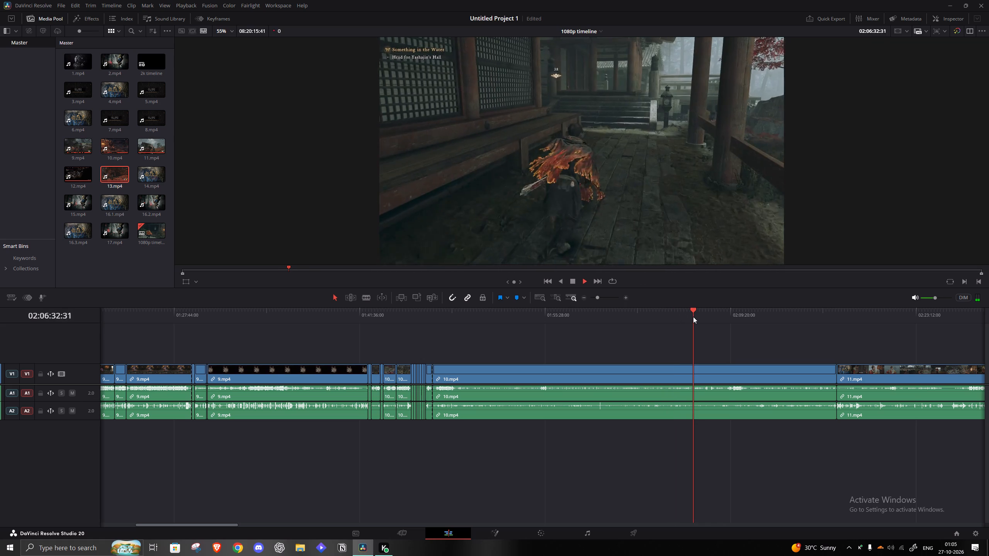
left_click(675, 315)
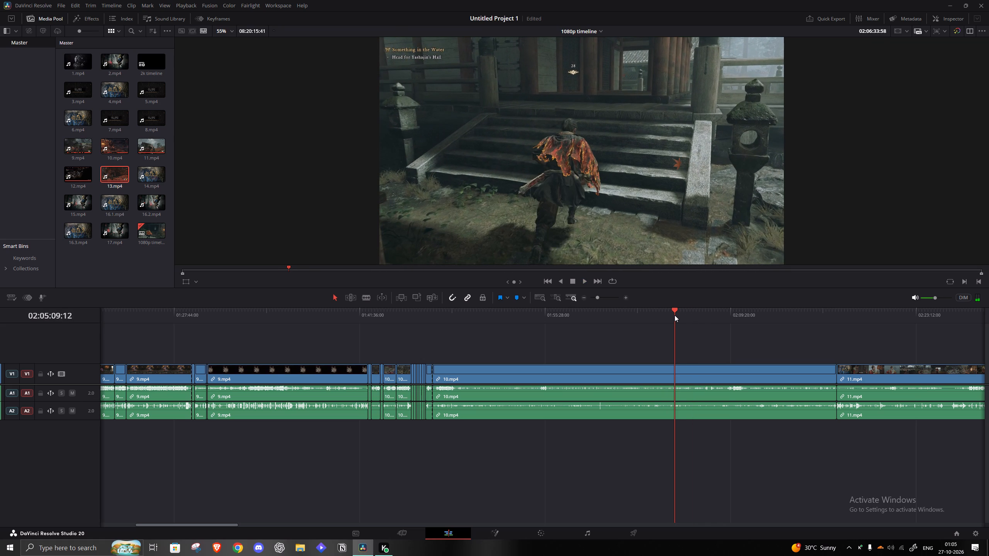
left_click(685, 318)
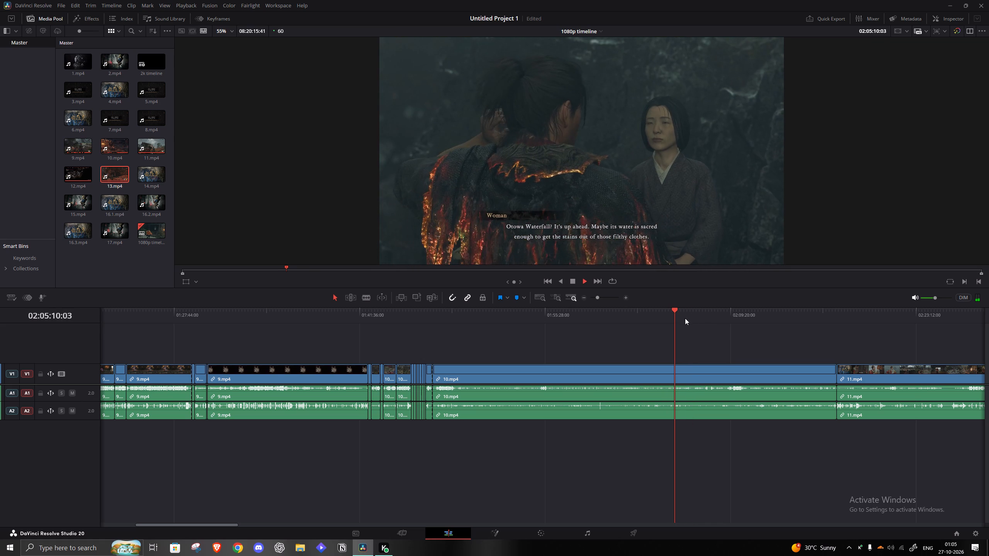
left_click(691, 319)
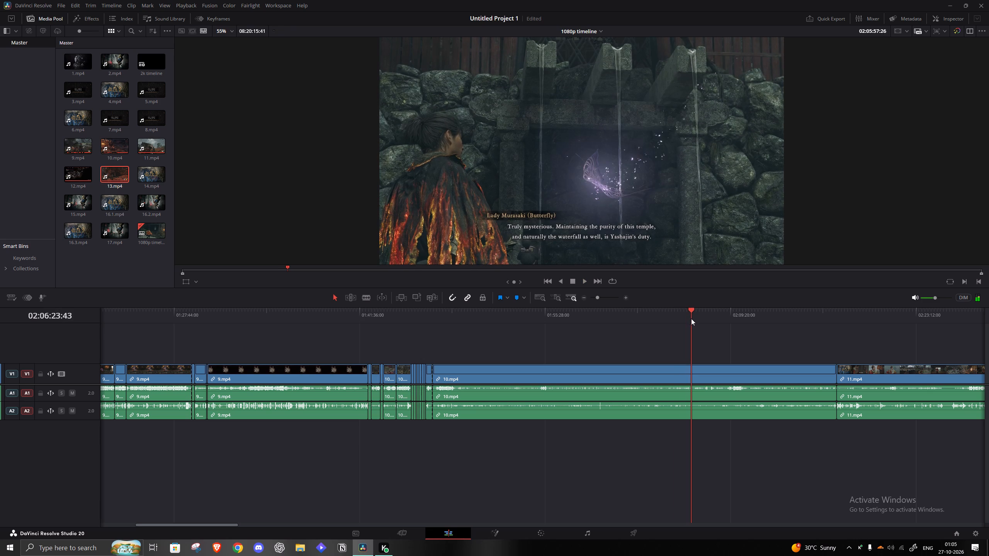
left_click(699, 319)
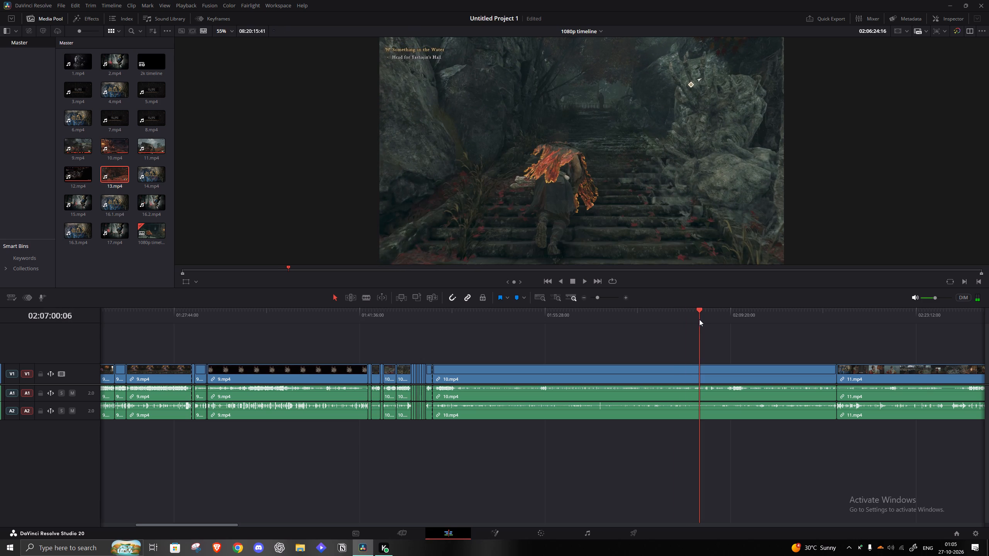
left_click(708, 321)
left_click(719, 321)
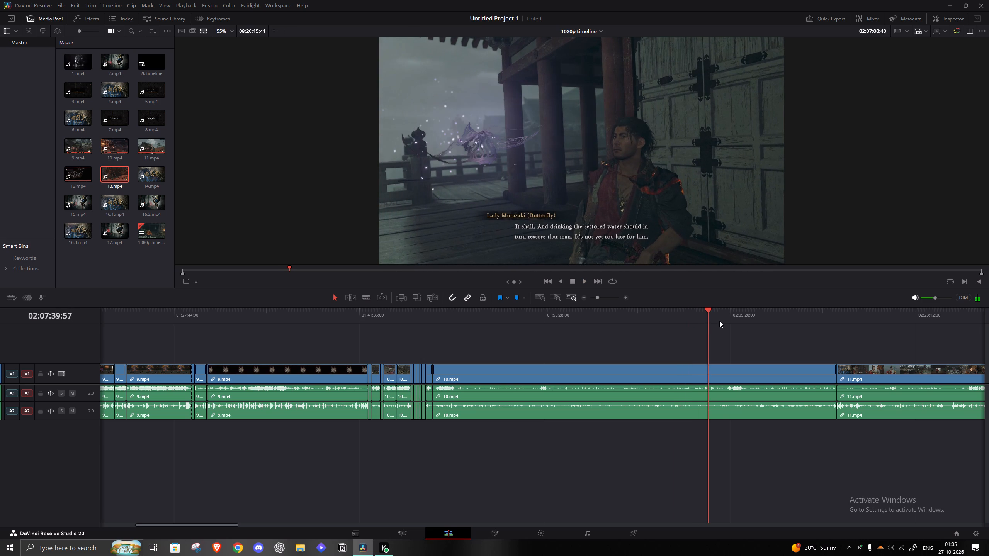
left_click(717, 316)
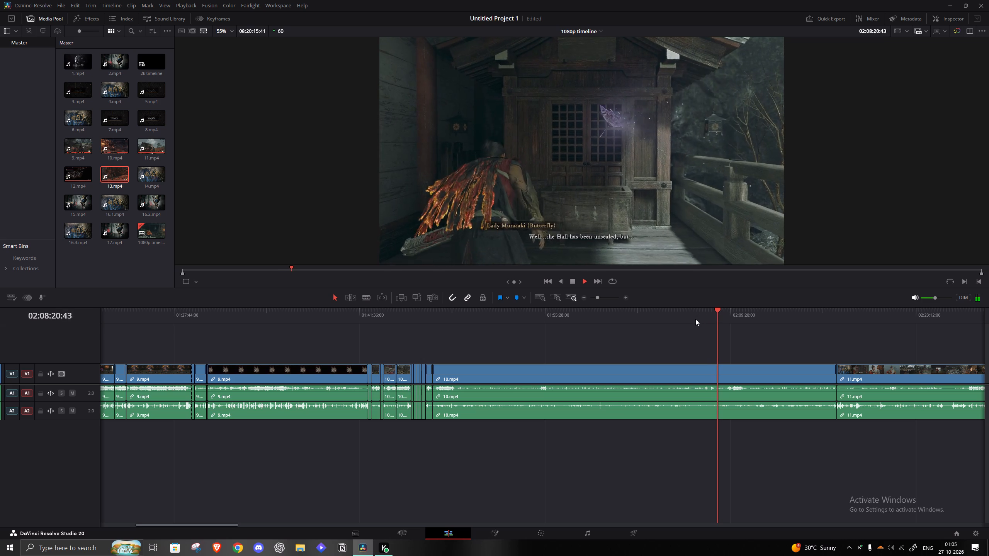
key("space")
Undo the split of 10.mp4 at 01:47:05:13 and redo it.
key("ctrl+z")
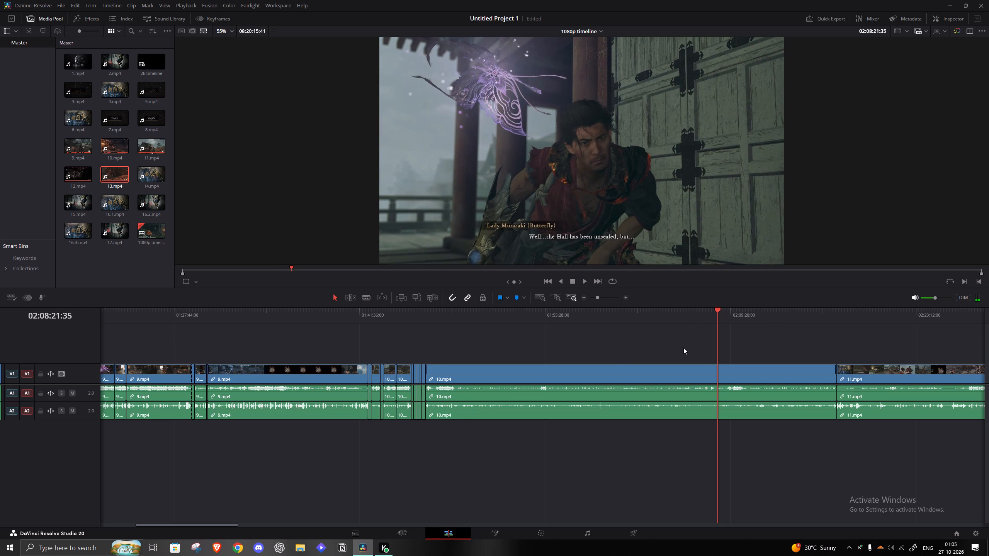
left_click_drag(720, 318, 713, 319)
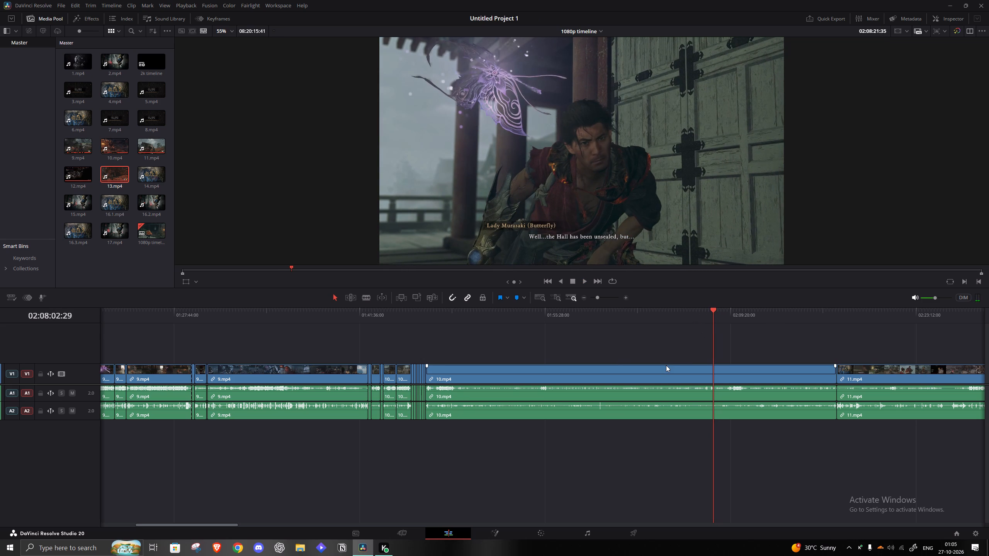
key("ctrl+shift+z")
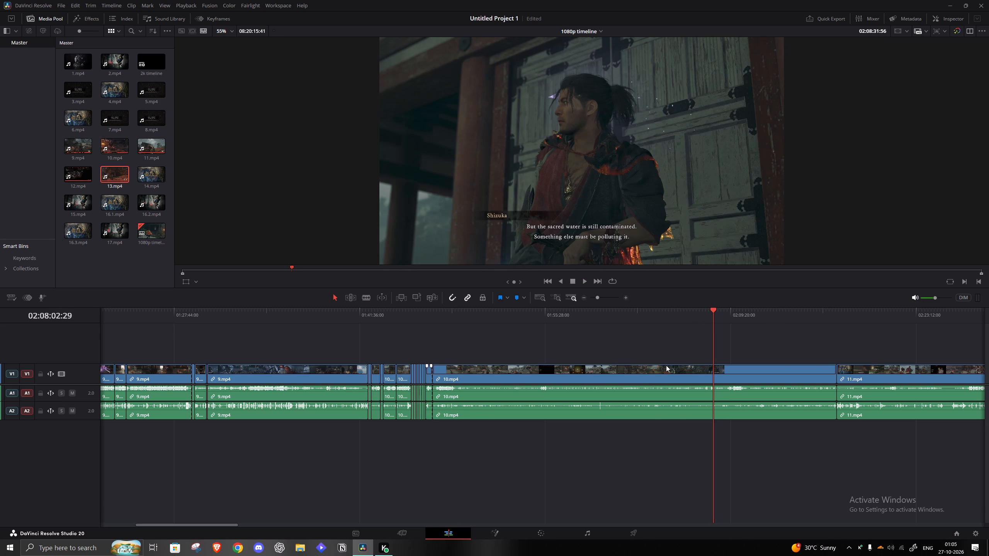
Cut 10.mp4 at 02:08:02:29 and ripple delete its footage from 01:47:05:13 to that point.
key("q")
left_click(579, 373)
key("a")
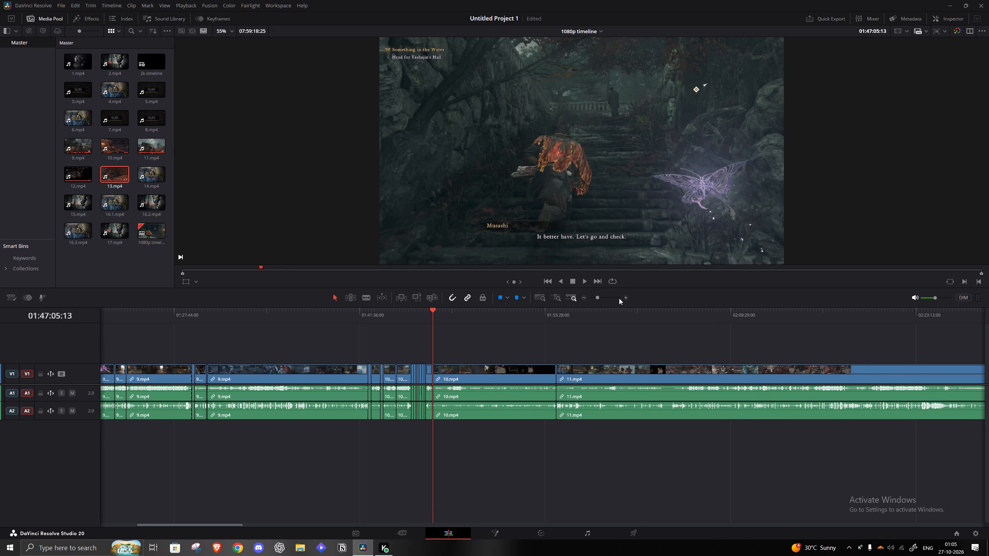
Check the join at 01:47:05 in 10.mp4, from about 01:46:55 to 01:47:19, around the chest opening and Yashajin's Hall scenes.
left_click_drag(602, 297, 606, 298)
left_click(480, 316)
key("space")
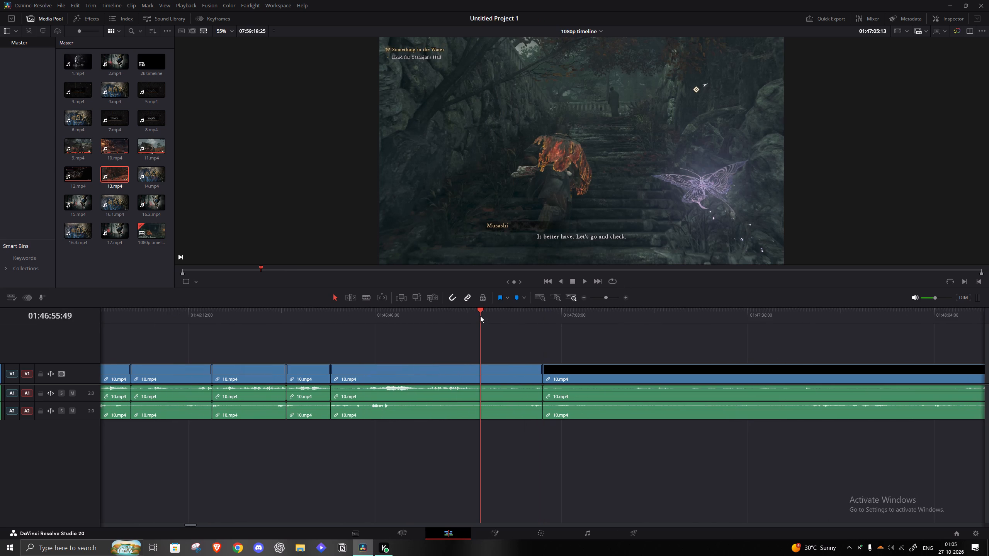
left_click(536, 312)
left_click(568, 310)
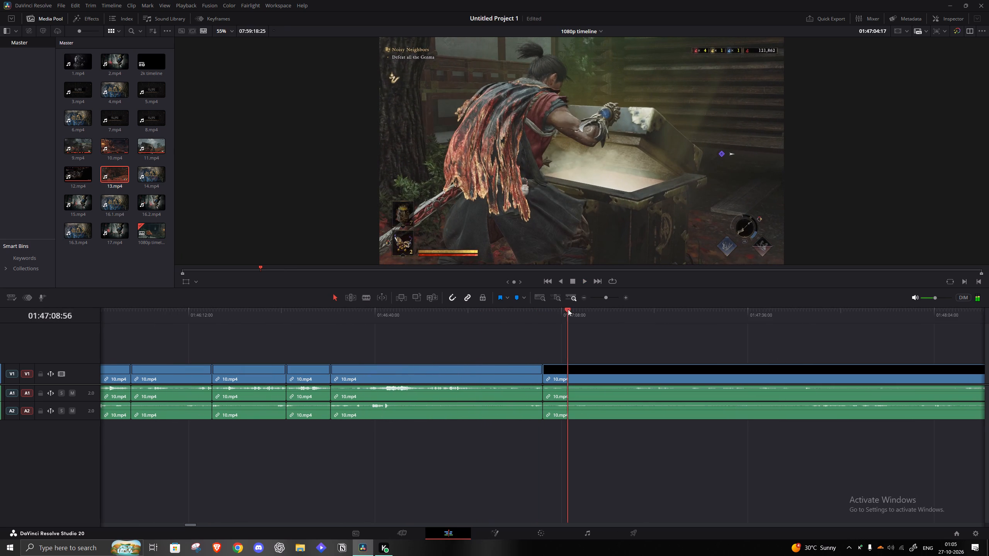
left_click(630, 312)
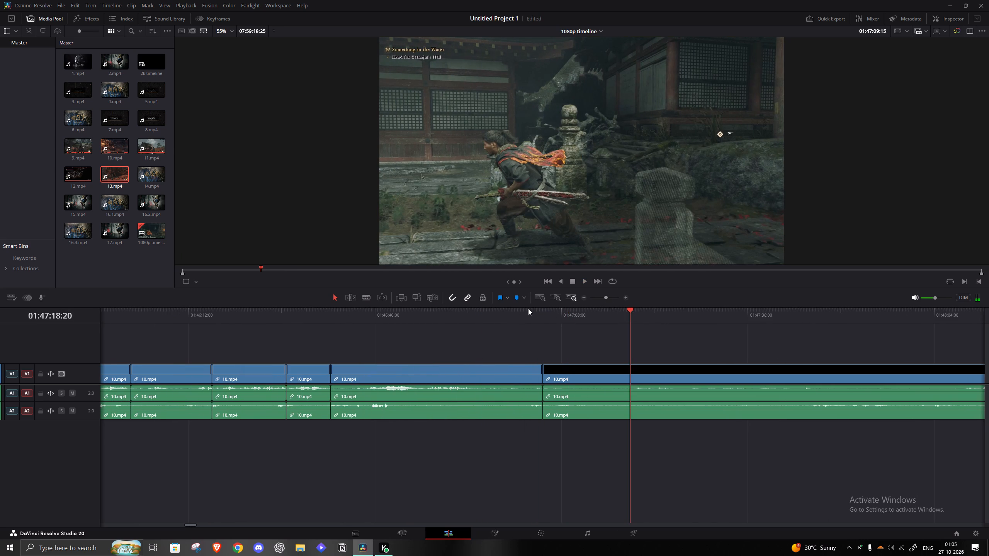
left_click(600, 300)
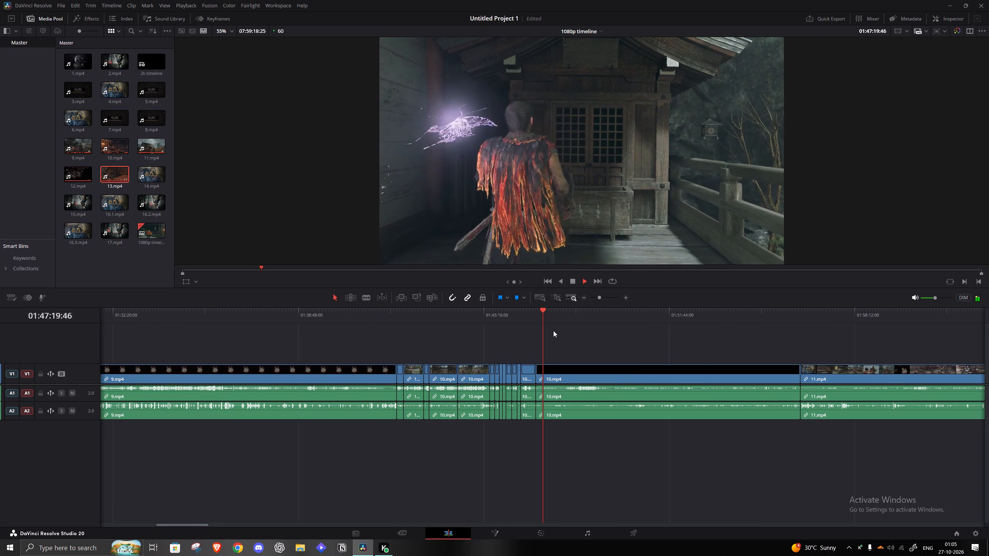
Review the Dokyo dialogue and the following Genma fight in 10.mp4 between about 01:47:38 and 01:49:44.
left_click(552, 319)
left_click(569, 320)
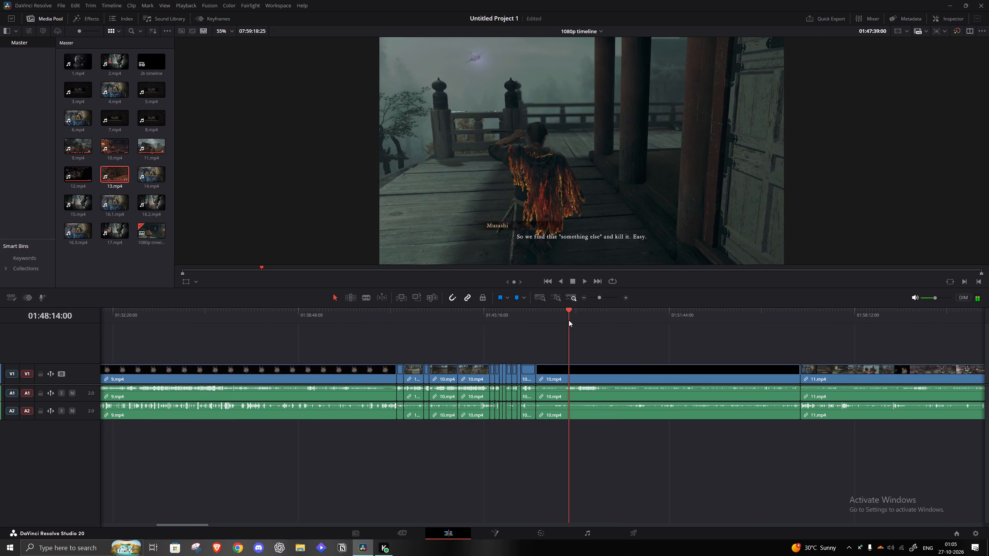
left_click(582, 324)
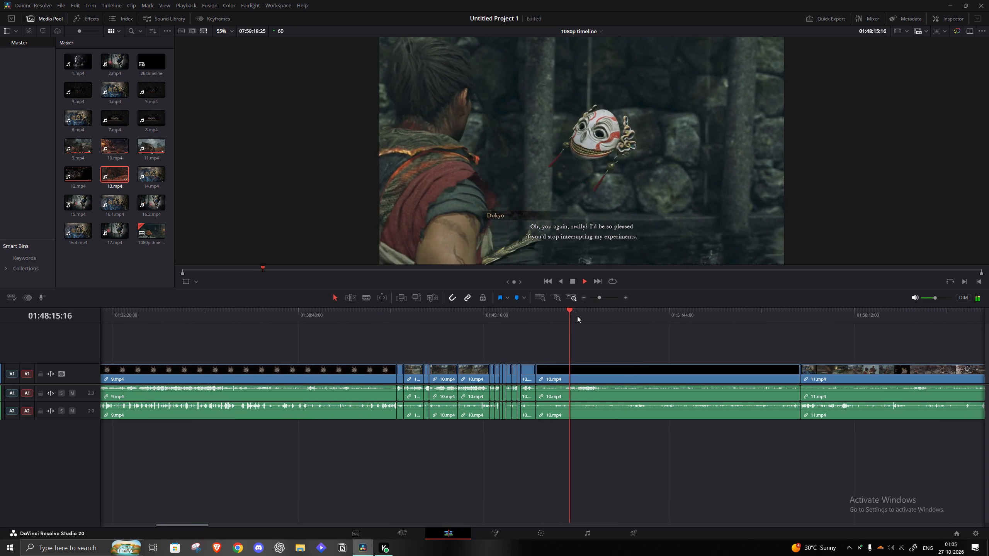
left_click(577, 316)
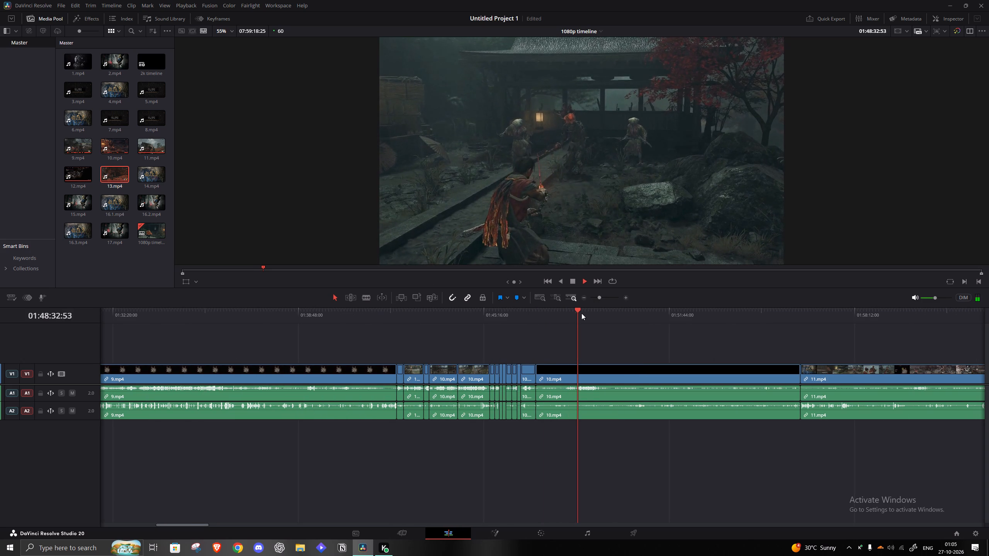
left_click(578, 312)
left_click(591, 314)
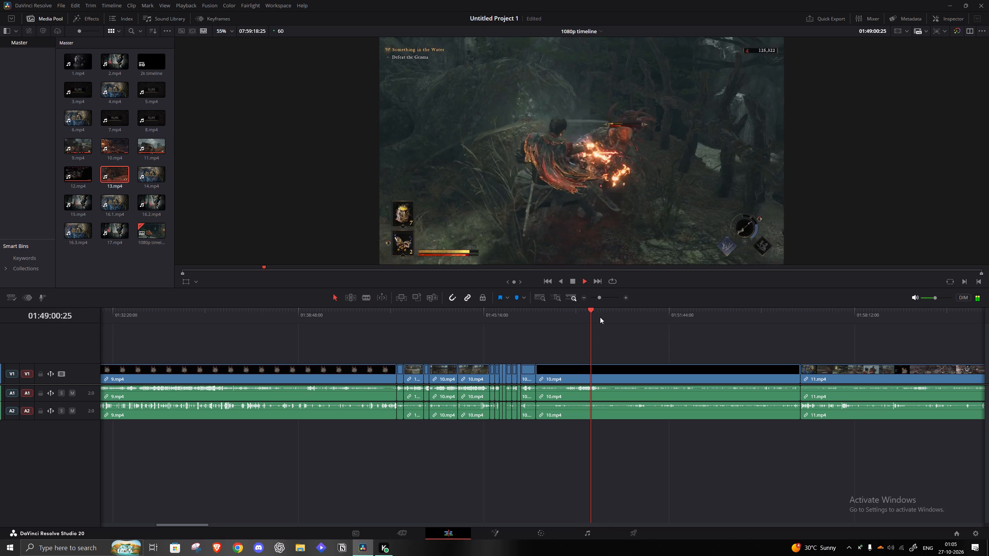
left_click(601, 317)
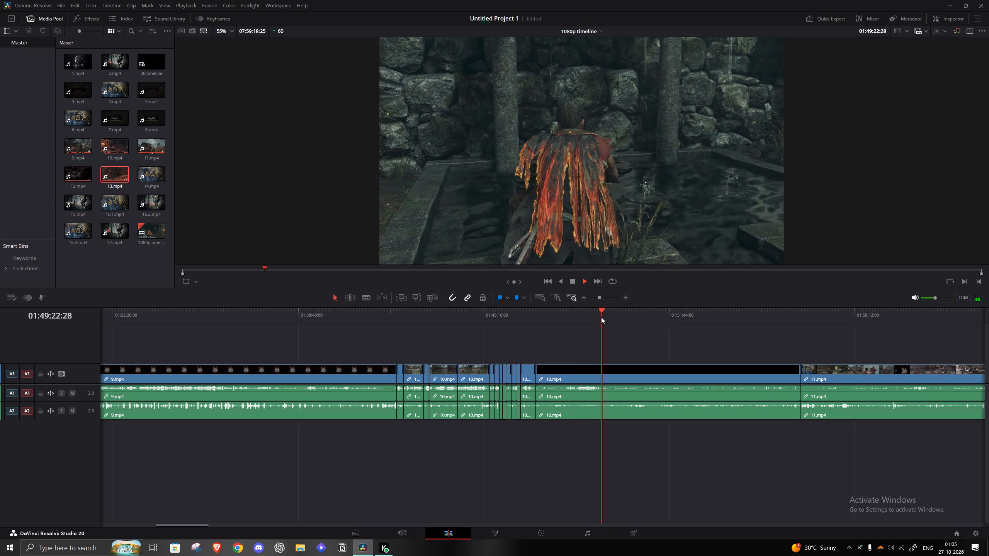
left_click(612, 321)
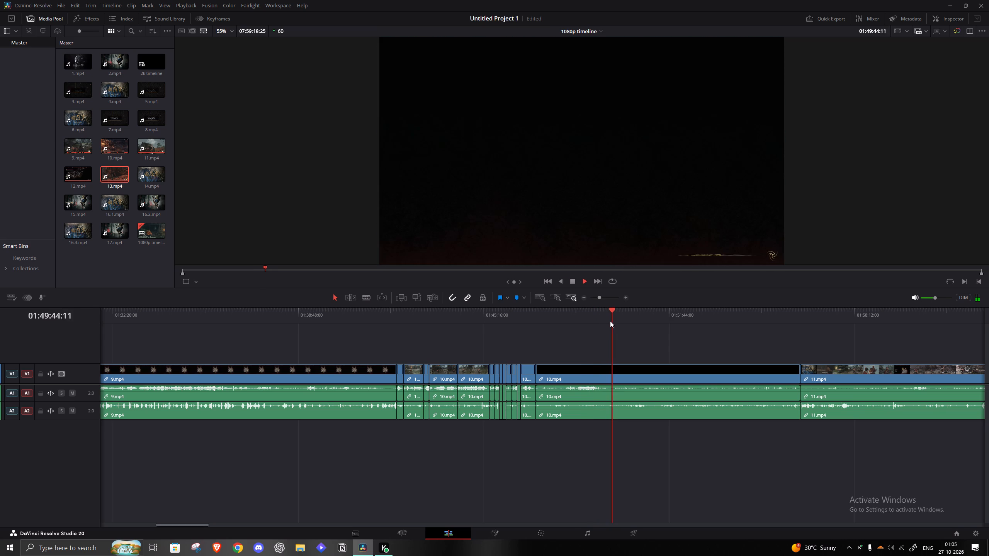
Find the end of the family cutscene in 10.mp4 and split the clip at 01:50:50:06, where Lady Murasaki's scene plays.
left_click(619, 323)
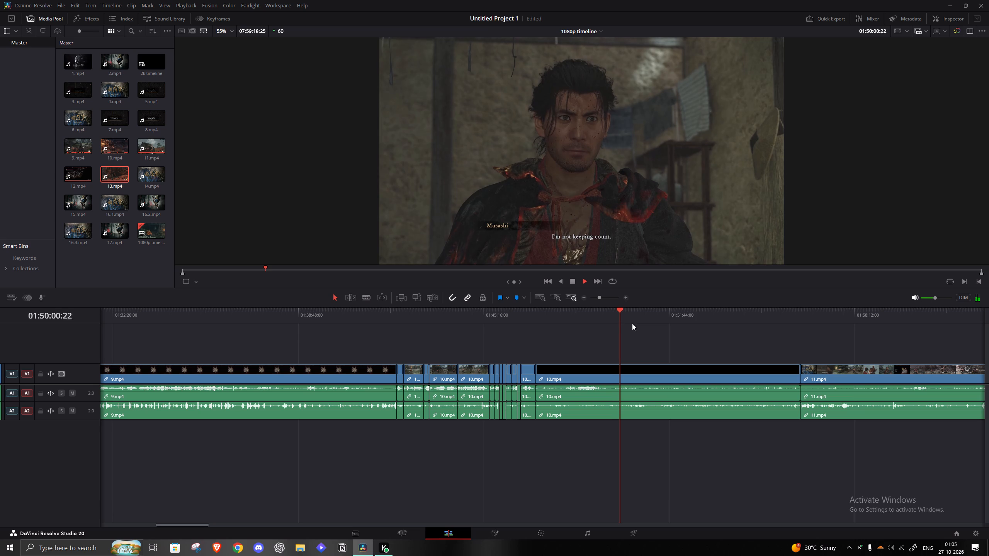
left_click(629, 324)
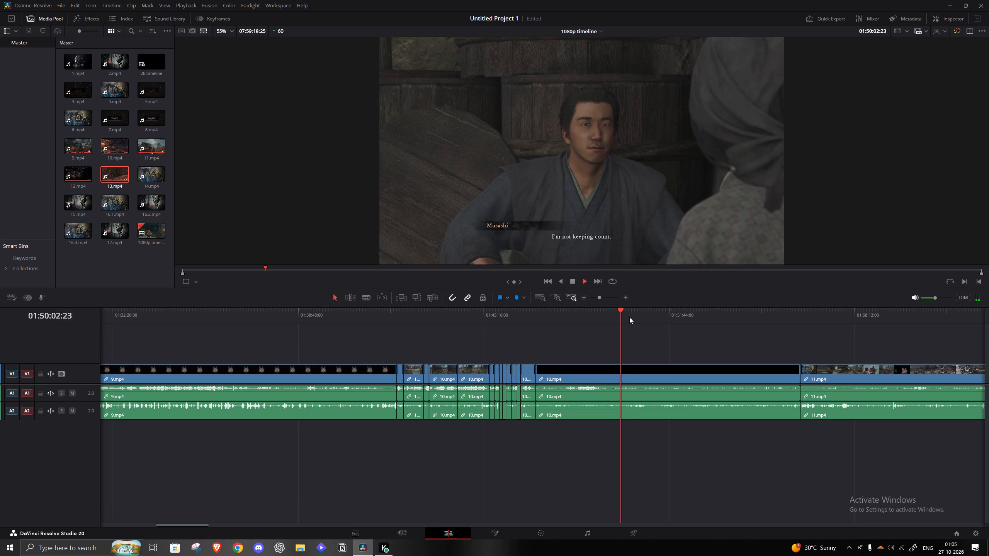
left_click(629, 317)
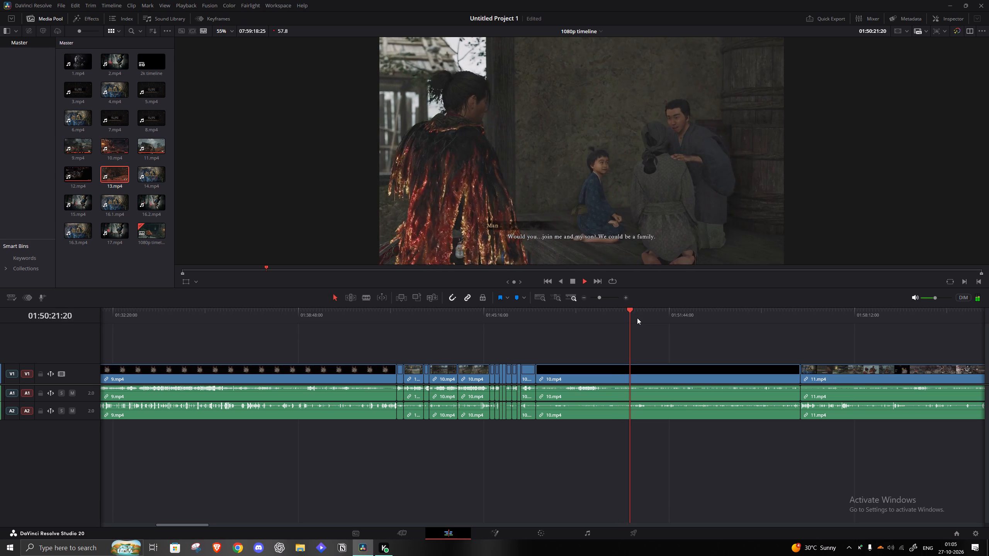
left_click(635, 318)
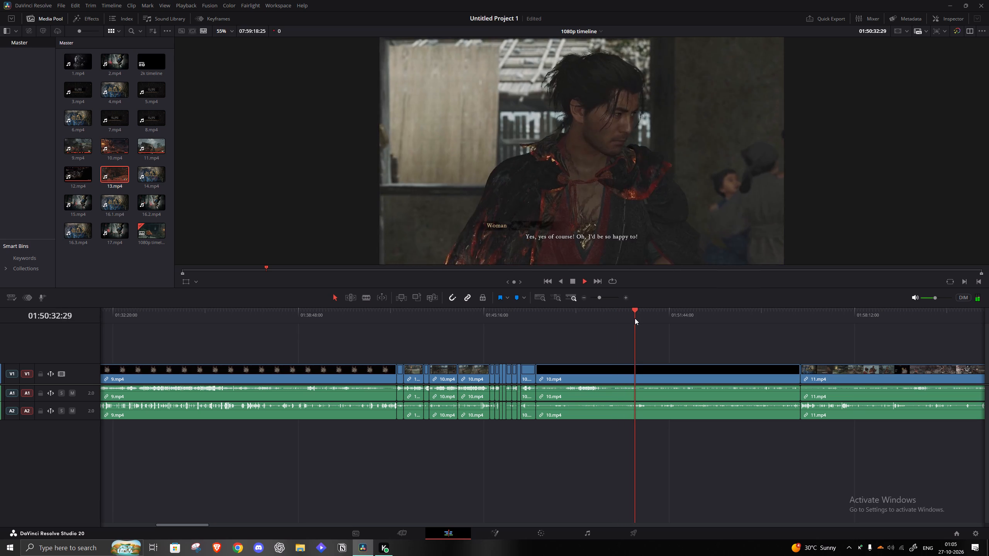
left_click(638, 318)
left_click(641, 318)
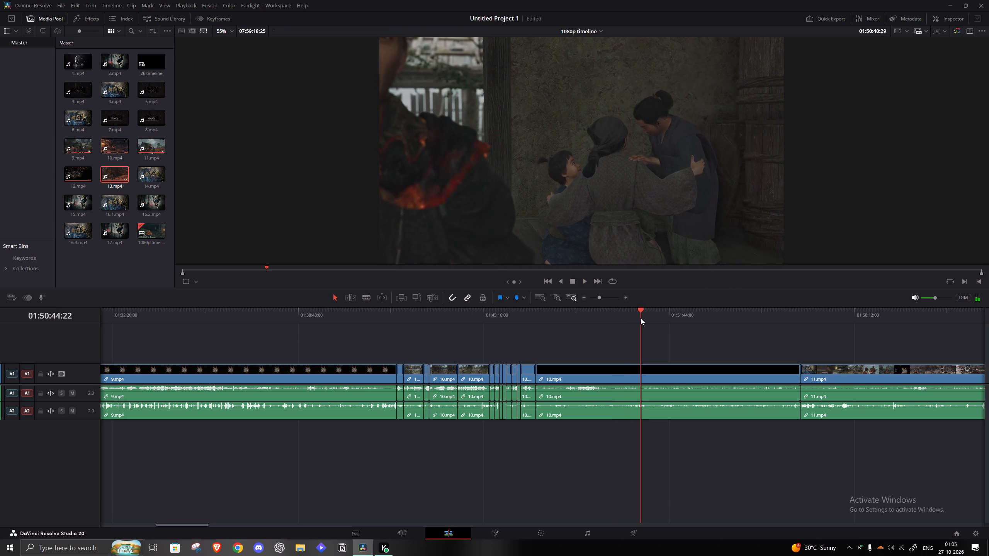
left_click(643, 318)
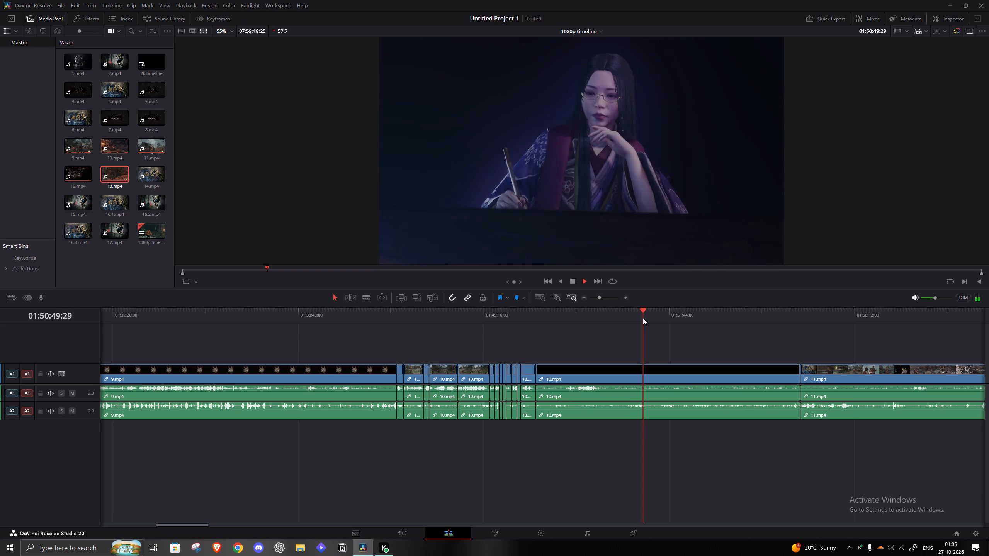
key("space")
key("s")
Skim 10.mp4 from about 01:51:56 to 01:54:04, through Okuni's Kabuki Dance and the save, travel and charm screens, for a cut point.
left_click(675, 319)
key("space")
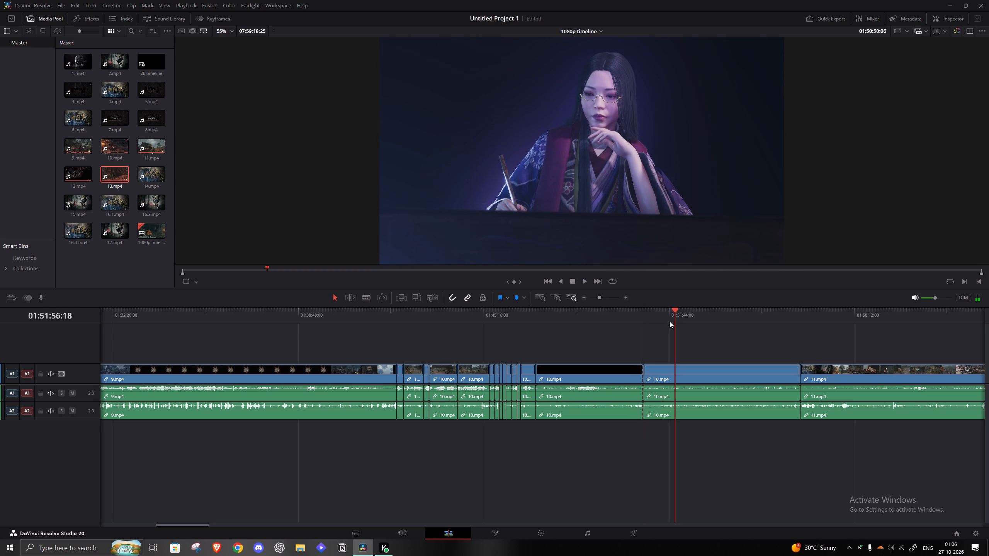
left_click(704, 320)
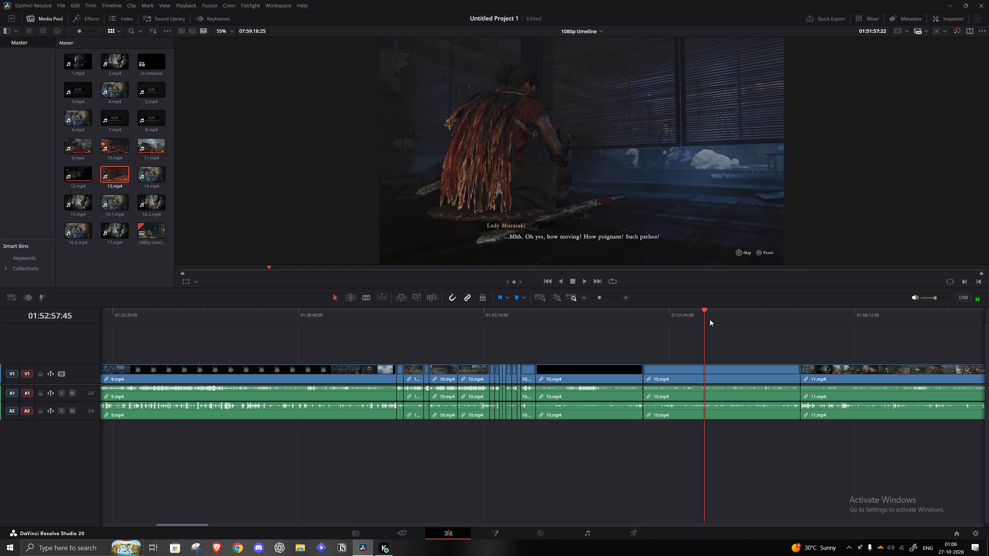
left_click(689, 316)
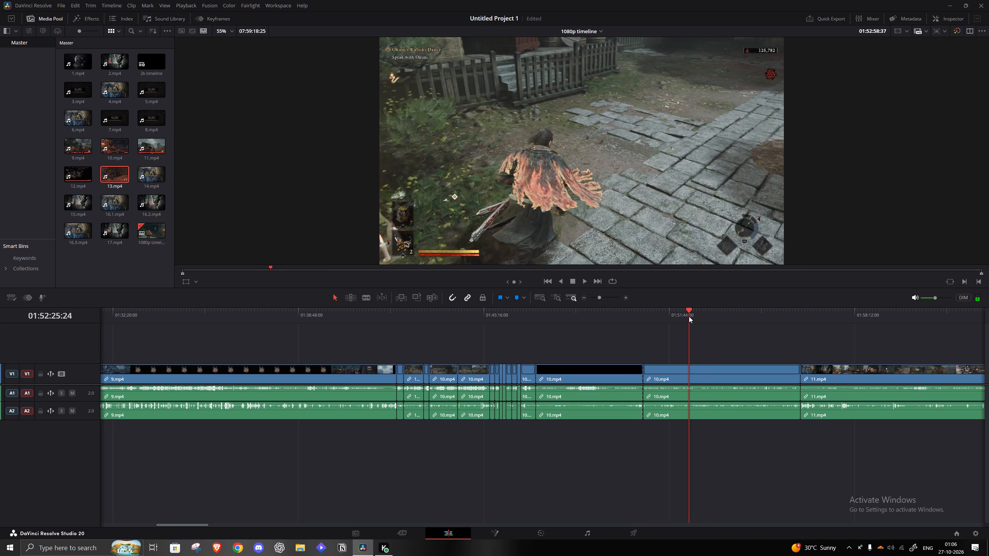
left_click(697, 316)
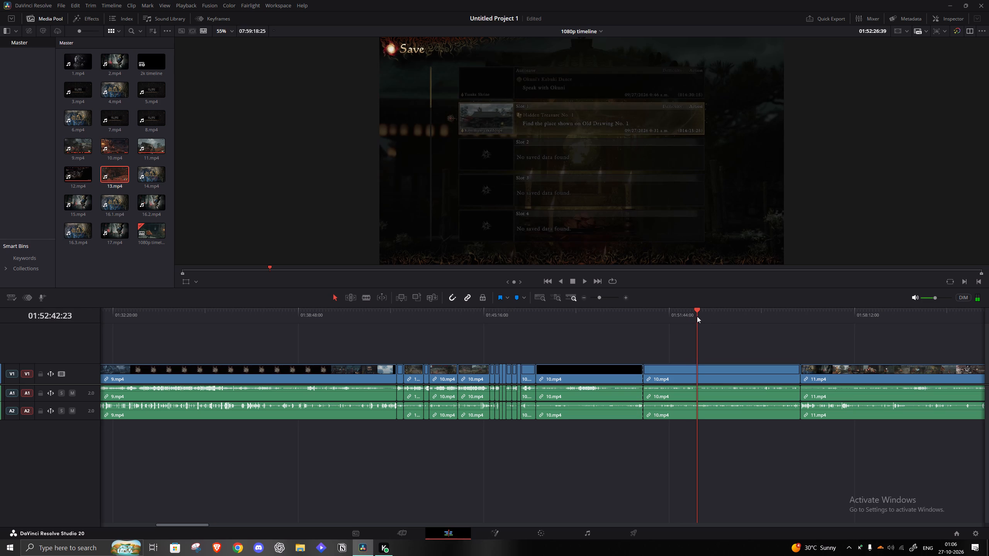
left_click(675, 314)
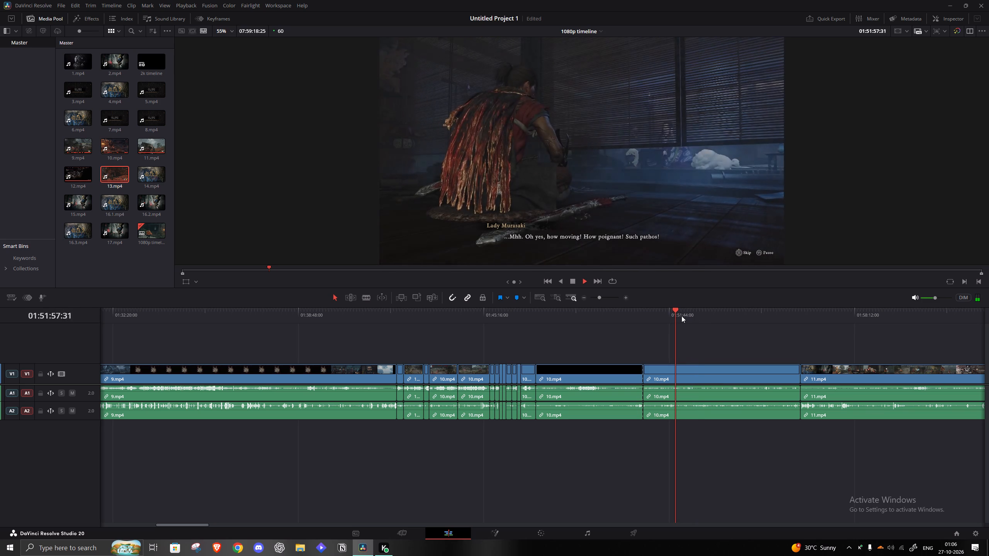
left_click(681, 316)
left_click(704, 318)
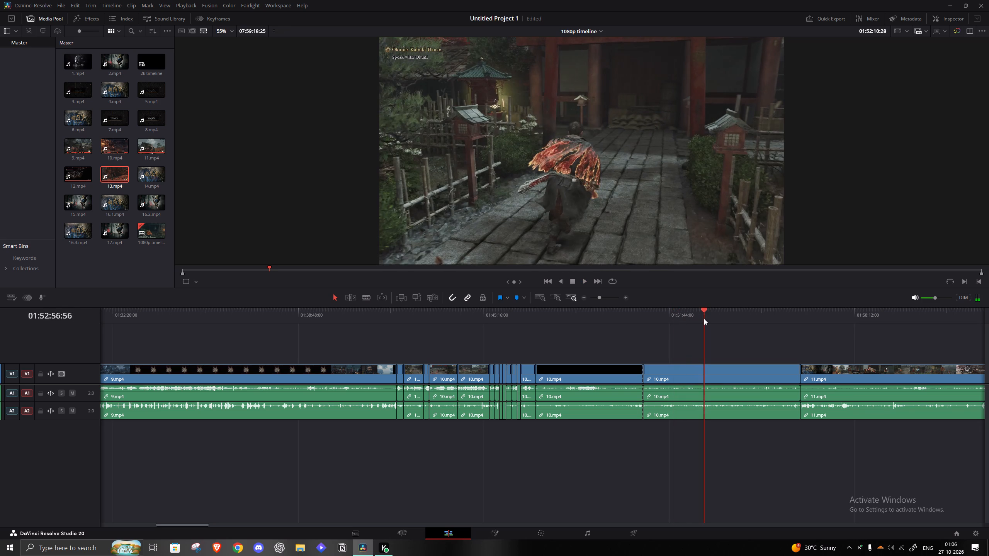
left_click(723, 316)
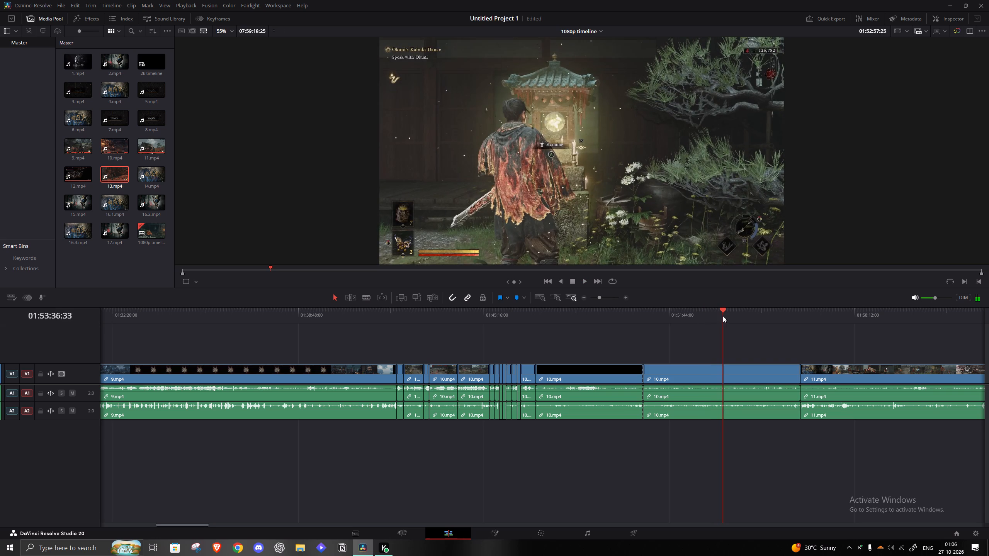
left_click(736, 319)
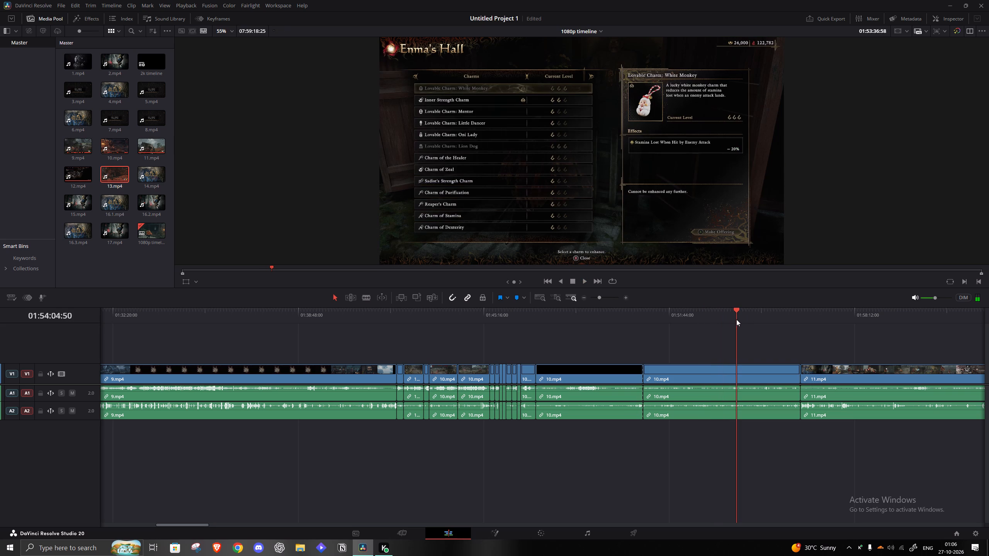
left_click(727, 317)
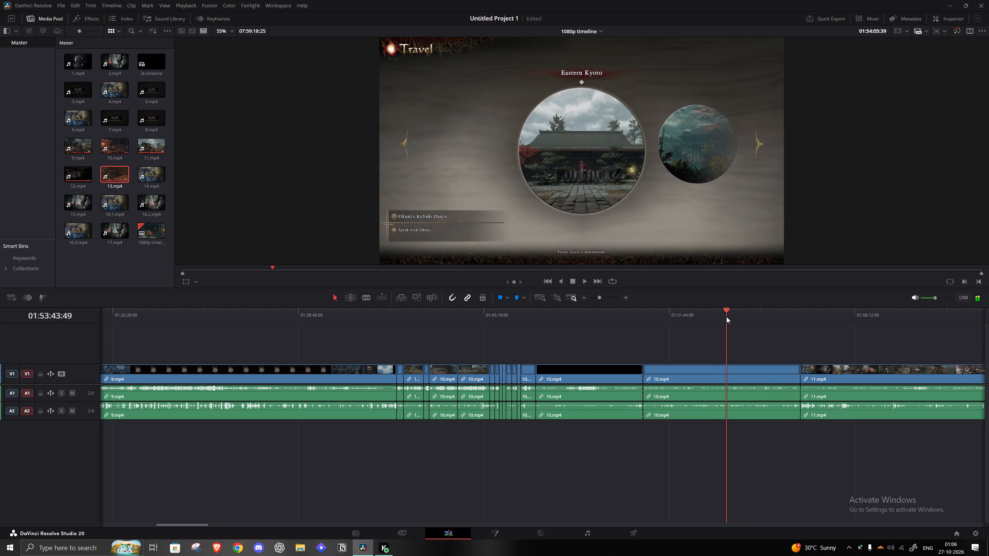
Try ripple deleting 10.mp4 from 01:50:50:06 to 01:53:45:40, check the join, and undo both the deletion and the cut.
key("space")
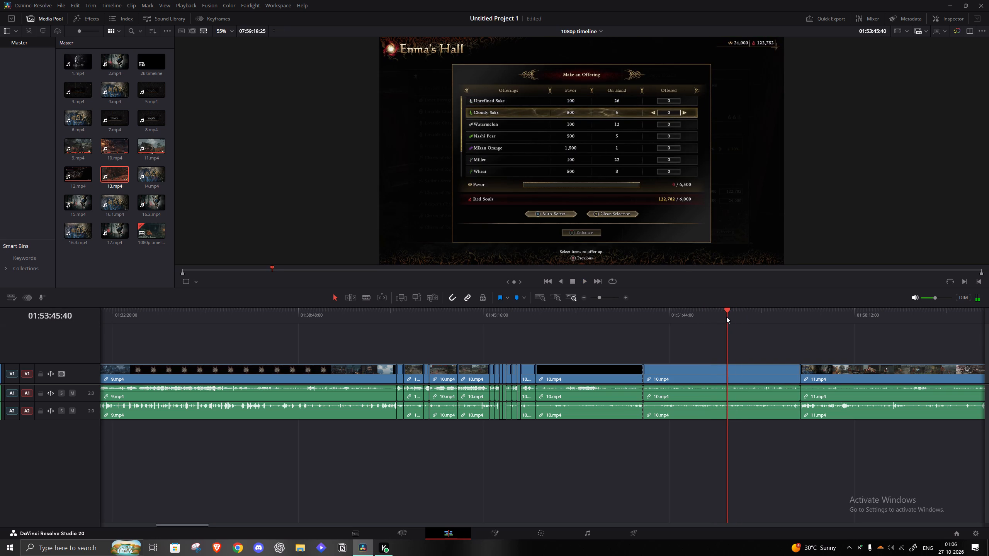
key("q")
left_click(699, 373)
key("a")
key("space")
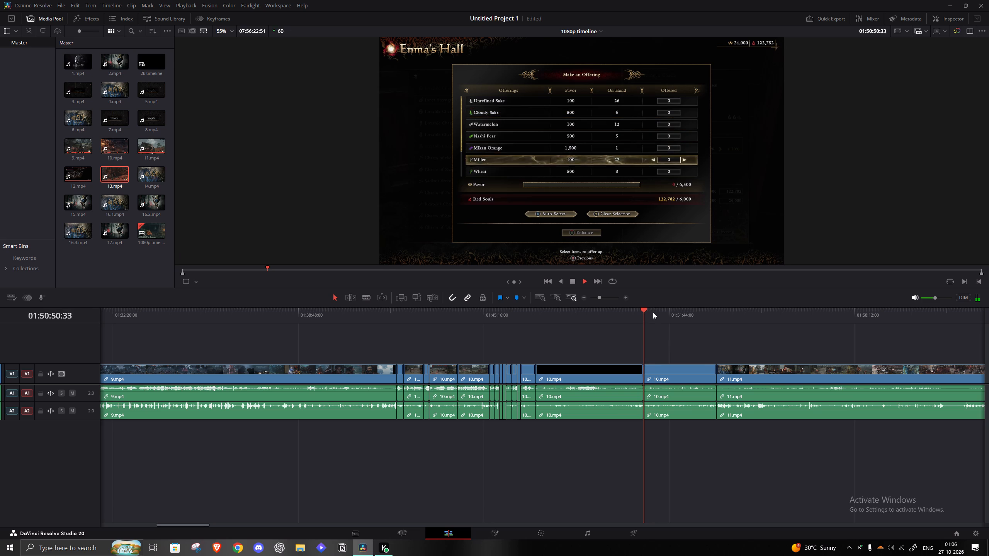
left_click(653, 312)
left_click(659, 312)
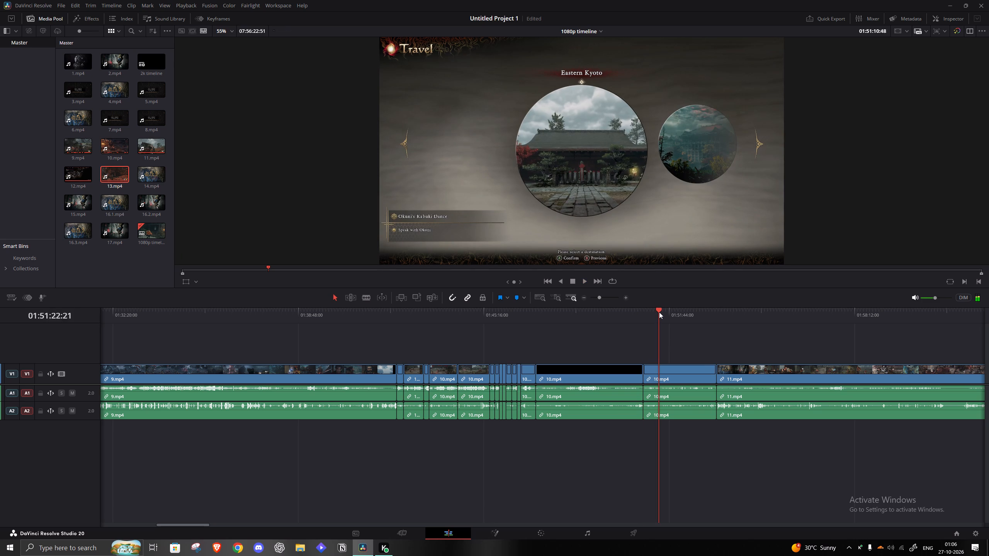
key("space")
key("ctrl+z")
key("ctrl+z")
Cut 10.mp4 at 01:52:45:37 and ripple delete the footage between 01:50:50:06 and that point.
left_click(688, 318)
left_click(698, 313)
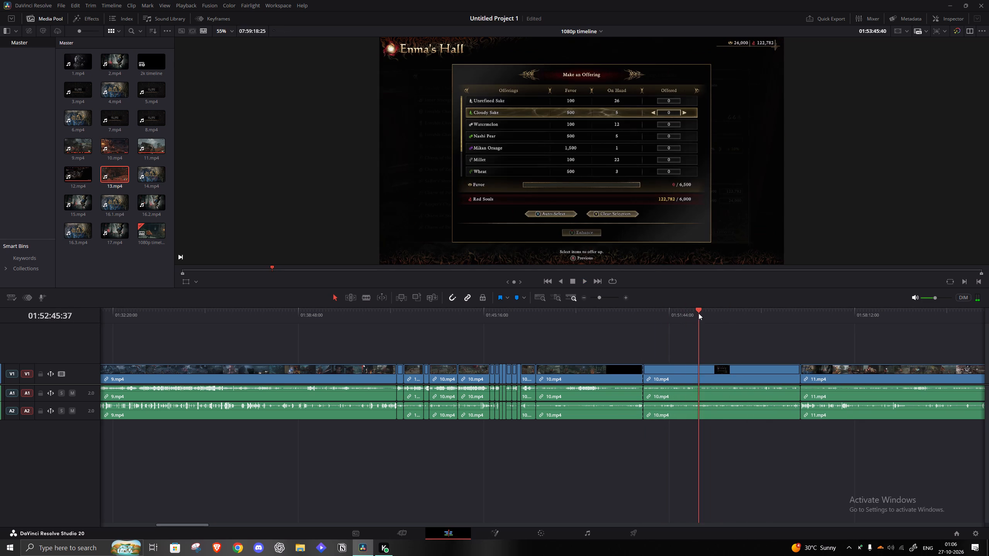
key("q")
left_click(667, 357)
key("a")
left_click(671, 367)
key("a")
Skim the remaining 10.mp4 footage from 01:50:50 to 01:53:38, through the travel, offering, chest and save screens, for anything worth keeping.
key("space")
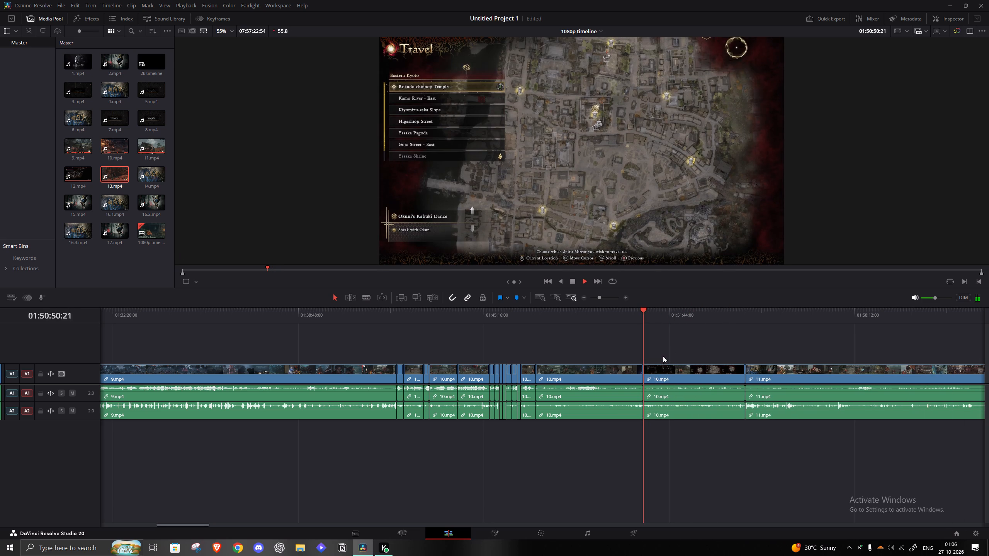
left_click(651, 316)
left_click(659, 316)
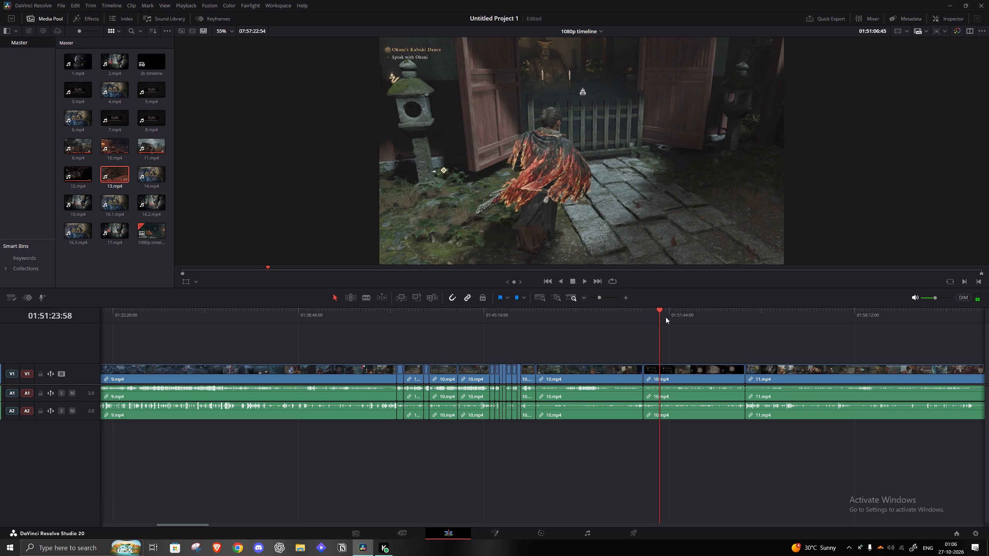
left_click(671, 317)
left_click(677, 317)
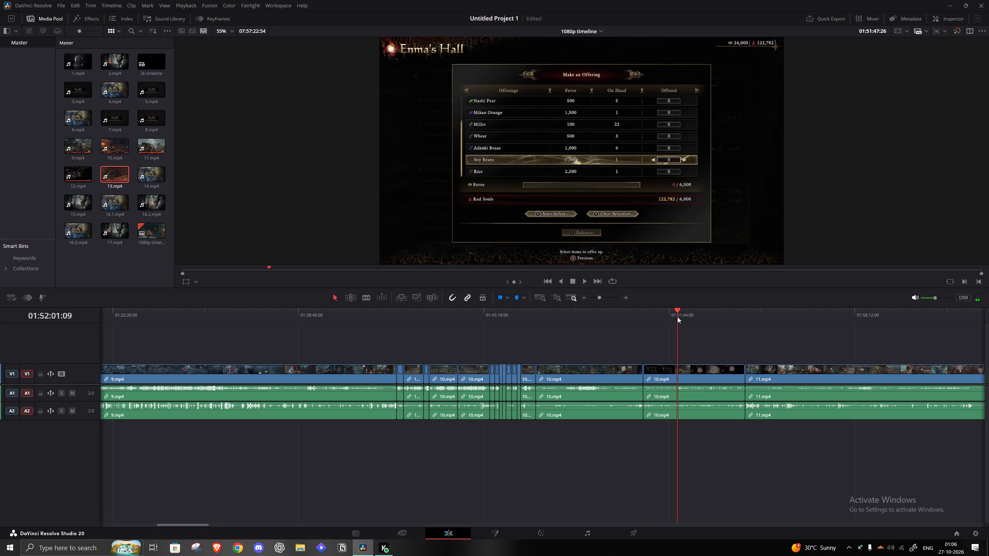
left_click(688, 317)
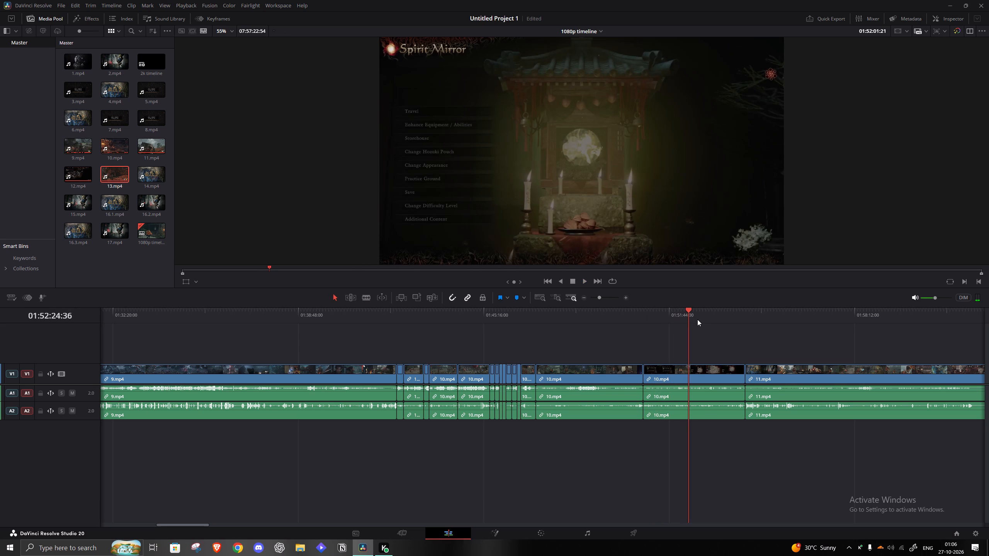
left_click(697, 319)
left_click(715, 316)
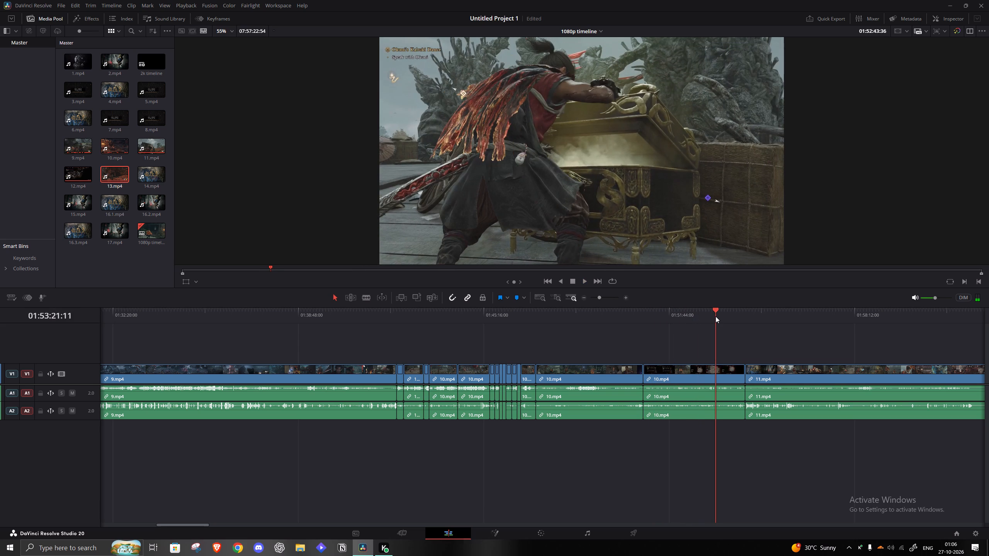
left_click(723, 316)
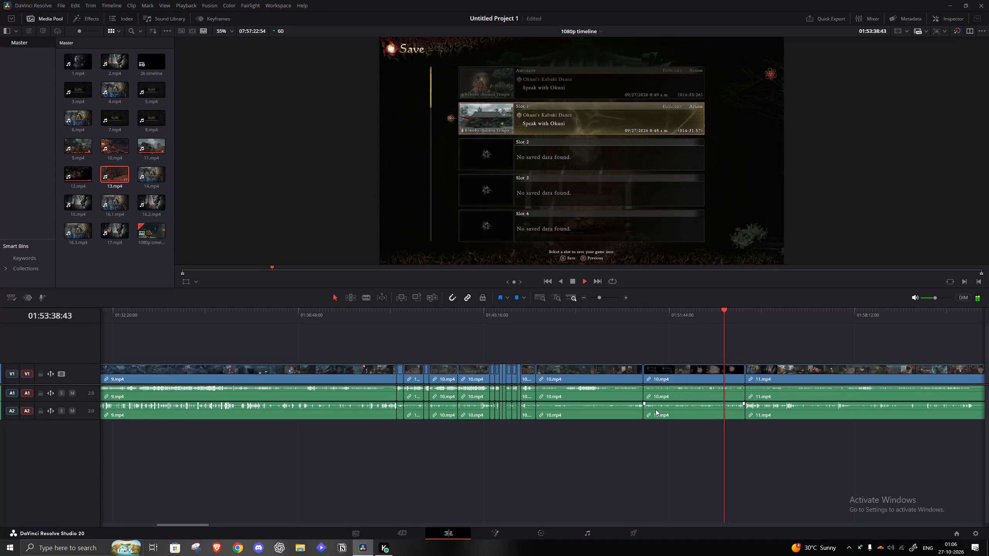
key("space")
Delete the leftover 10.mp4 clip after 01:50:50:06, close the gap so 11.mp4 follows directly, and save the project.
left_click_drag(638, 432, 656, 370)
left_click(658, 450)
left_click_drag(683, 453, 701, 370)
key("a")
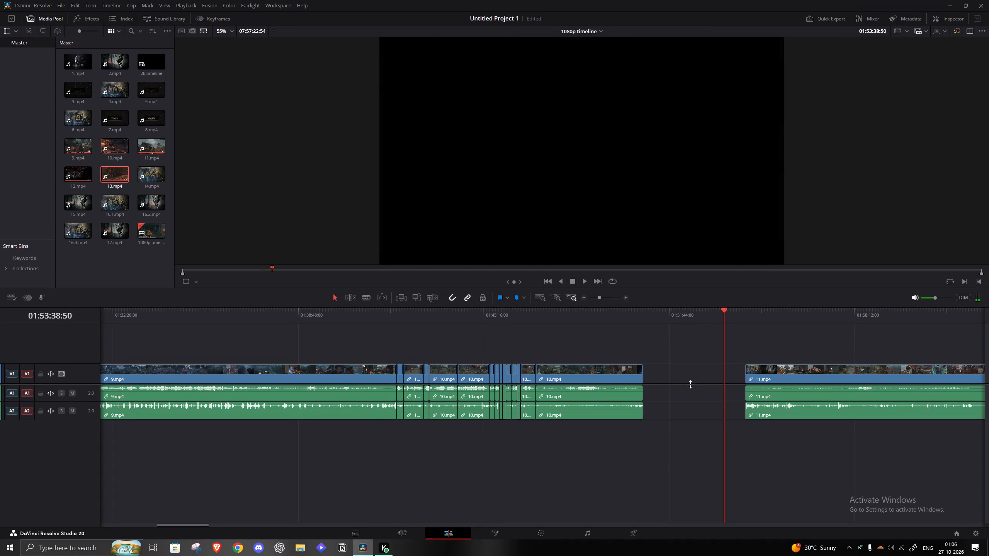
left_click(689, 385)
key("a")
left_click(679, 374)
key("a")
key("ctrl+s")
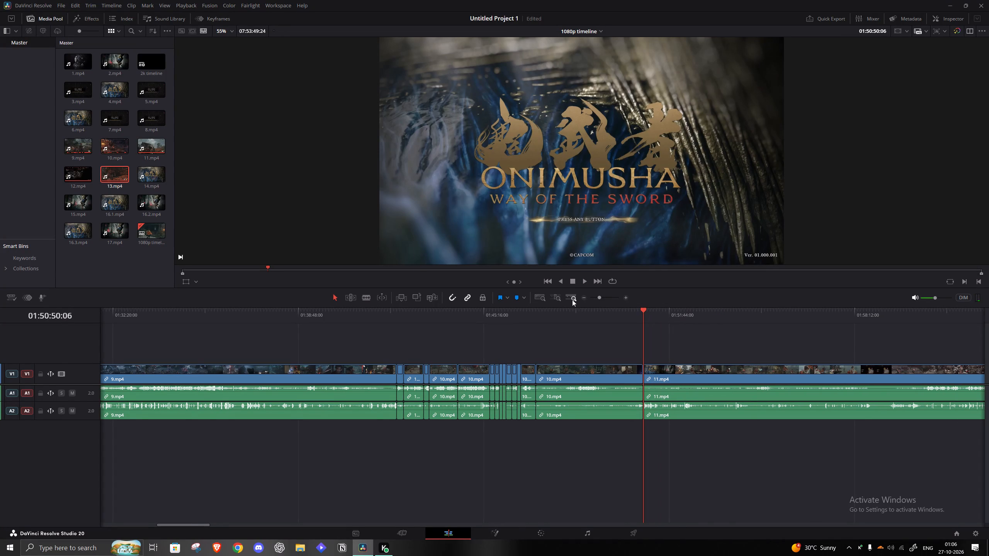
Review the overall timeline from 01:00:00:00 and spot-check the edited 9.mp4 footage around 01:14:00.
left_click_drag(604, 296, 592, 298)
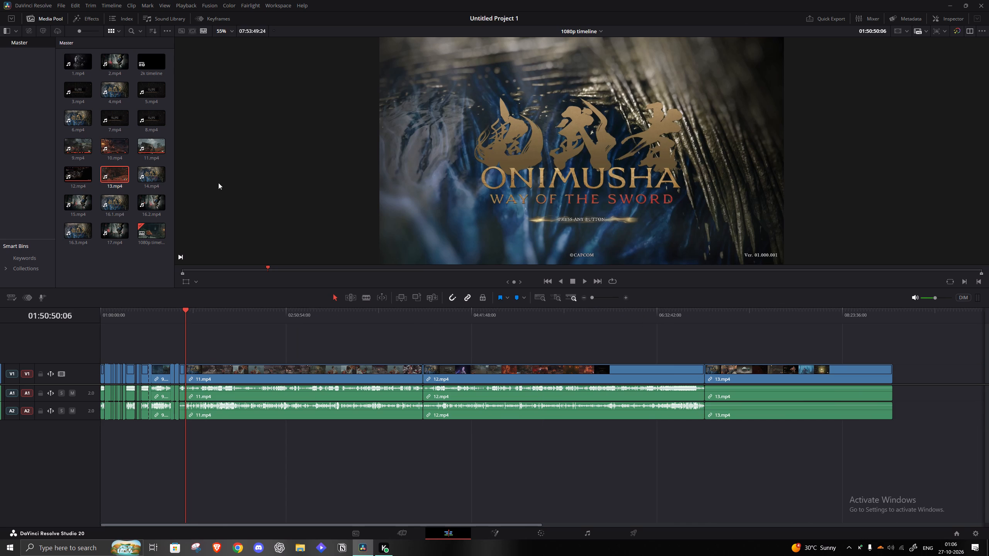
left_click_drag(149, 320, 95, 322)
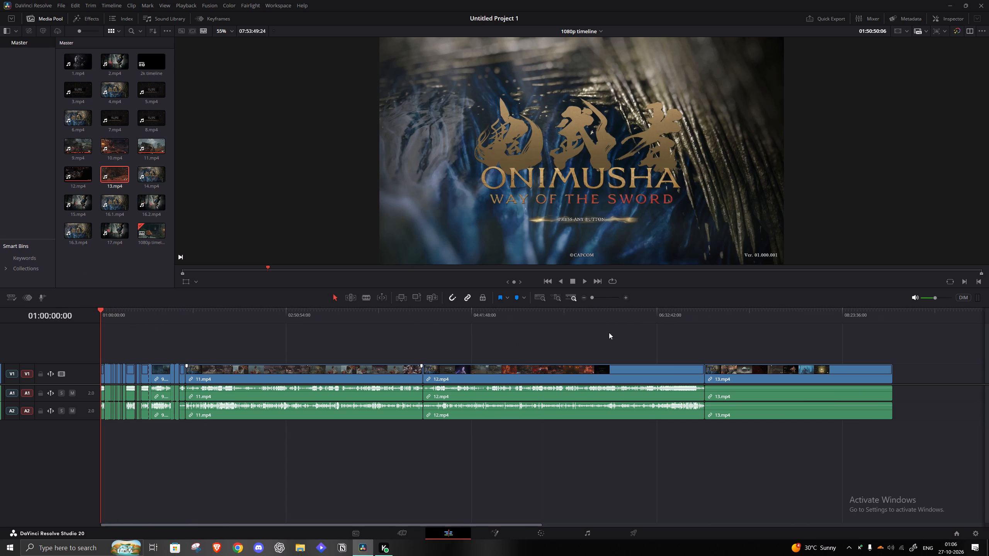
left_click_drag(595, 299, 598, 299)
left_click_drag(125, 324, 137, 324)
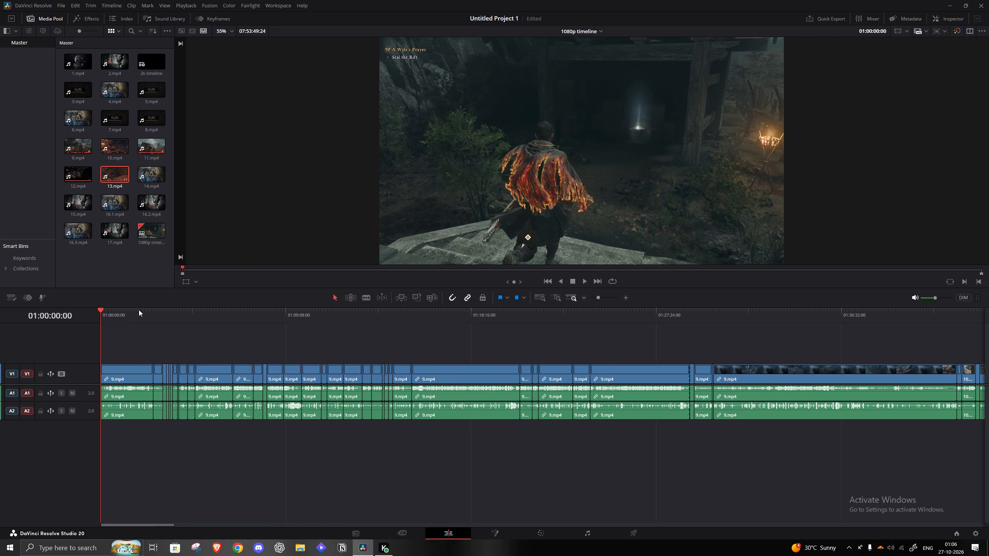
left_click_drag(136, 314, 511, 311)
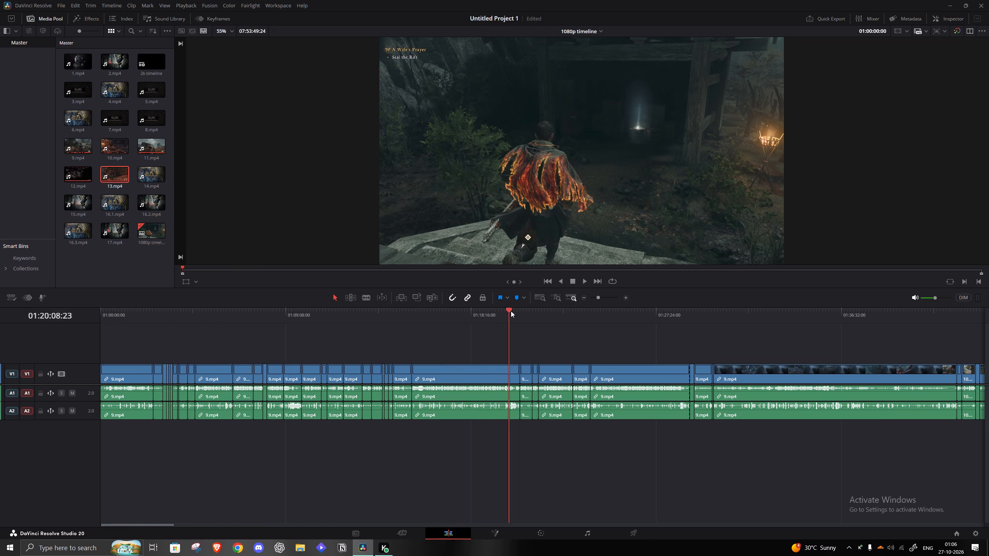
left_click_drag(511, 311, 384, 319)
key("space")
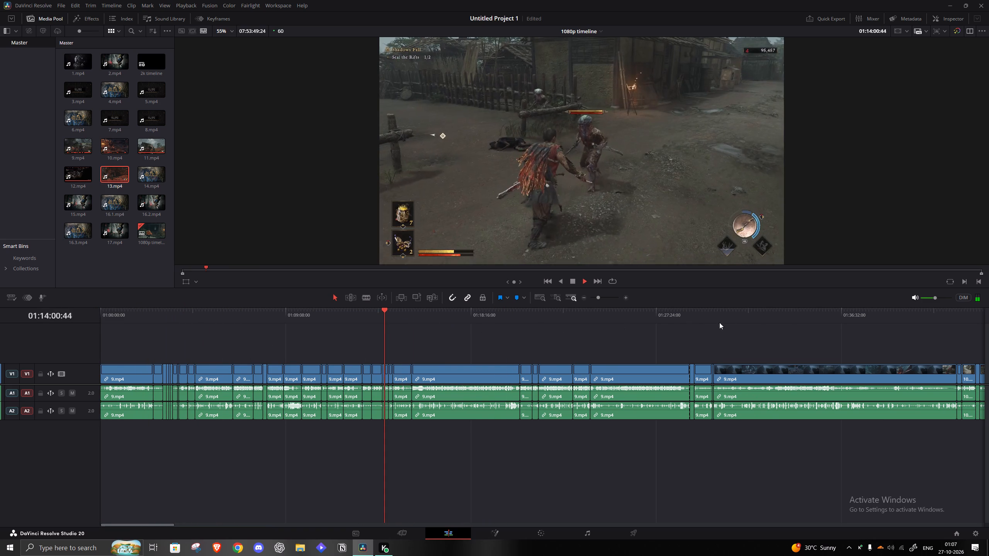
key("space")
Review the cut 10.mp4 clips from about 01:42:15 to 01:44:46, through the village fights and the Growling Ghost boss fight against Nue.
left_click(945, 313)
left_click(962, 309)
left_click(960, 311)
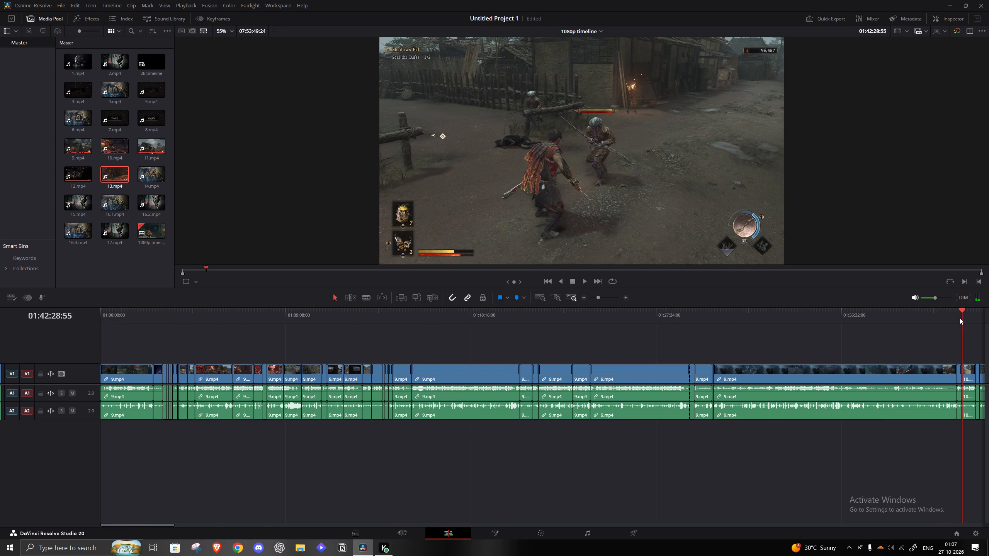
left_click(959, 317)
key("space")
left_click(598, 300)
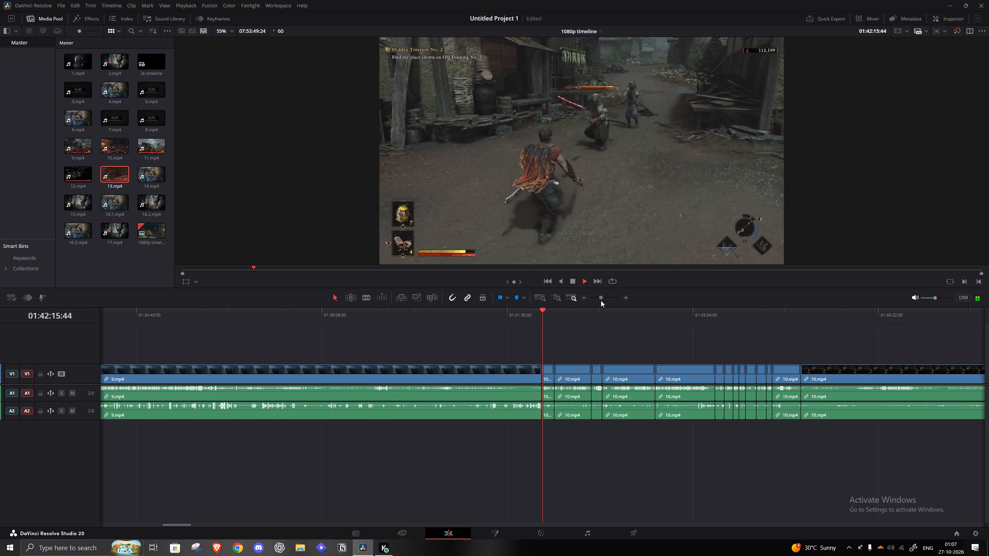
left_click(567, 320)
left_click(597, 305)
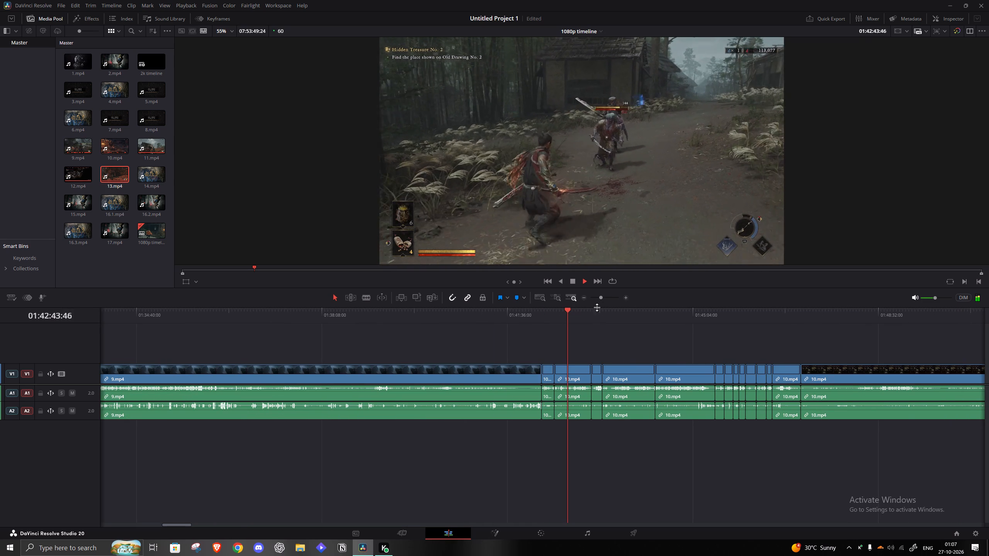
left_click(592, 324)
left_click(593, 313)
left_click(638, 340)
left_click(658, 334)
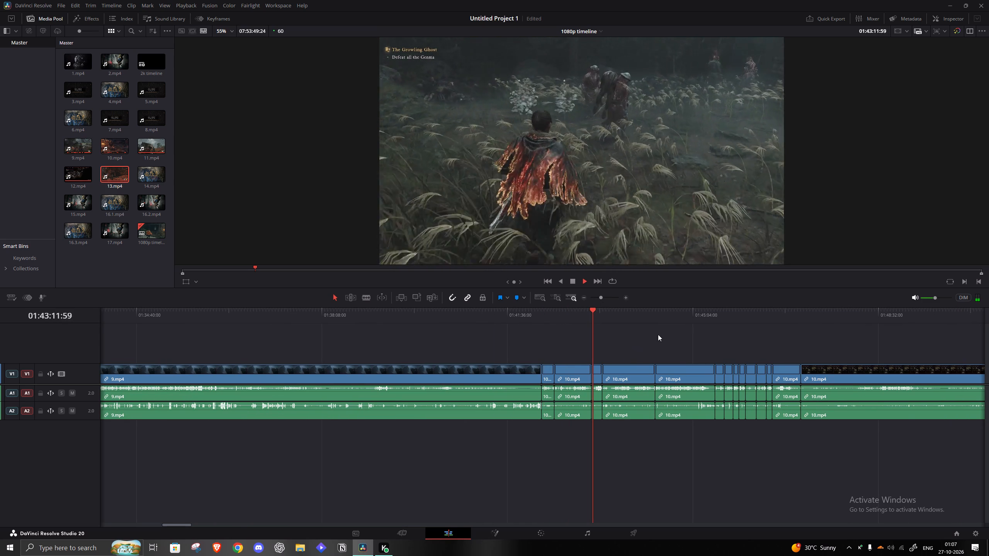
left_click(635, 324)
left_click(630, 318)
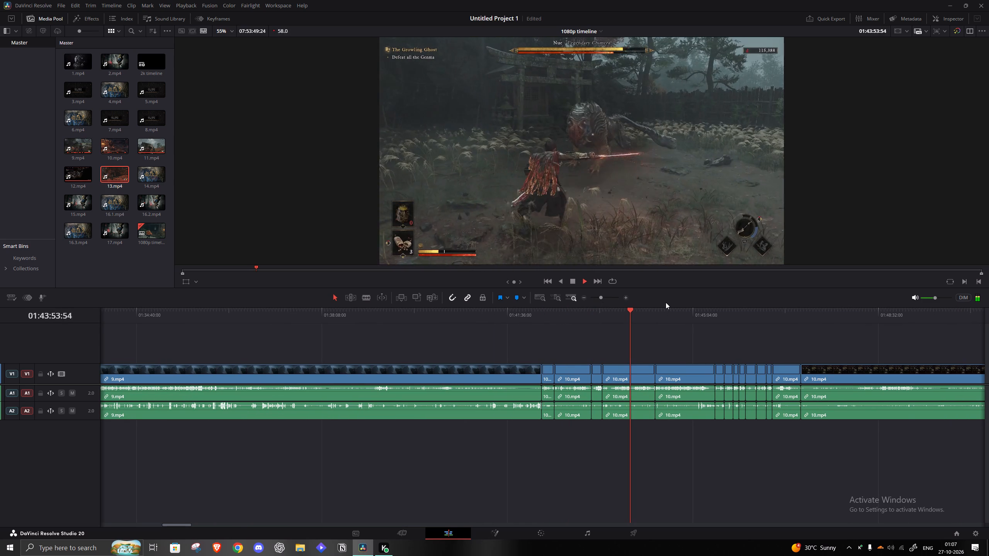
left_click(675, 303)
left_click(681, 307)
left_click(677, 317)
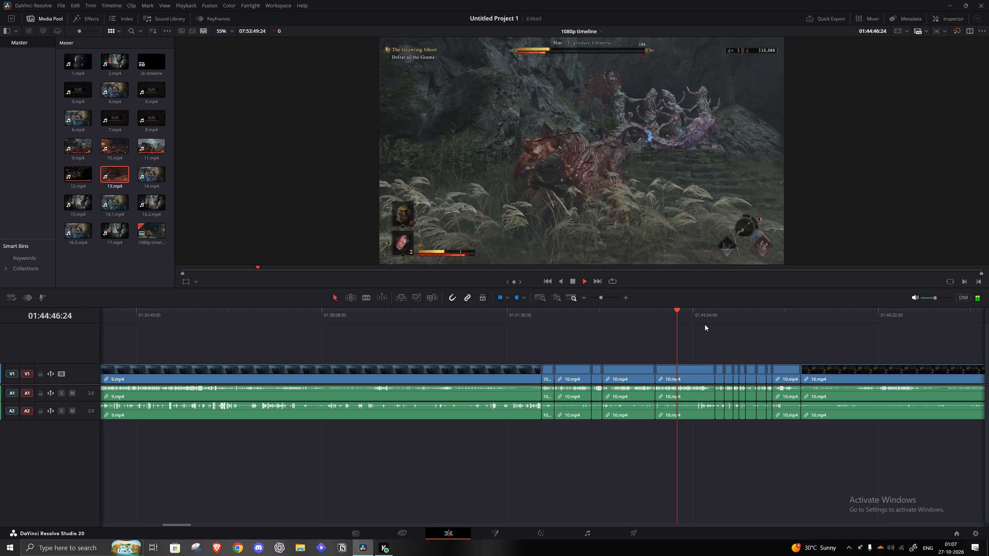
Review the 10.mp4 clips from about 01:44:48 to 01:48:20, through the Noisy Neighbors fight and the scene with Dokyo.
left_click(714, 325)
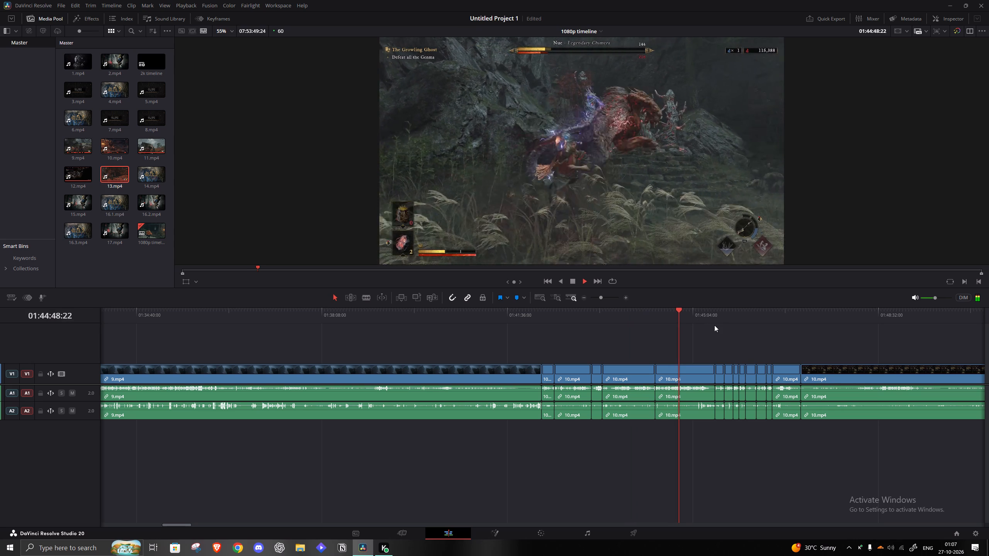
left_click(708, 320)
left_click(720, 324)
left_click(720, 322)
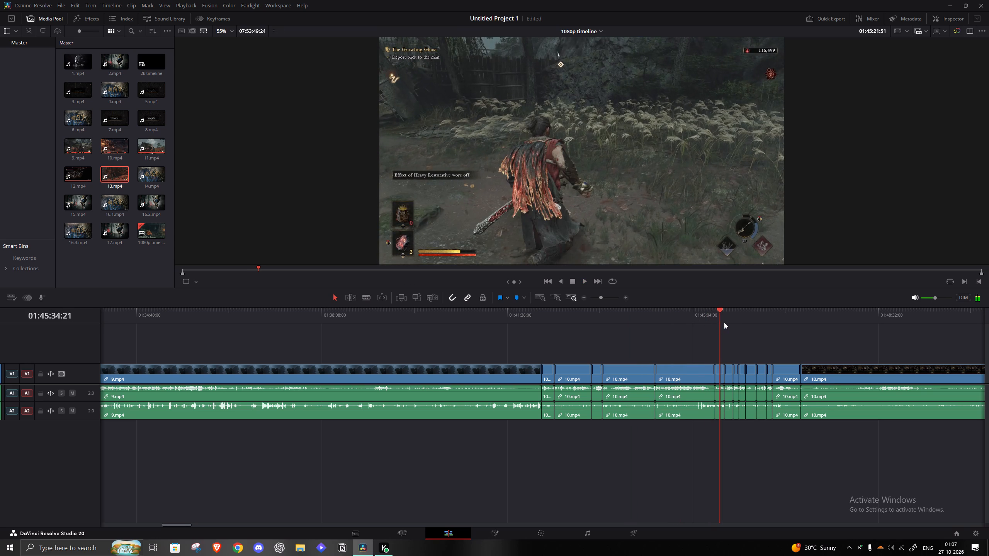
left_click(730, 322)
left_click(752, 327)
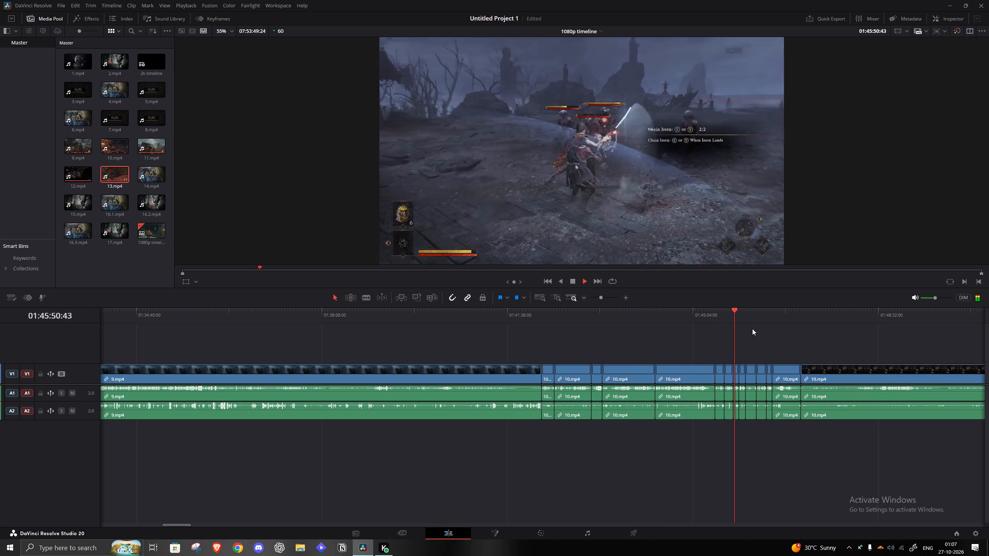
left_click(744, 324)
left_click(741, 320)
left_click(763, 315)
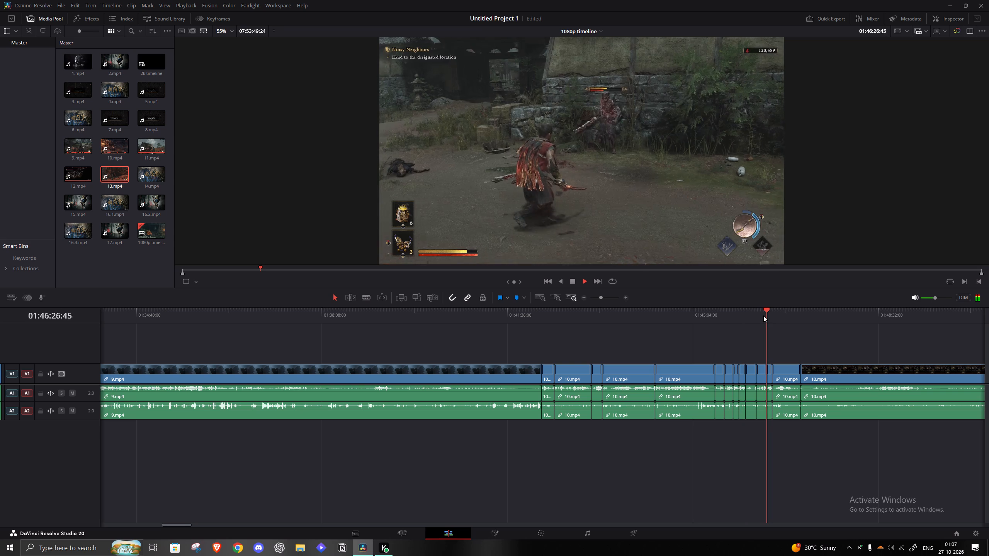
left_click(787, 317)
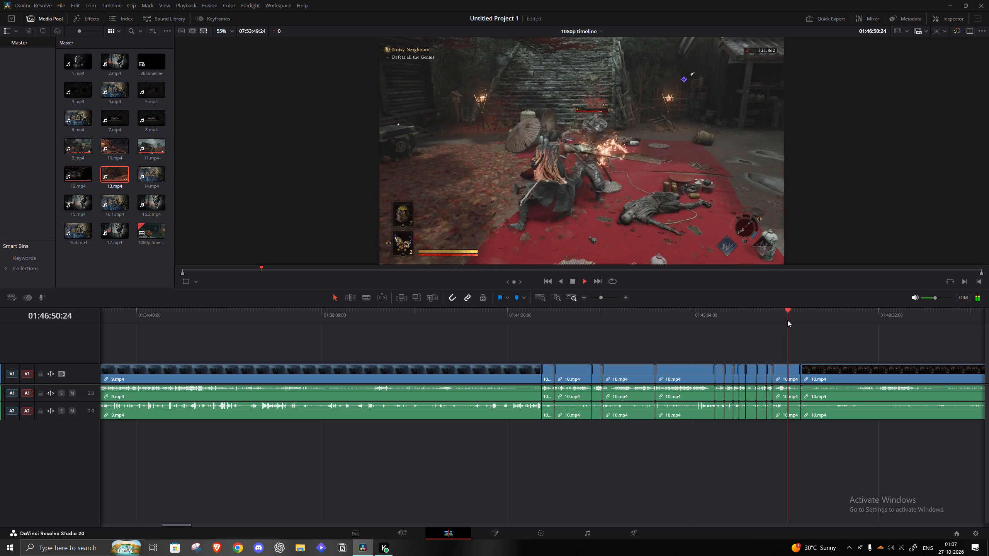
left_click(798, 305)
left_click(798, 322)
left_click(868, 320)
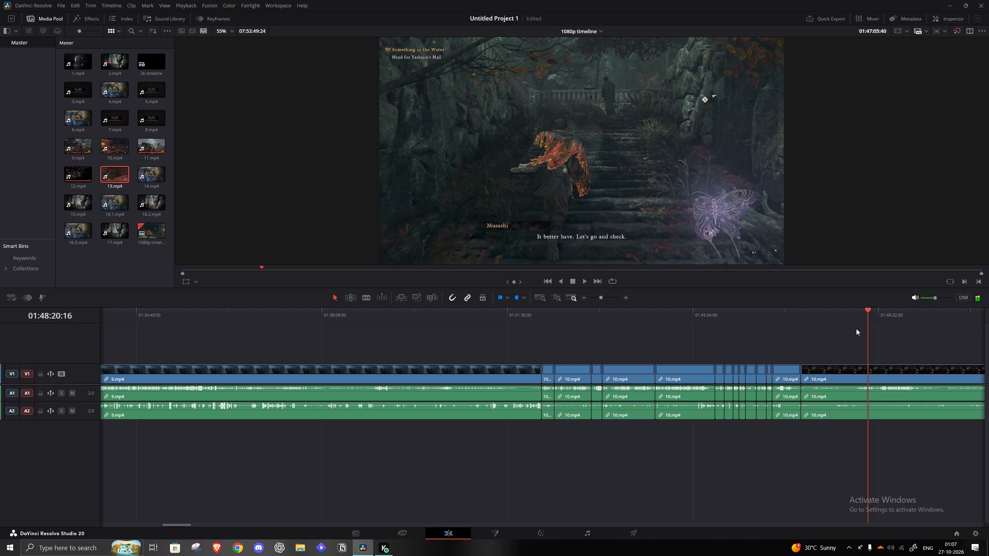
left_click(856, 319)
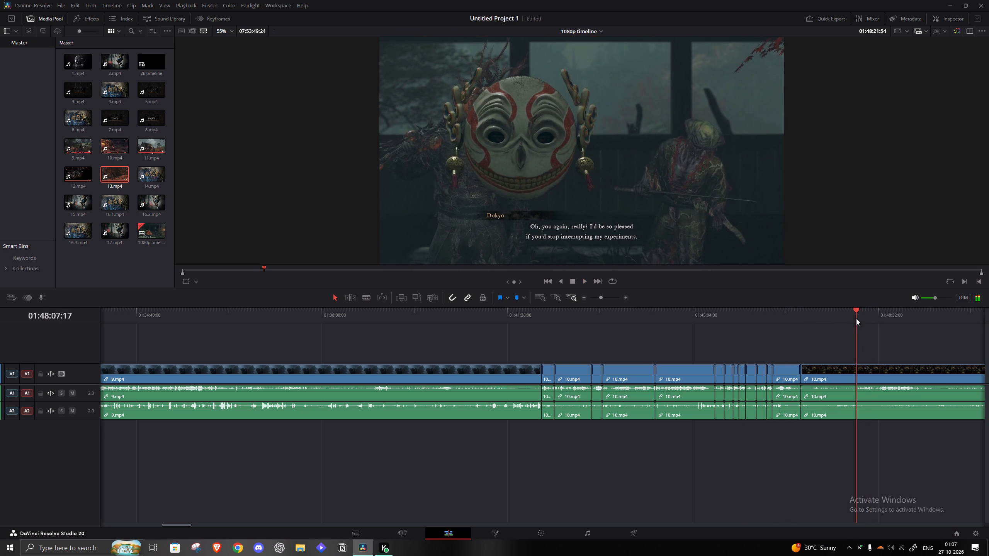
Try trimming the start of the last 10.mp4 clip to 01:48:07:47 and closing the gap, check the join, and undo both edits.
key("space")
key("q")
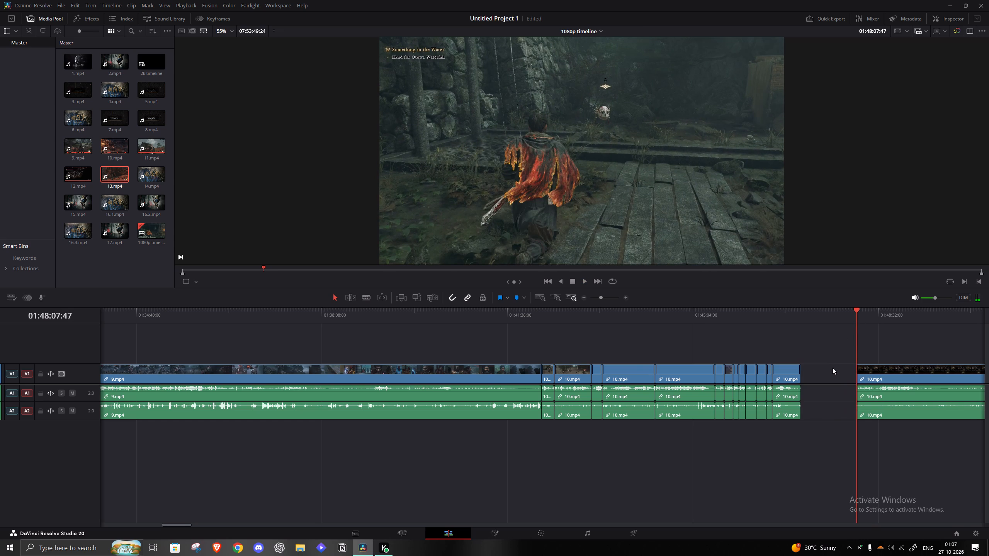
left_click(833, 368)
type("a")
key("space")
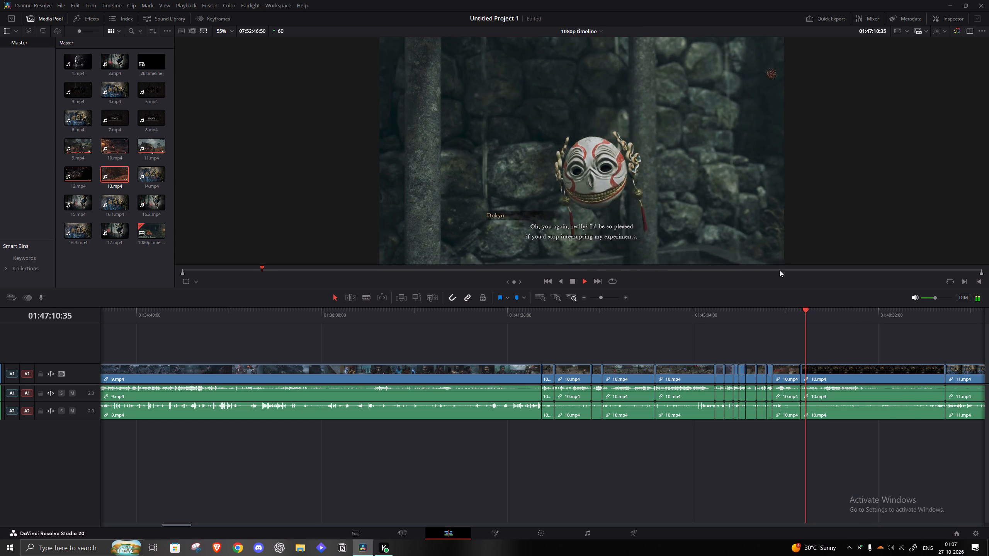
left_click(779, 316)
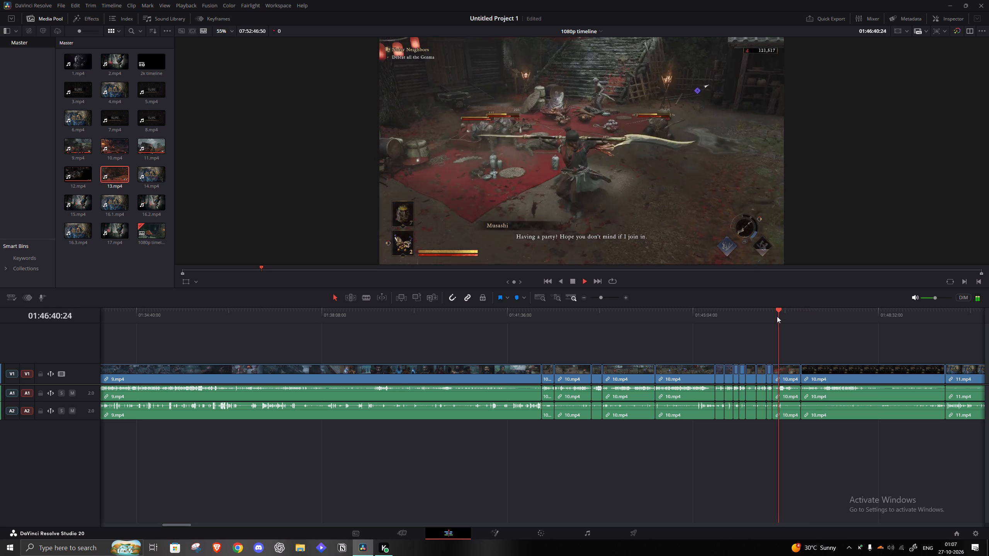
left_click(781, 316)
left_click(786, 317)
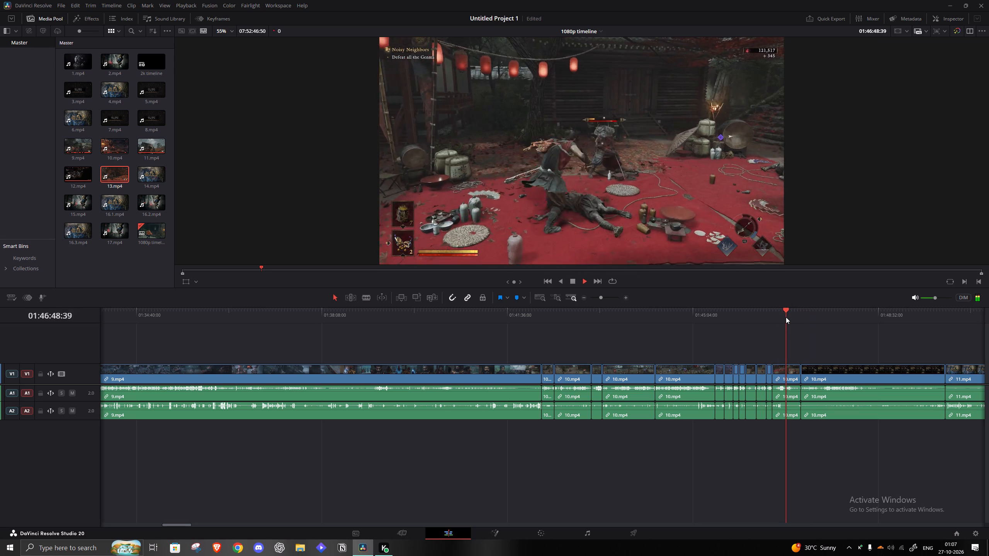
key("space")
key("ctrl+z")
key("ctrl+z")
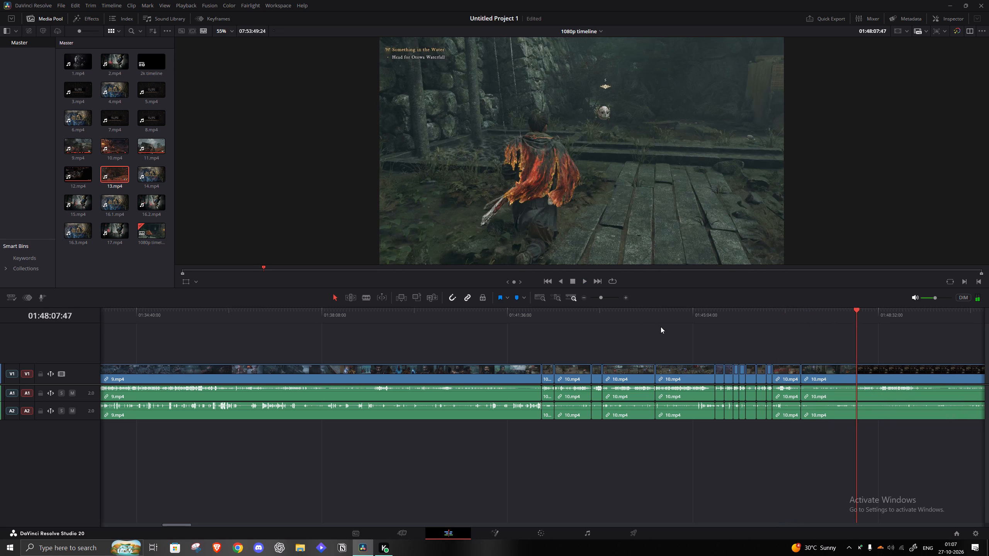
Trim the start of the 11.mp4 clip to about 01:52:28, removing the title menu, and close the gap after 10.mp4.
left_click_drag(603, 297, 598, 295)
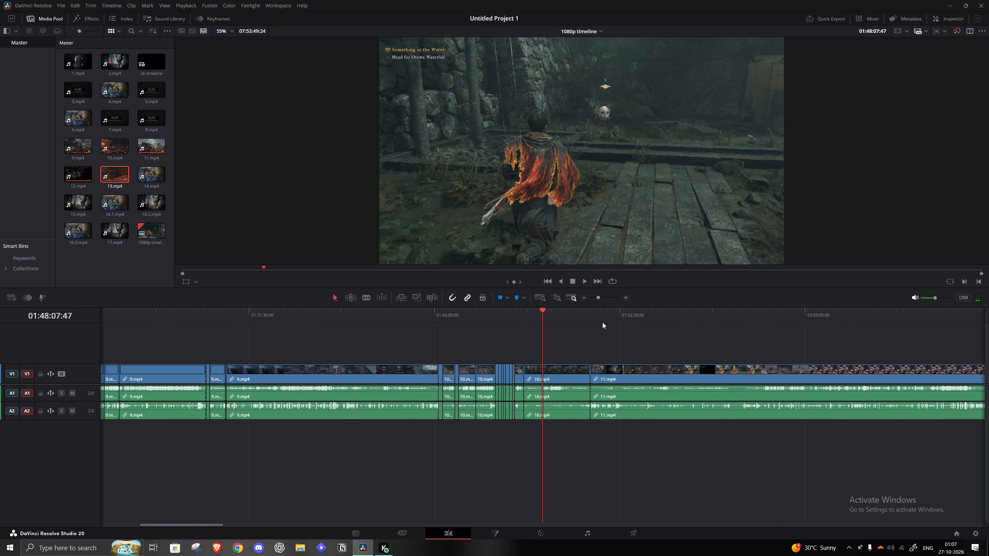
left_click(601, 325)
key("space")
left_click(605, 315)
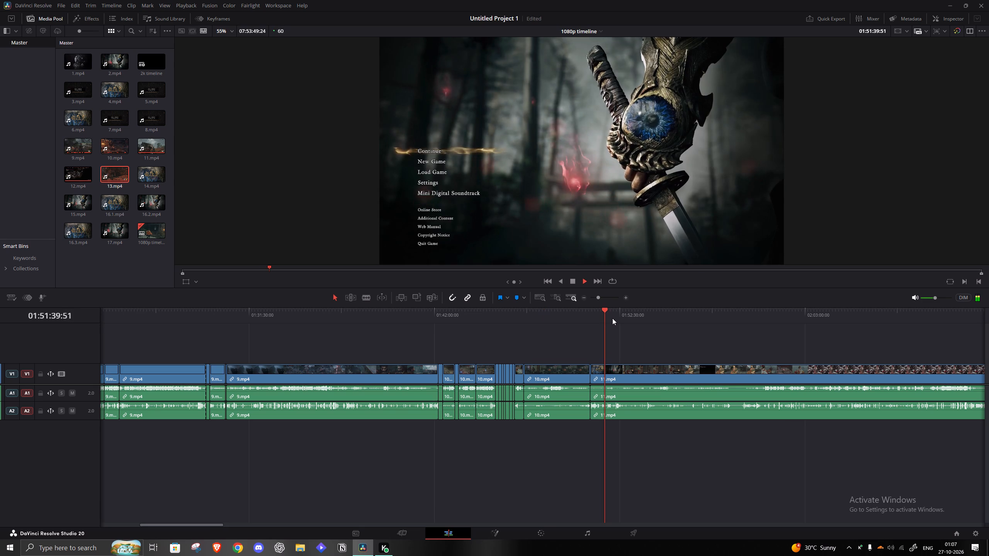
left_click(612, 318)
left_click(617, 312)
left_click(637, 314)
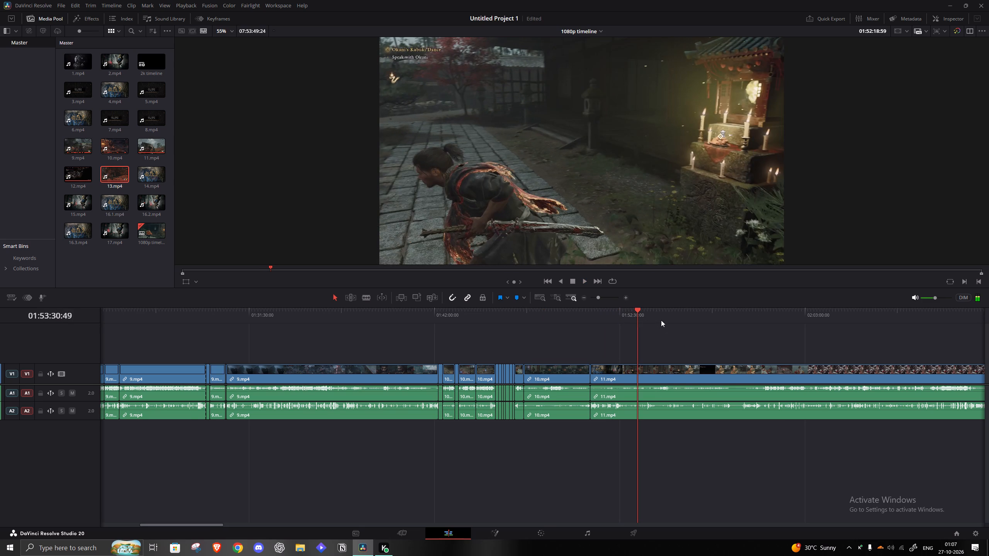
left_click(655, 318)
left_click(641, 315)
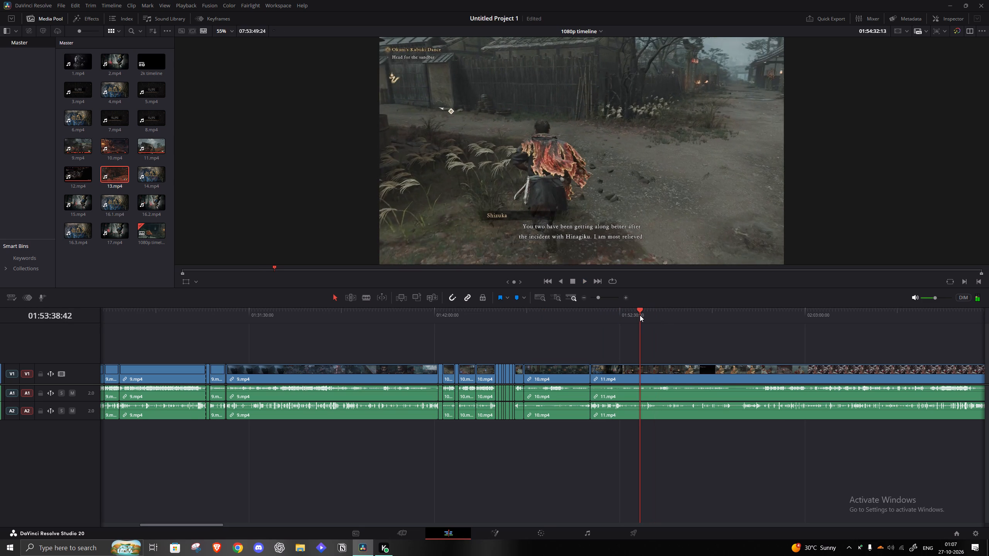
left_click(627, 315)
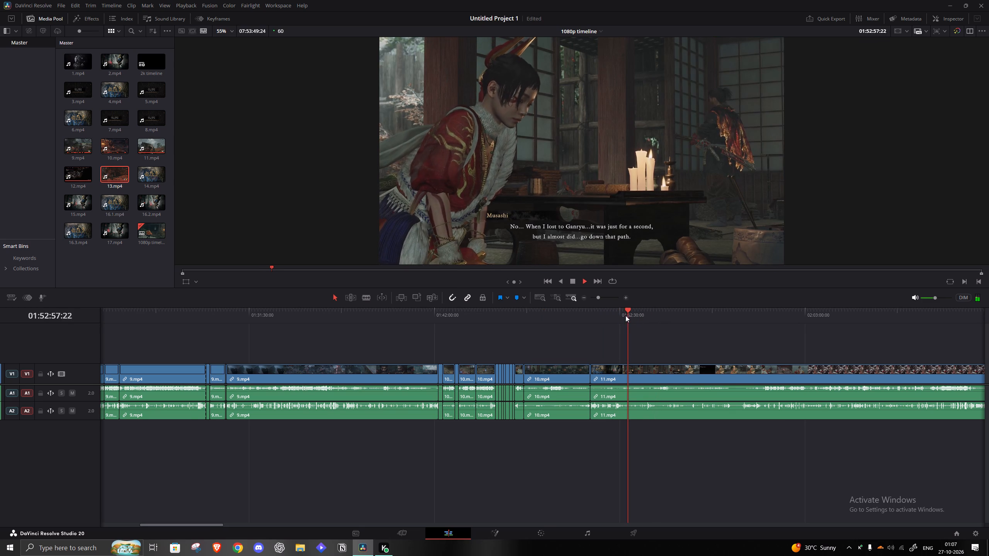
left_click(619, 315)
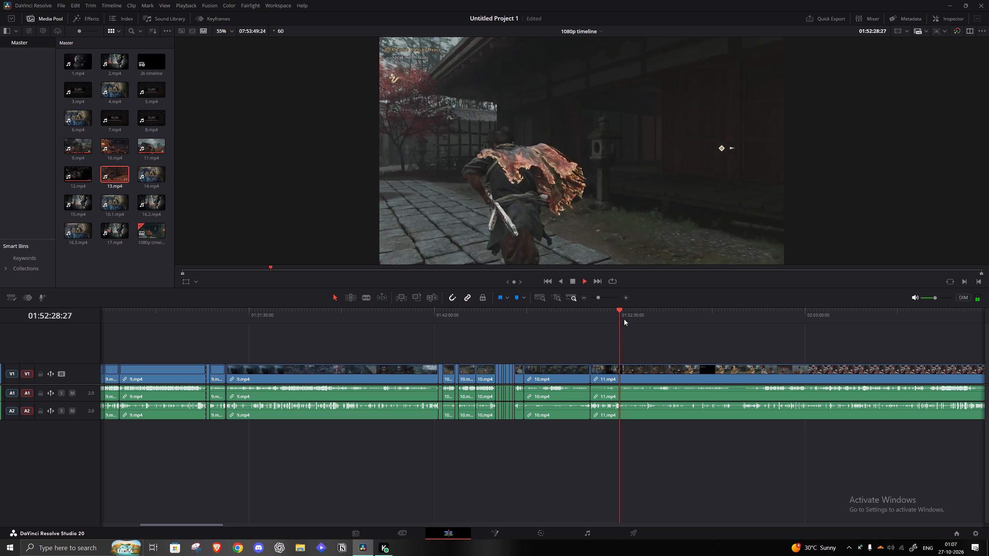
key("space")
key("q")
left_click(611, 369)
key("a")
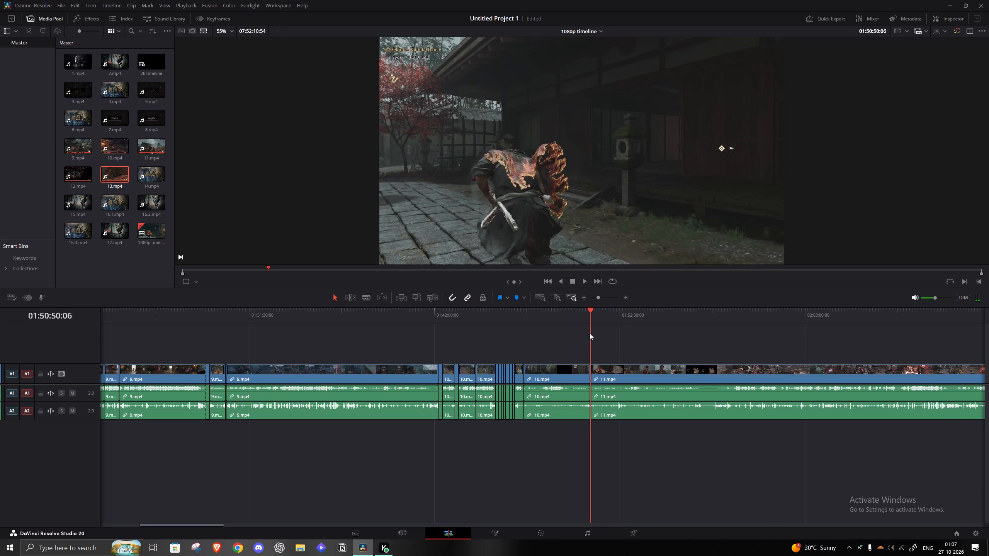
Check the conversation with Okuni at the start of 11.mp4 and split the clip at about 01:52:15, after it ends.
key("space")
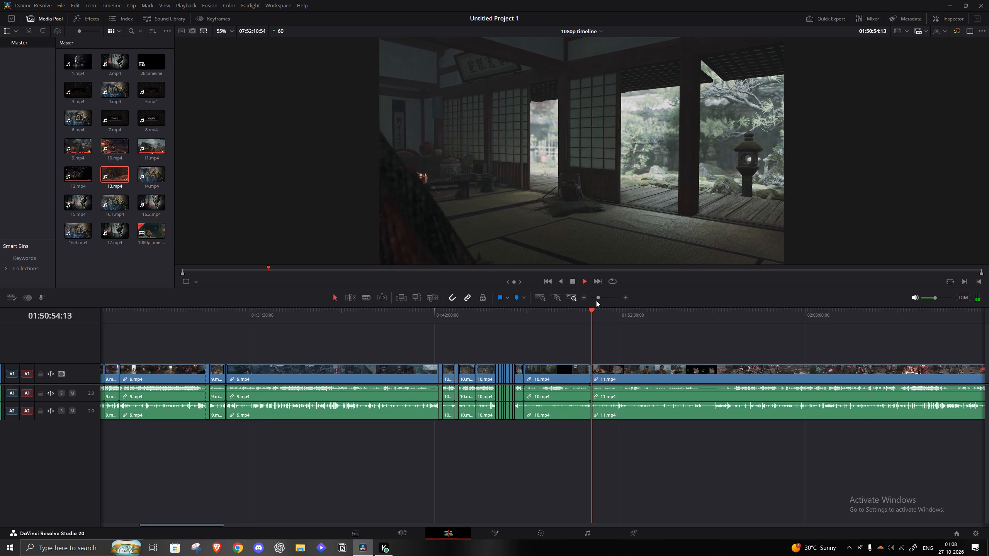
left_click_drag(596, 300, 602, 300)
left_click(561, 331)
left_click(565, 320)
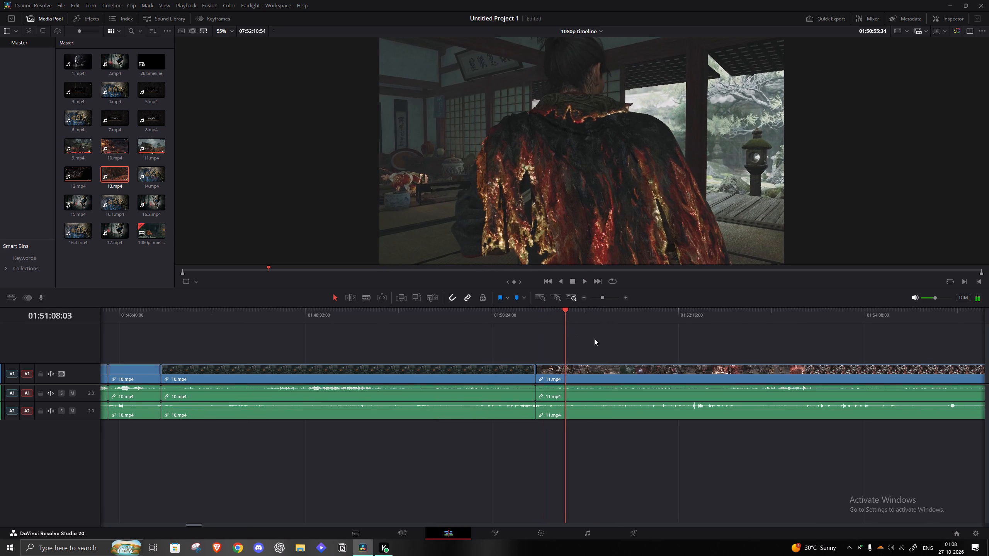
left_click(582, 321)
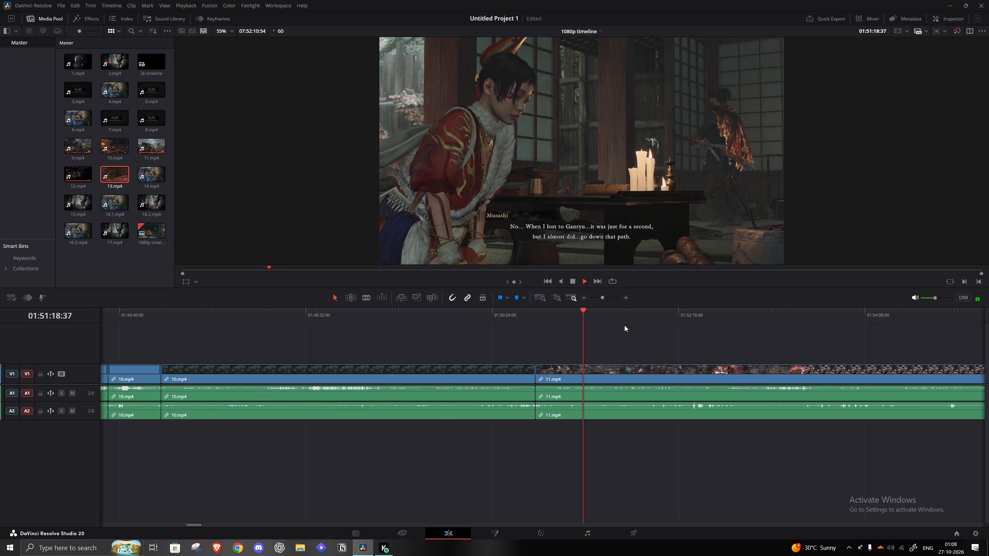
left_click(623, 316)
left_click(665, 319)
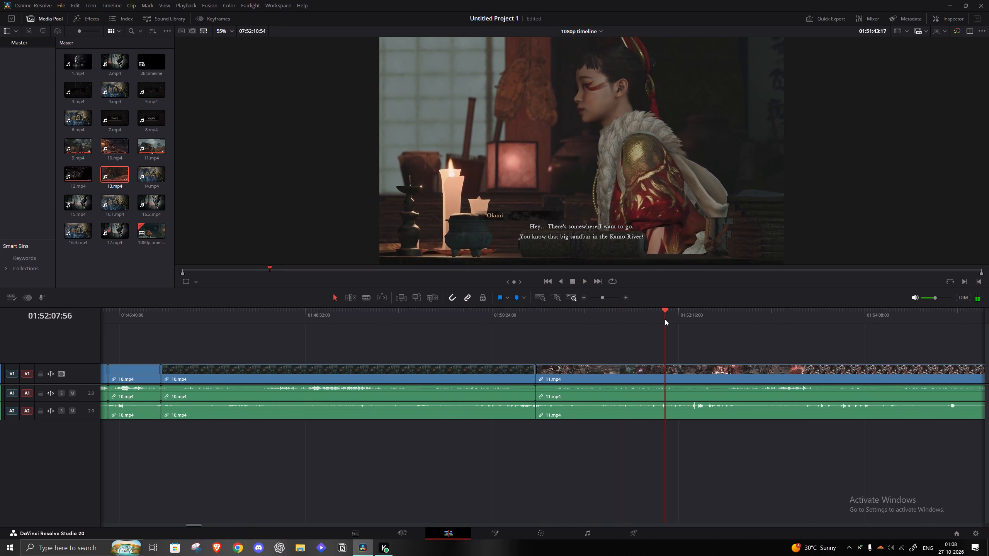
left_click(603, 295)
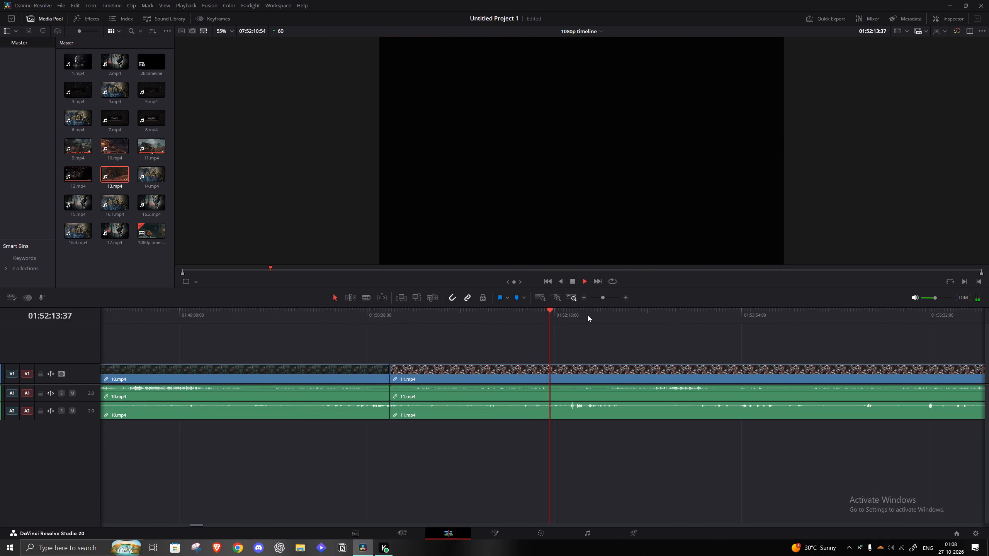
key("space")
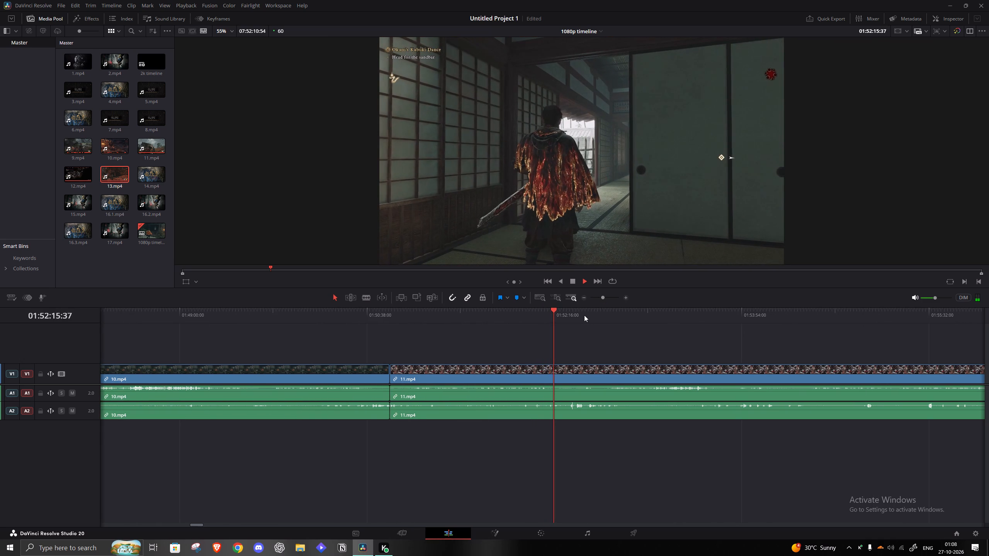
key("s")
Trim the start of the second 11.mp4 clip to 01:54:03:05, just before the sandbar scene, and close the gap.
left_click(611, 323)
key("space")
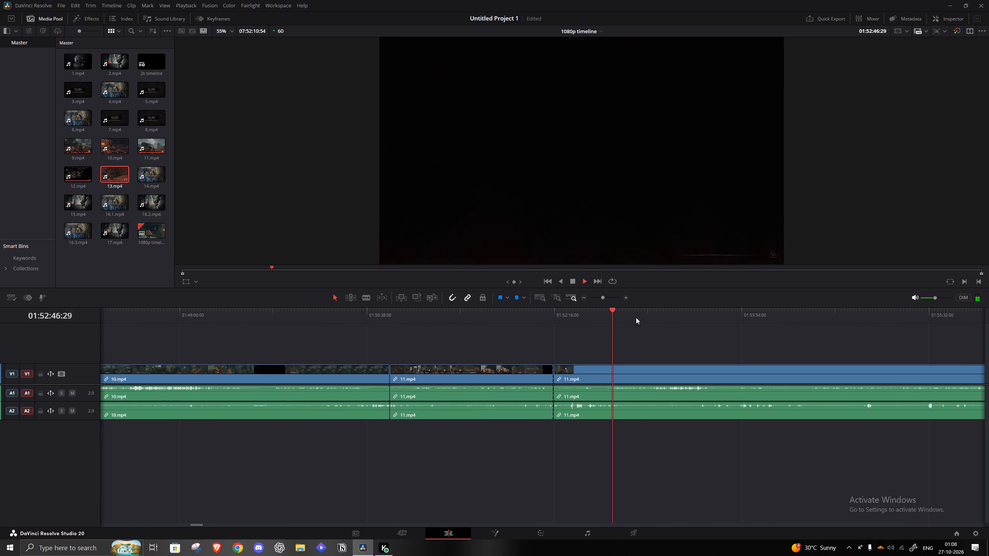
left_click(642, 315)
left_click(663, 317)
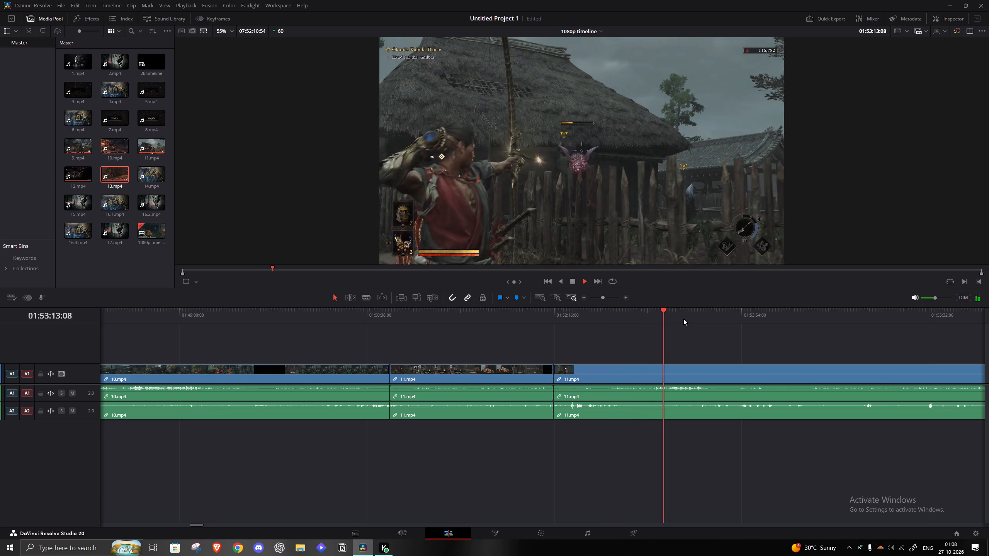
left_click(681, 316)
left_click(732, 315)
left_click_drag(601, 295, 596, 295)
left_click(581, 313)
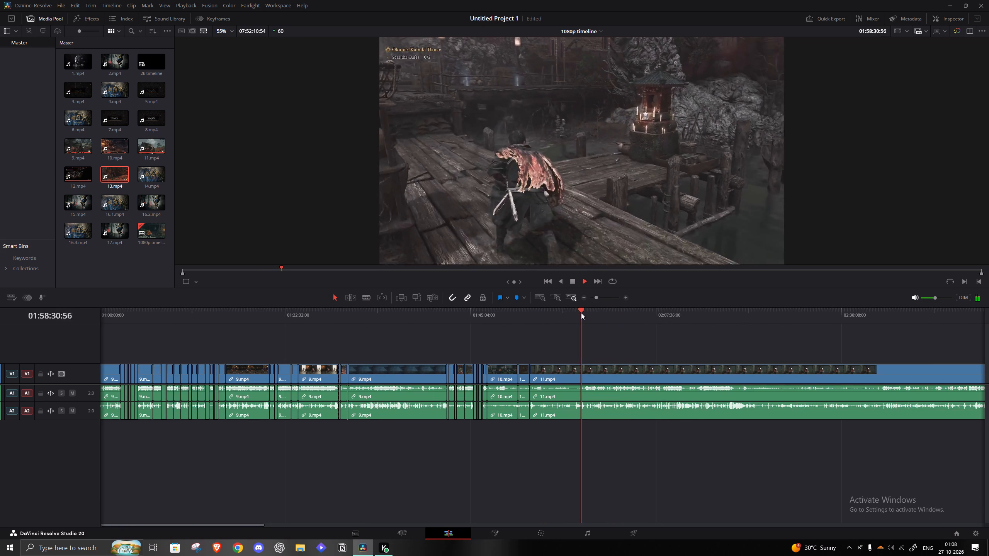
left_click(542, 315)
left_click(549, 317)
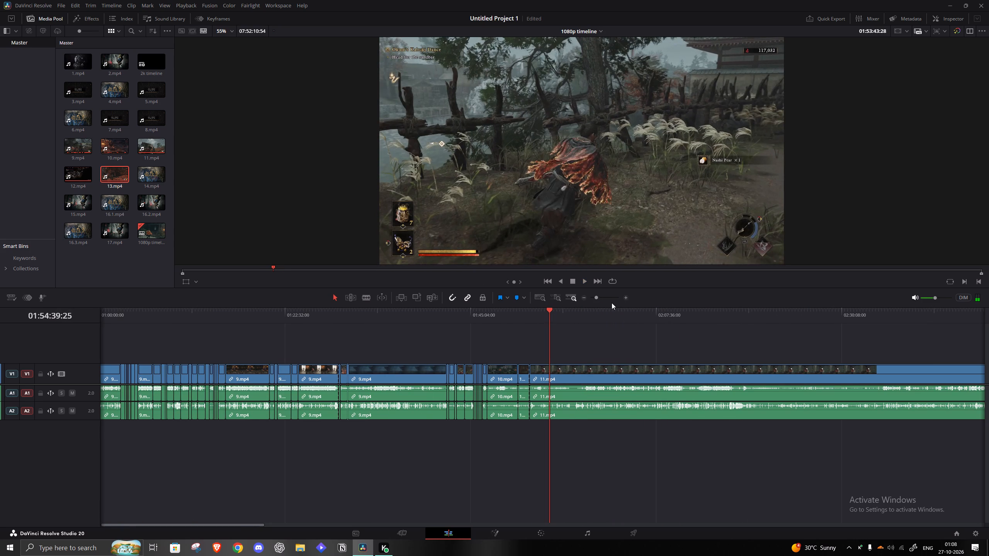
left_click(598, 296)
left_click(532, 322)
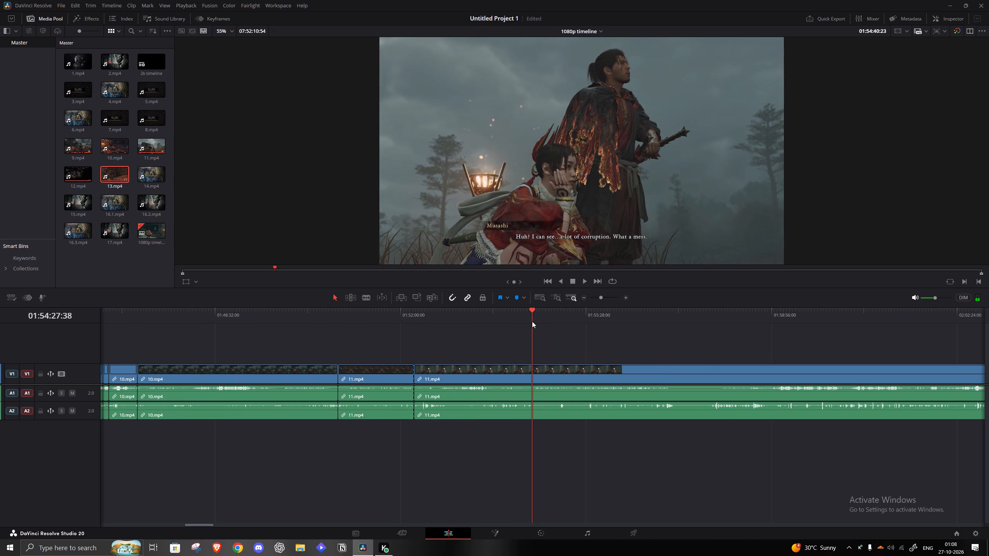
left_click(509, 321)
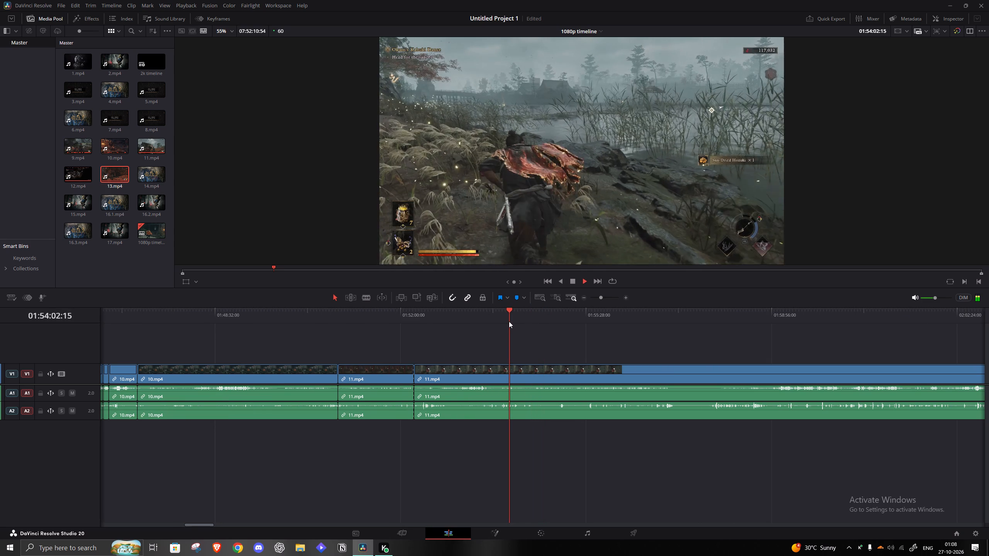
key("space")
key("space")
key("space")
key("q")
left_click(450, 381)
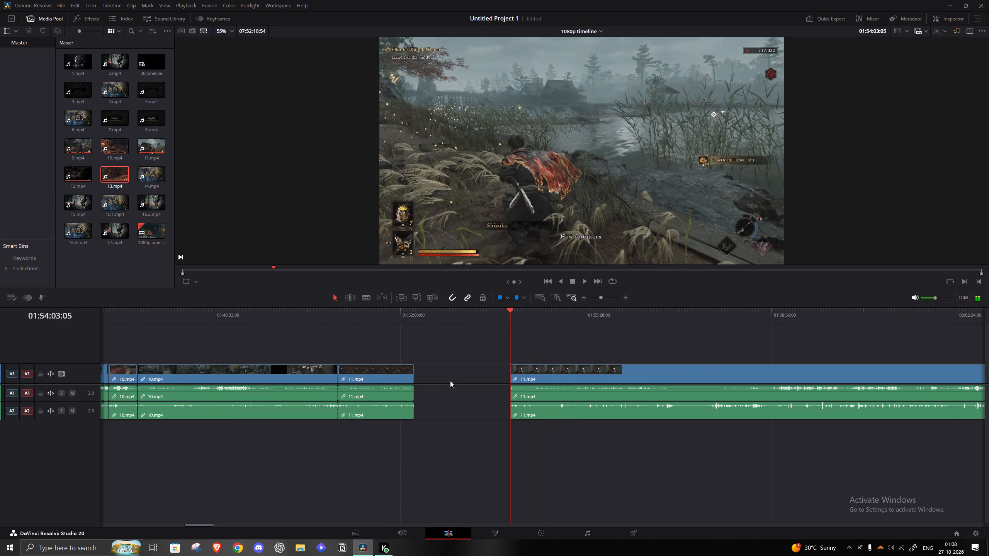
key("a")
Check the sandbar scene with Okuni and split the 11.mp4 clip at 01:55:16:48, on the map screen.
key("space")
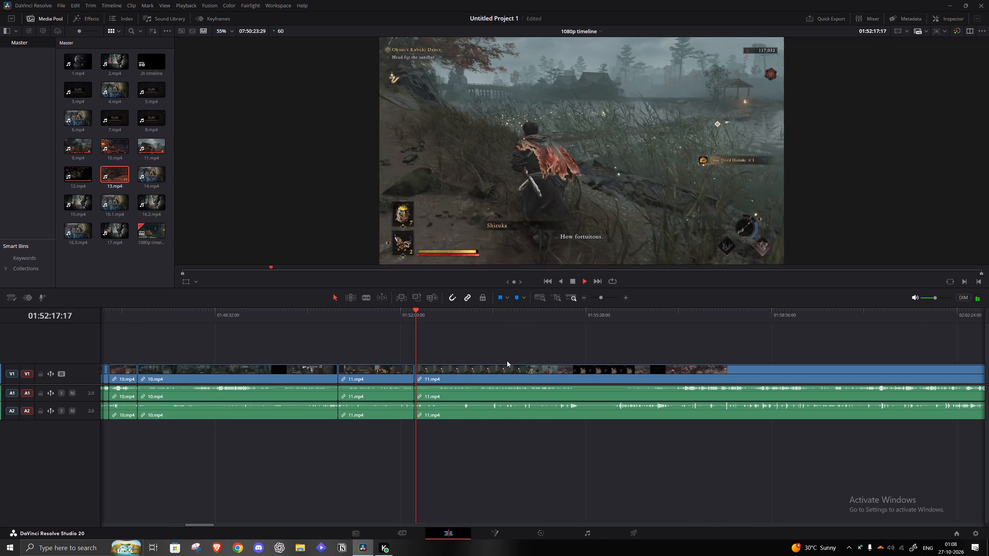
left_click(443, 317)
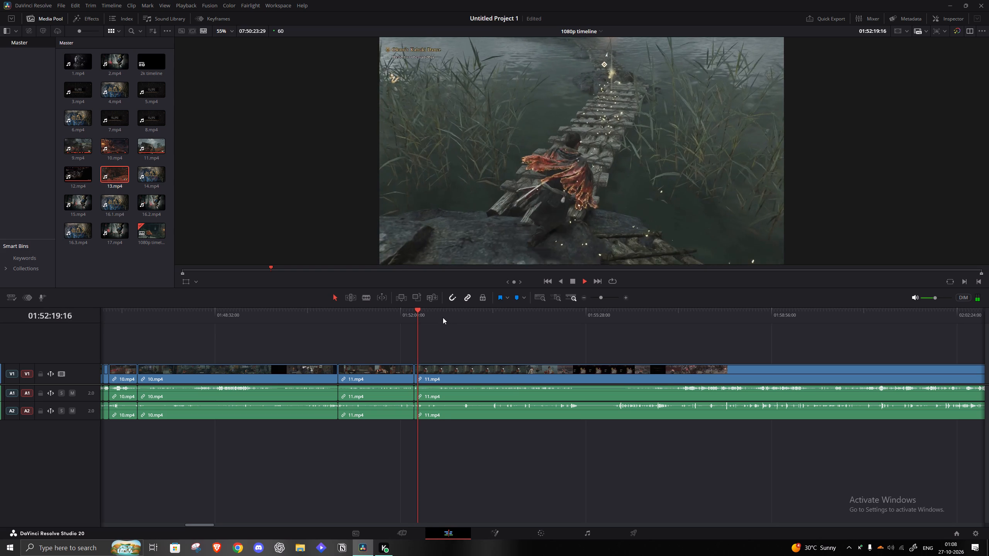
left_click(462, 319)
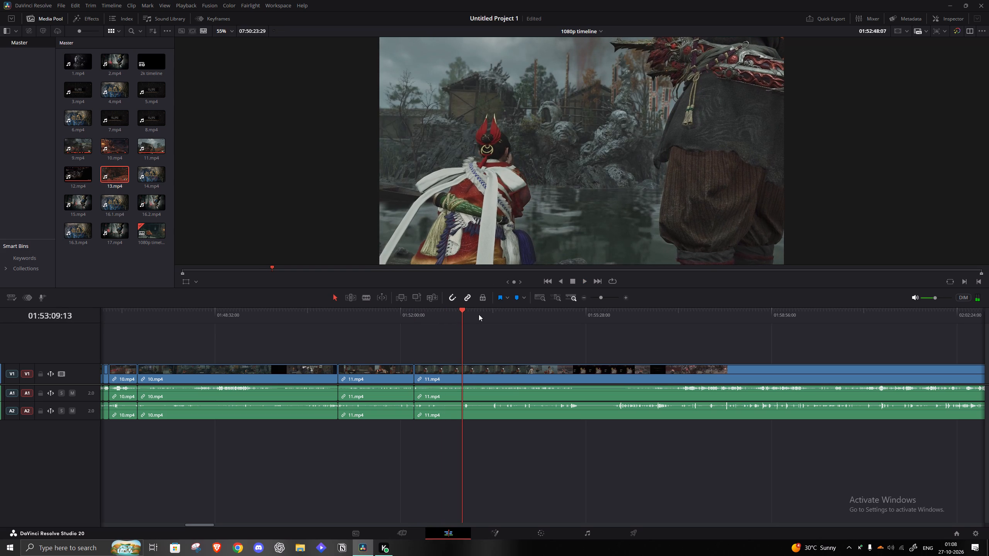
left_click(503, 316)
left_click(577, 319)
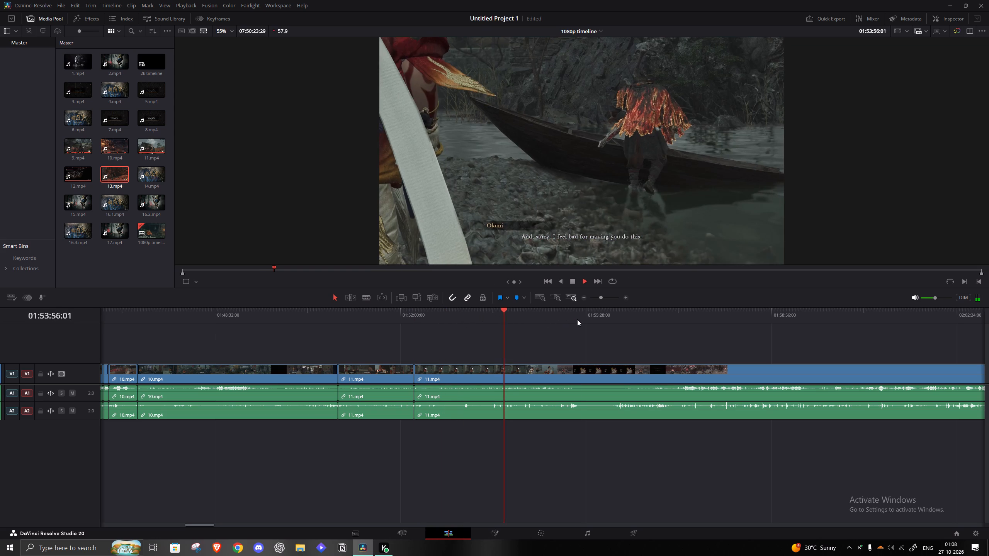
left_click(560, 312)
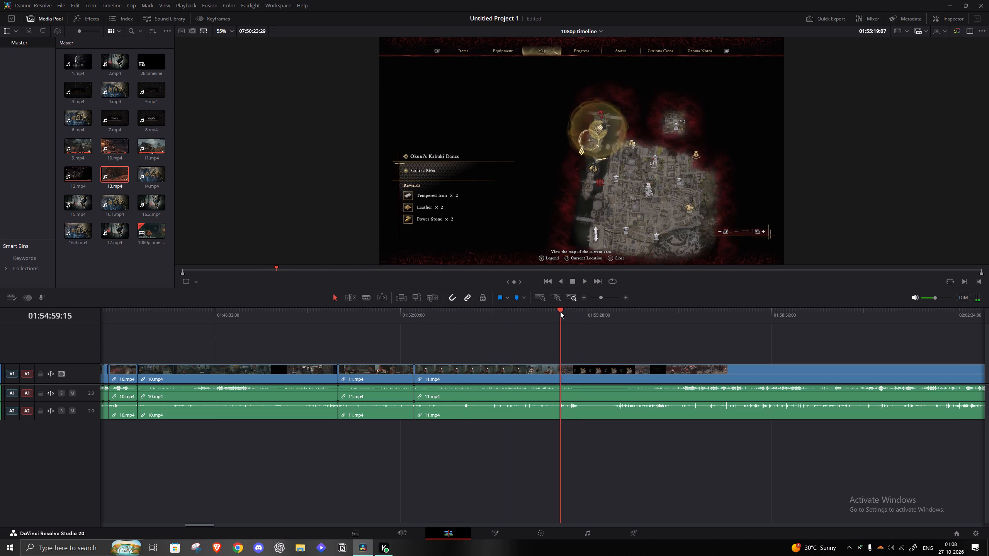
left_click(565, 313)
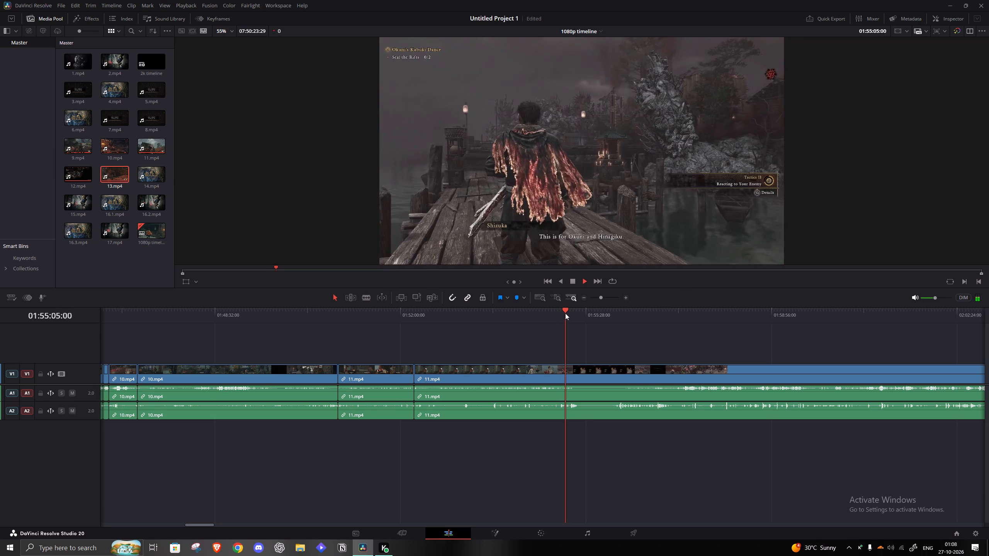
left_click(572, 317)
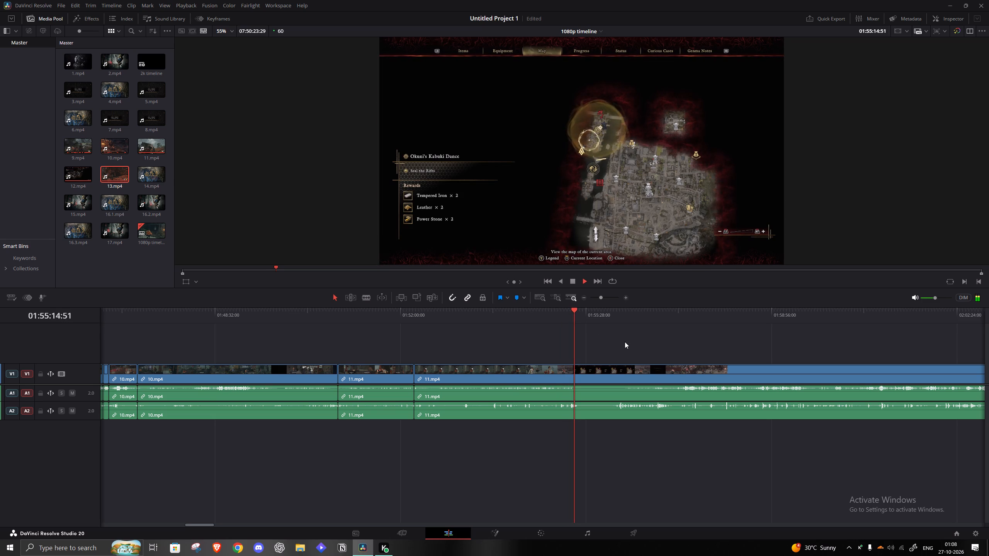
key("space")
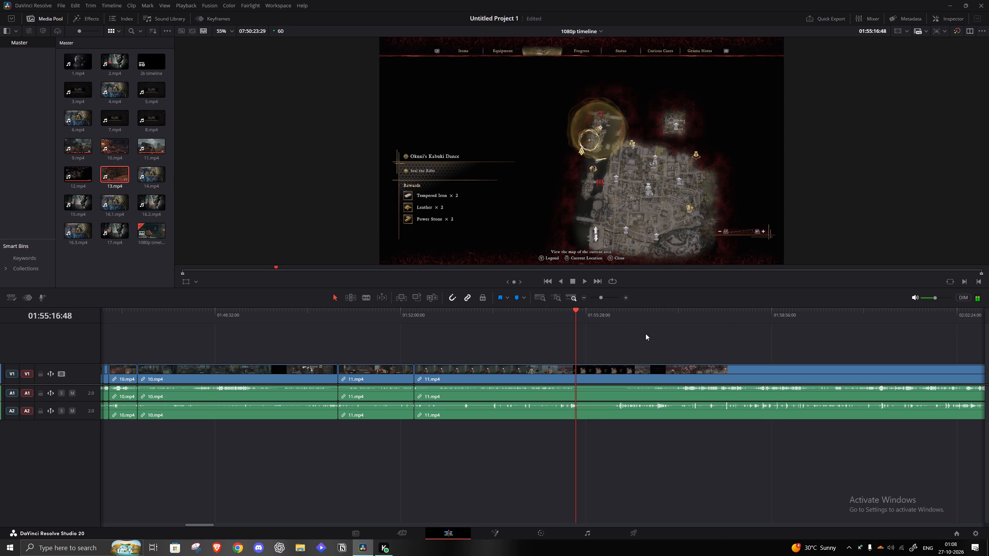
key("s")
Trim the start of the following 11.mp4 clip to about 01:57:13, removing the map and walking footage, and close the gap.
left_click(619, 319)
key("space")
left_click(708, 324)
left_click(683, 317)
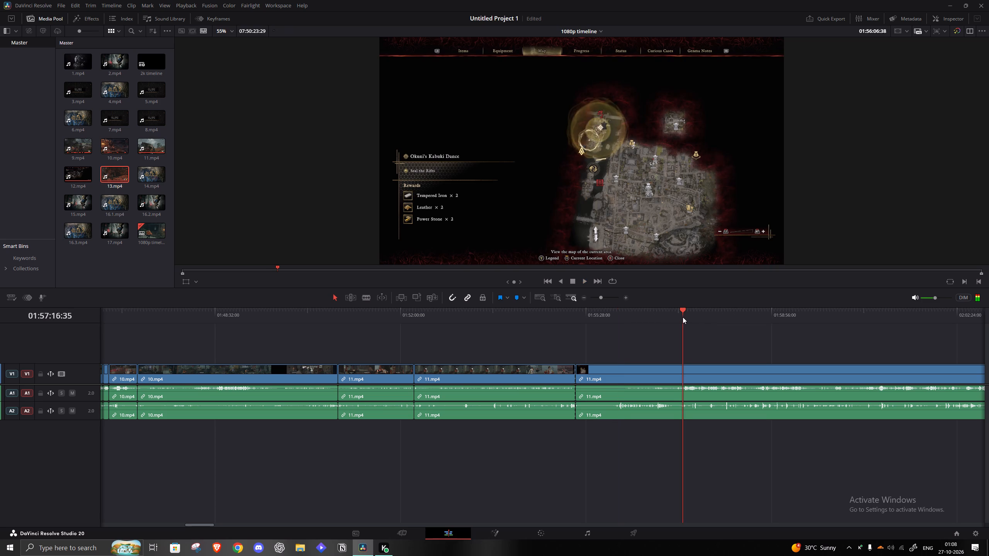
key("space")
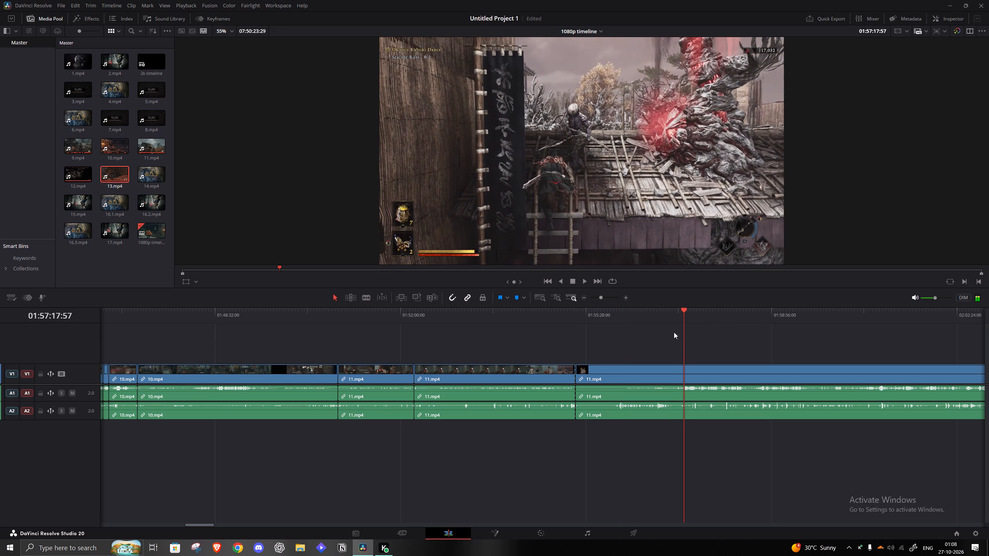
left_click(679, 321)
key("q")
left_click(633, 394)
key("a")
Play the Seal the Rifts fight and split the 11.mp4 clip at about 01:56:09.
key("space")
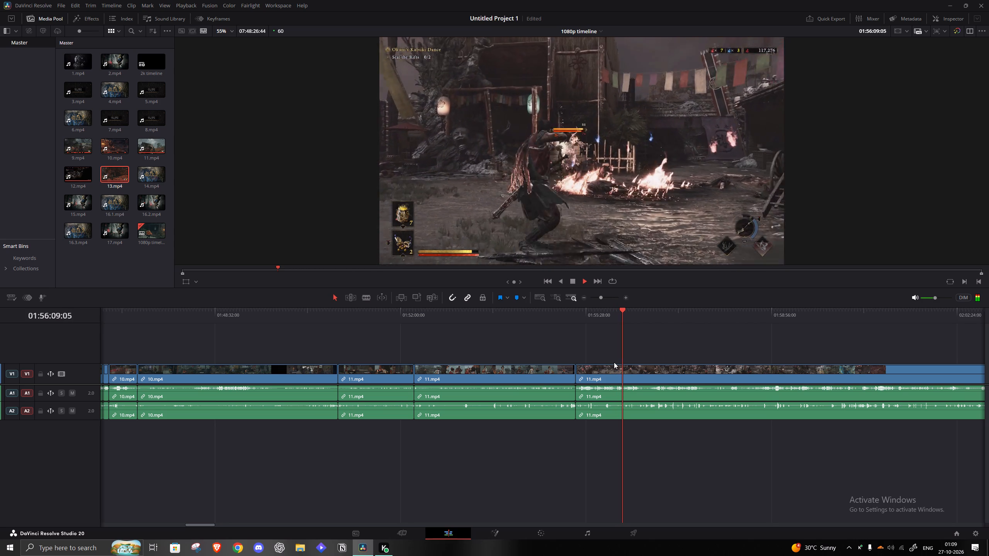
key("space")
key("s")
Extend the fight clip by rolling its end cut to about 01:56:25, and split 11.mp4 at the playhead there.
left_click(679, 328)
key("space")
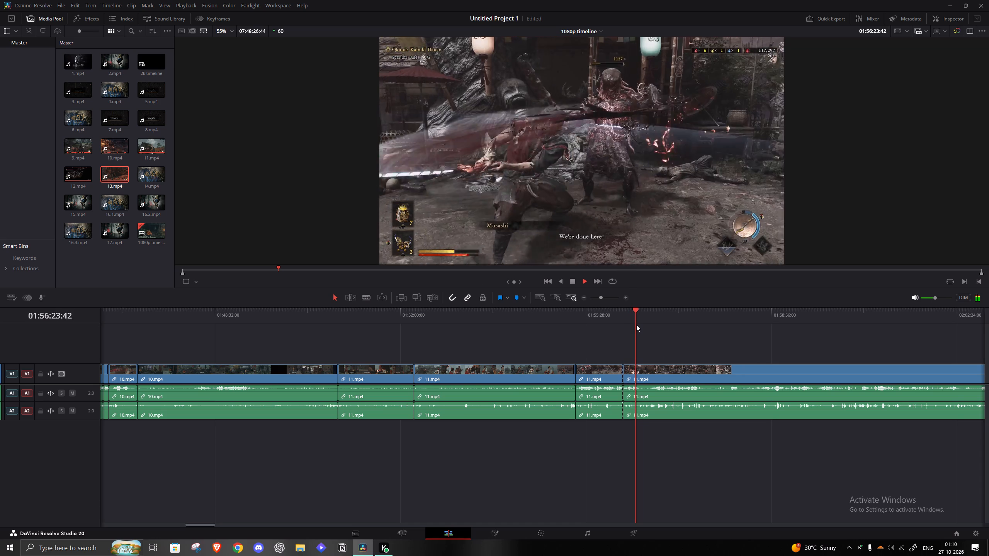
left_click_drag(624, 372, 631, 373)
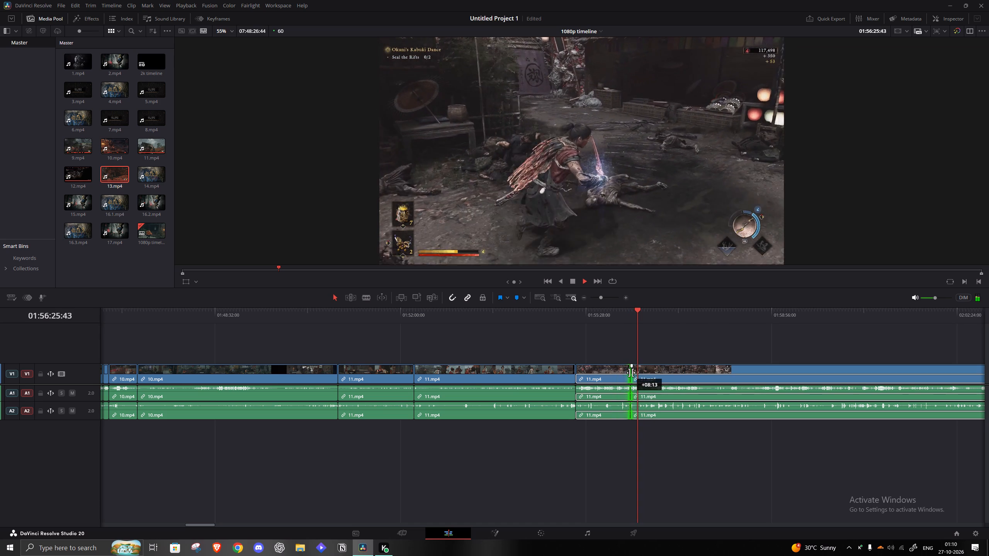
left_click_drag(631, 373, 636, 373)
key("s")
key("space")
Trim the start of the last 11.mp4 clip to about 01:56:50, at the rift-wall moment, and close the gap.
left_click(651, 317)
key("space")
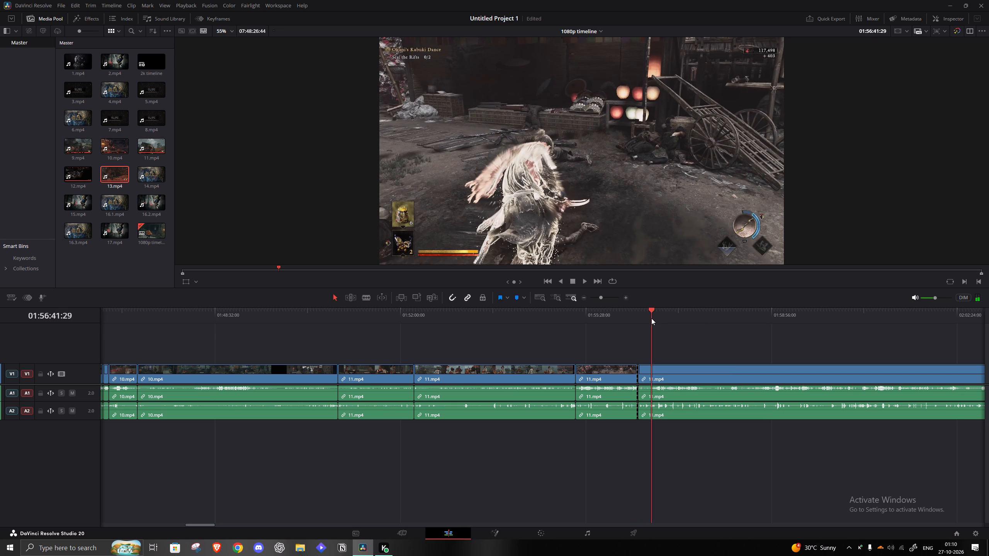
left_click(655, 321)
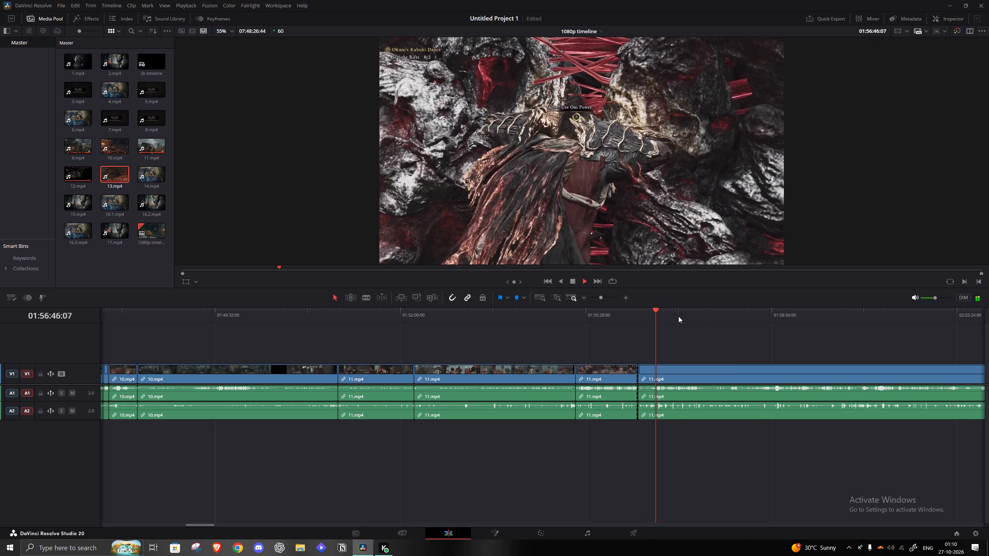
left_click(605, 294)
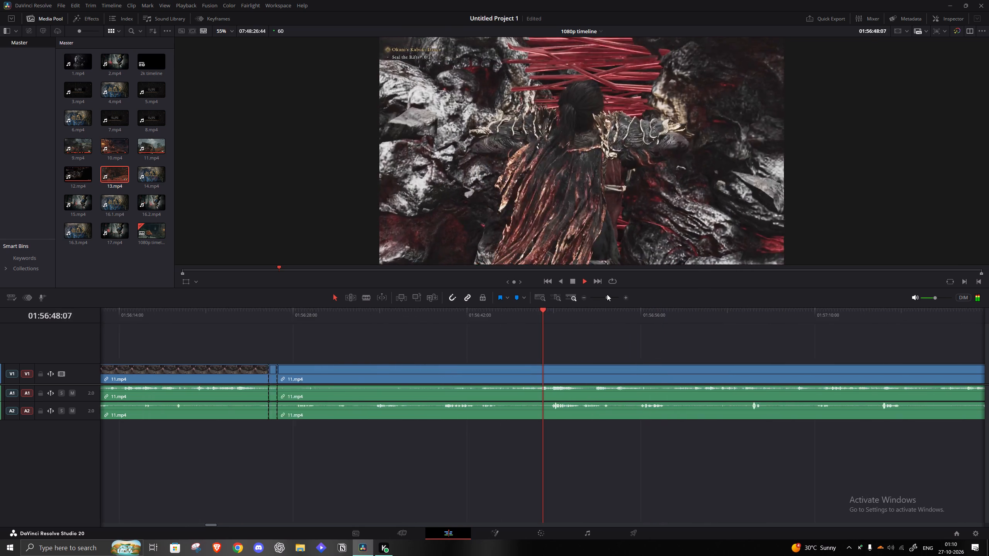
left_click(596, 322)
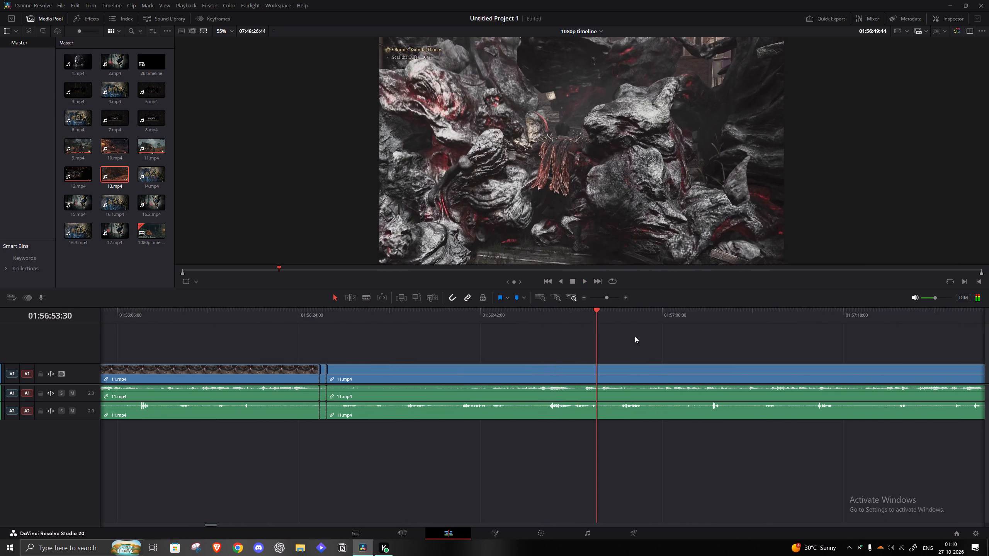
left_click(624, 325)
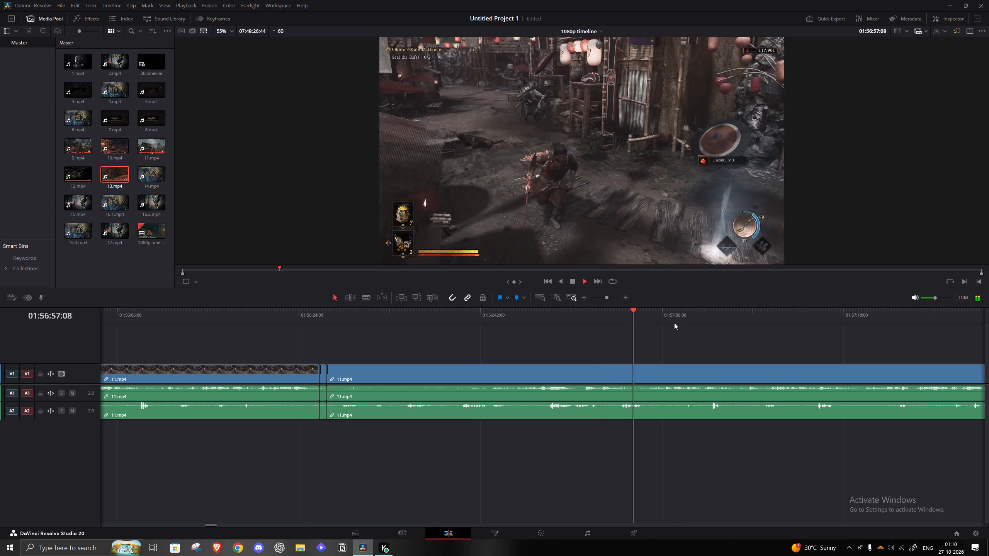
left_click(678, 321)
key("space")
left_click(563, 315)
key("space")
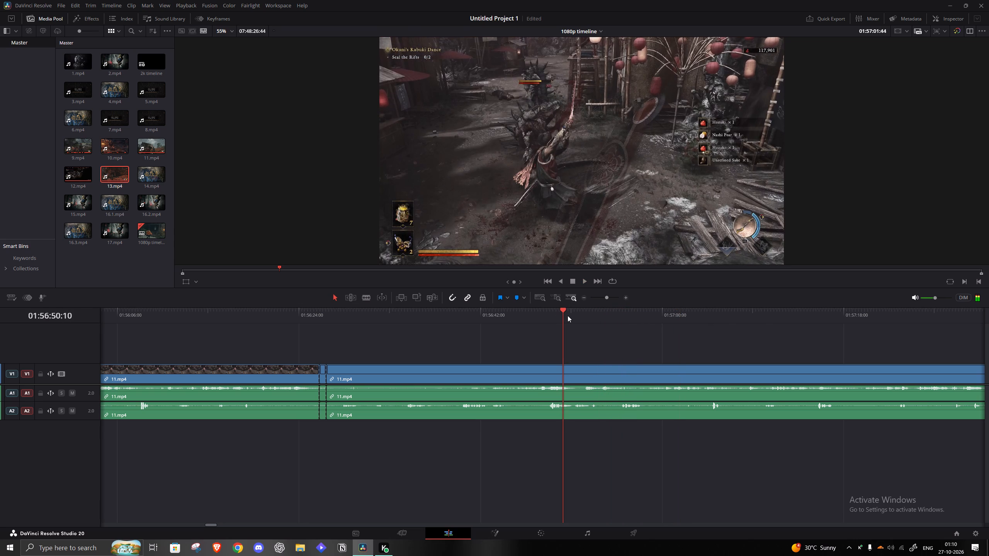
key("space")
key("q")
left_click(555, 383)
key("a")
Play the street footage after the rift wall and split the 11.mp4 clip at 01:56:34:42.
key("space")
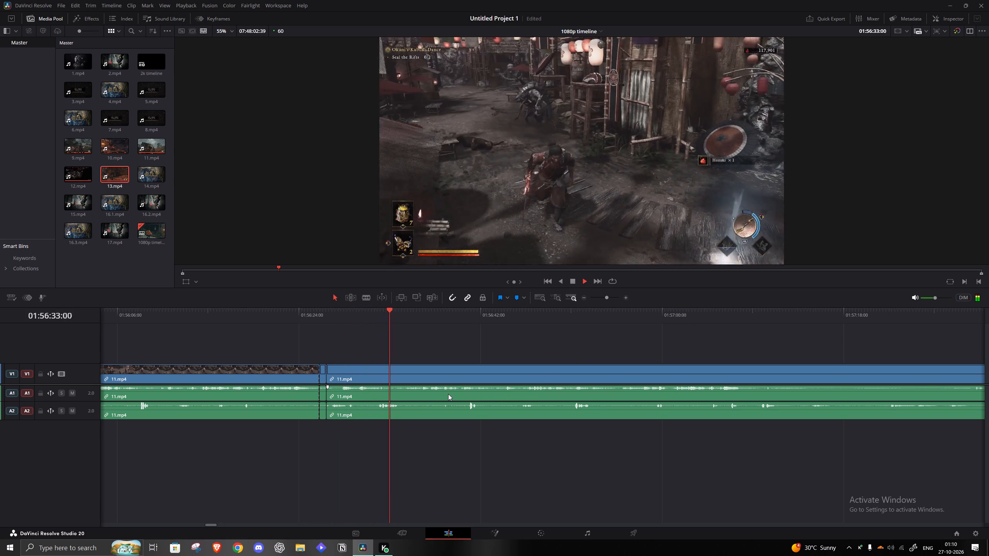
key("space")
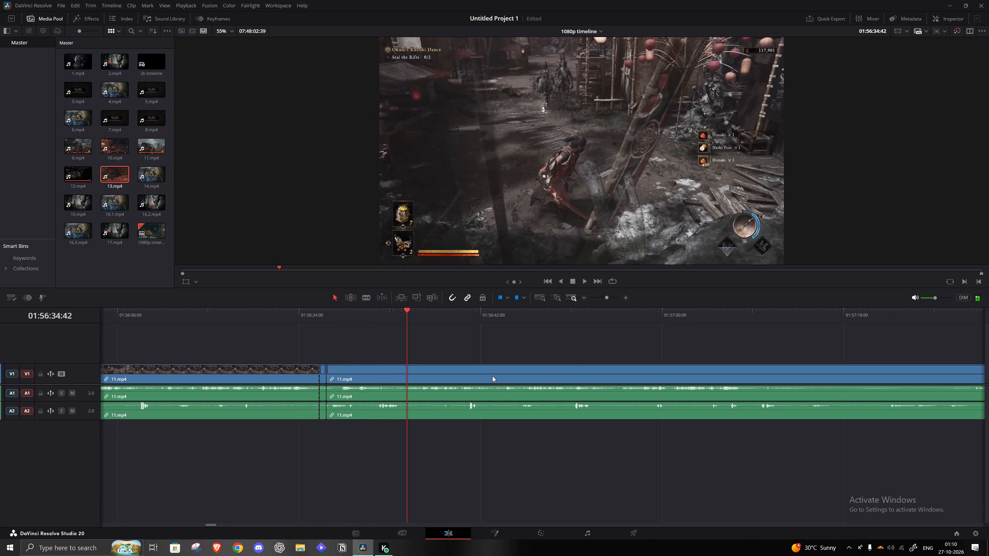
key("s")
Trim the start of the following 11.mp4 clip to 01:56:56:11, removing the repetitive street fighting, and close the gap.
left_click(429, 317)
key("space")
left_click(456, 316)
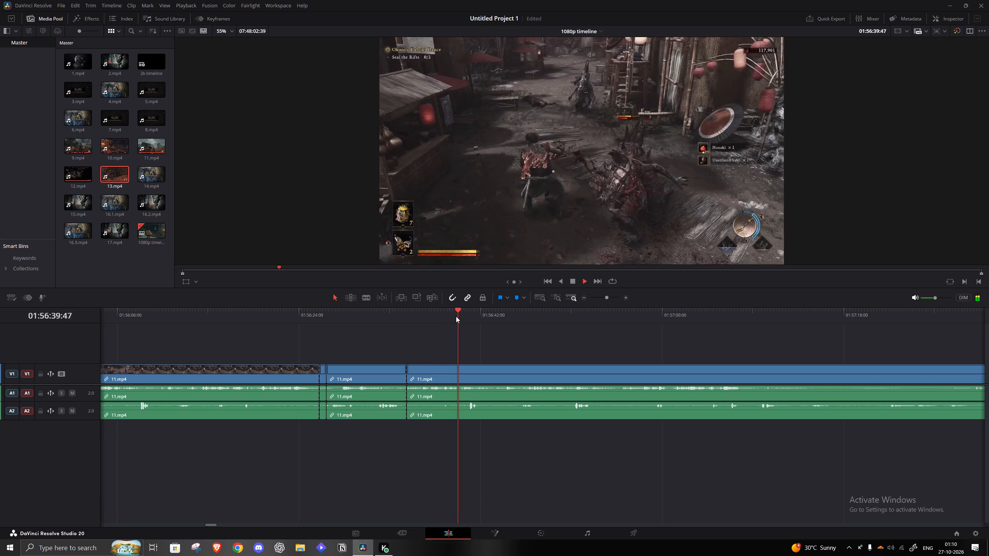
left_click(467, 317)
left_click(504, 319)
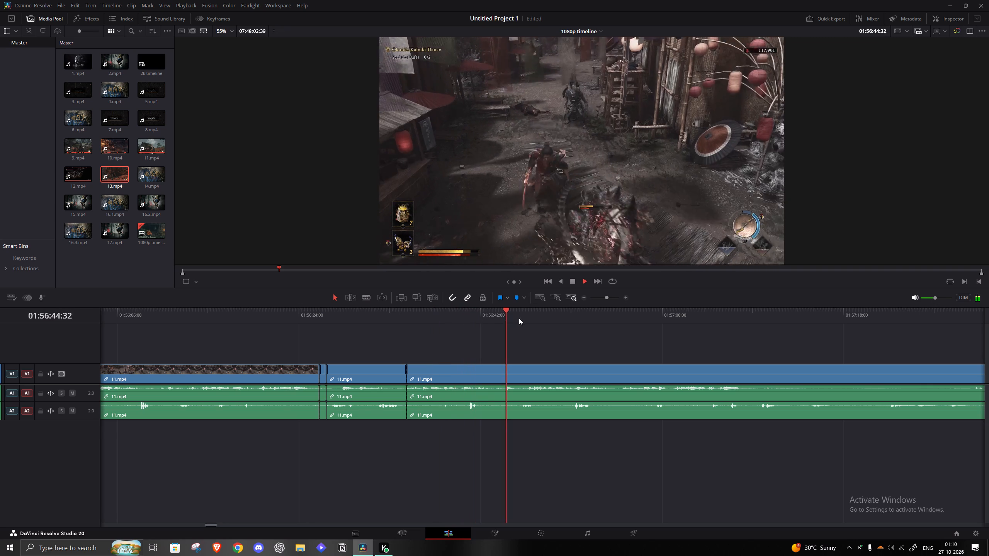
left_click(547, 311)
left_click(585, 312)
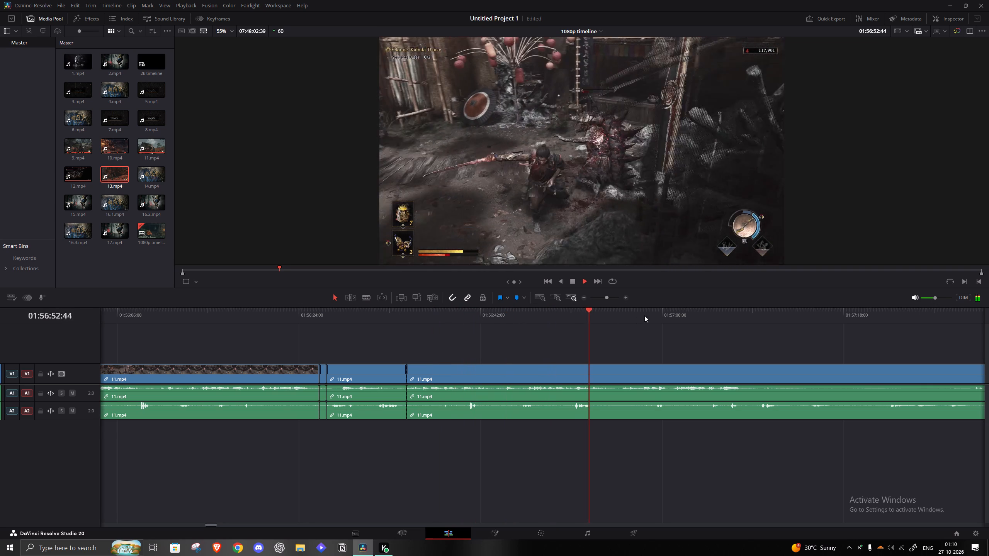
left_click(654, 313)
left_click(564, 322)
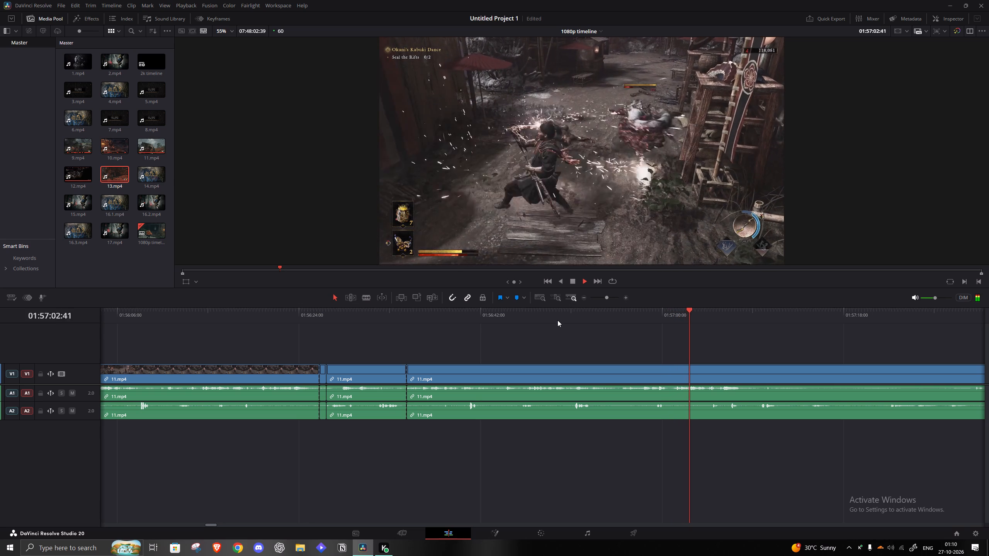
key("space")
left_click(624, 315)
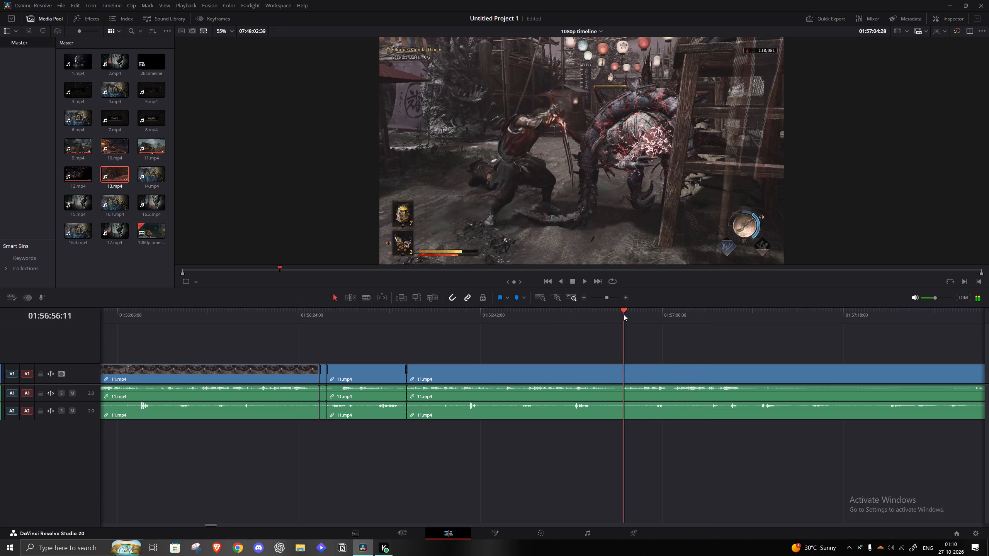
key("q")
left_click(574, 370)
key("a")
Play the next part of the village fight and split the 11.mp4 clip at 01:56:47:22.
key("space")
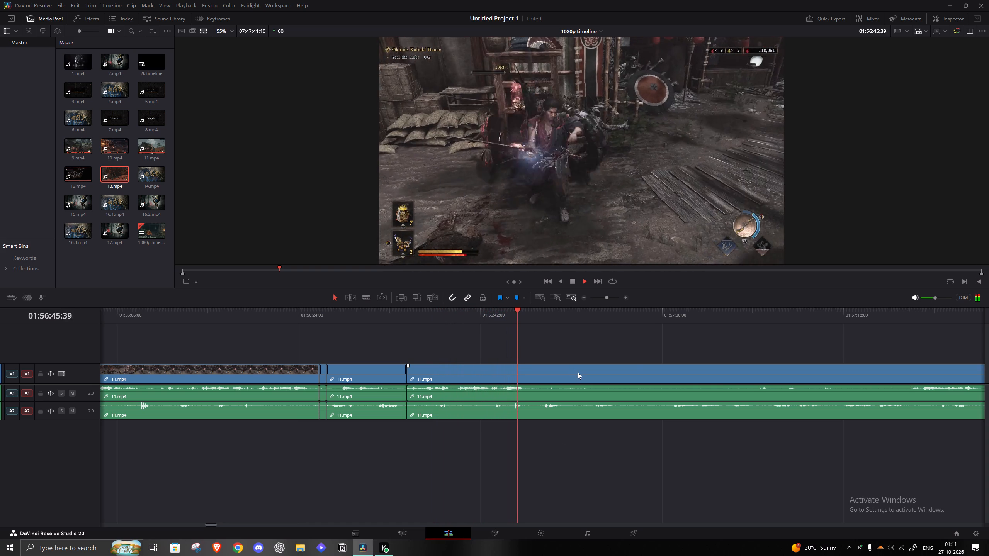
key("space")
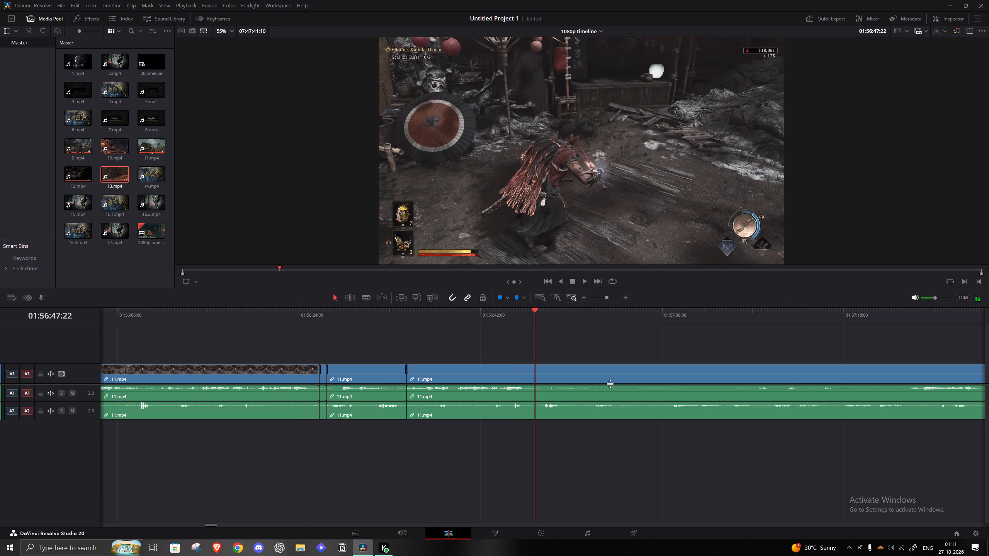
key("s")
Trim the start of the following 11.mp4 clip to about 01:57:51, where Musashi's riverside cutscene with the boat begins, and close the gap.
left_click(886, 317)
key("space")
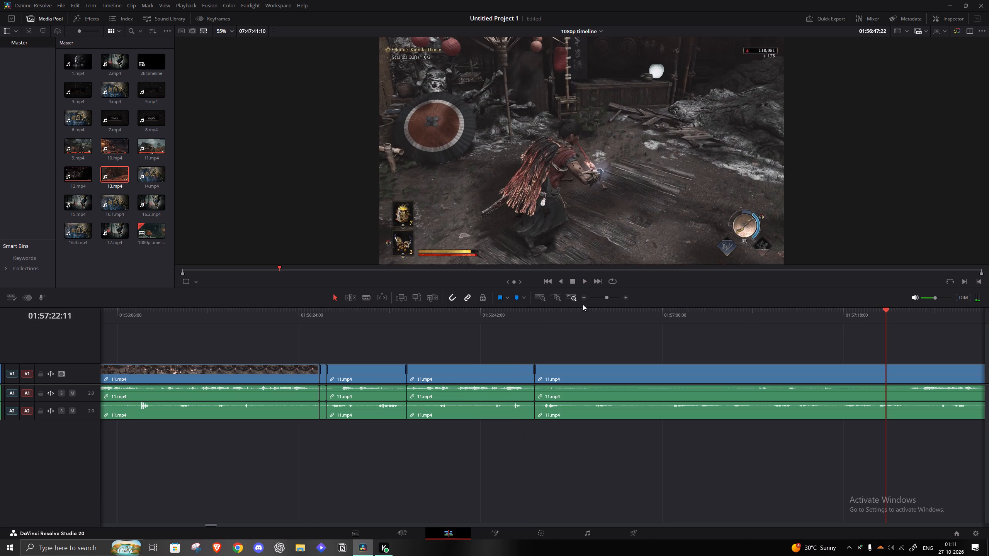
left_click_drag(609, 297, 604, 296)
left_click(657, 309)
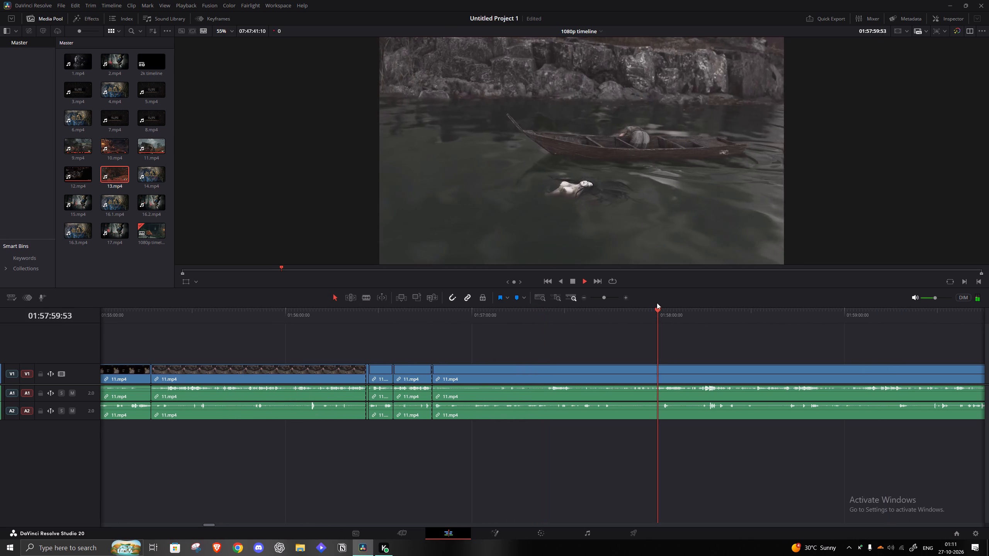
left_click(642, 305)
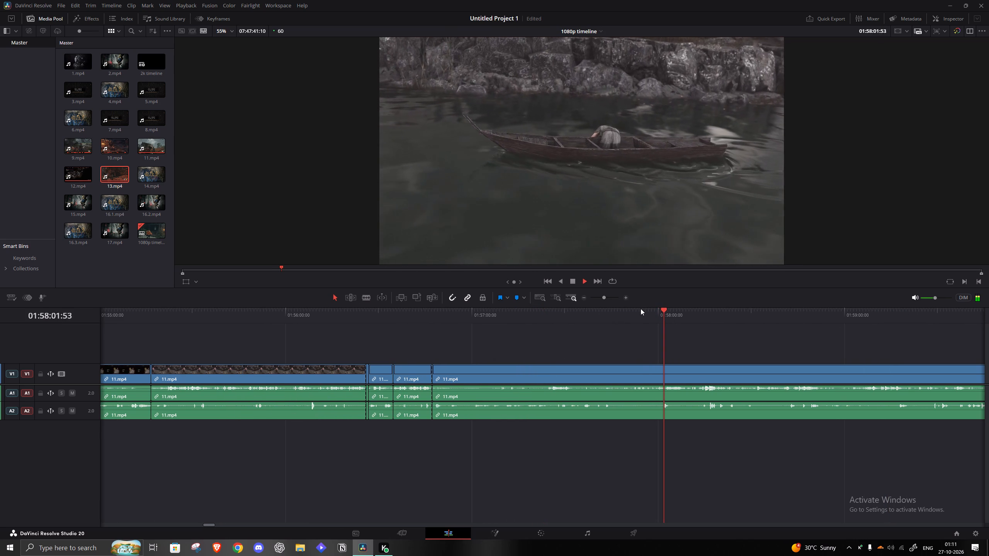
left_click(641, 309)
left_click(629, 309)
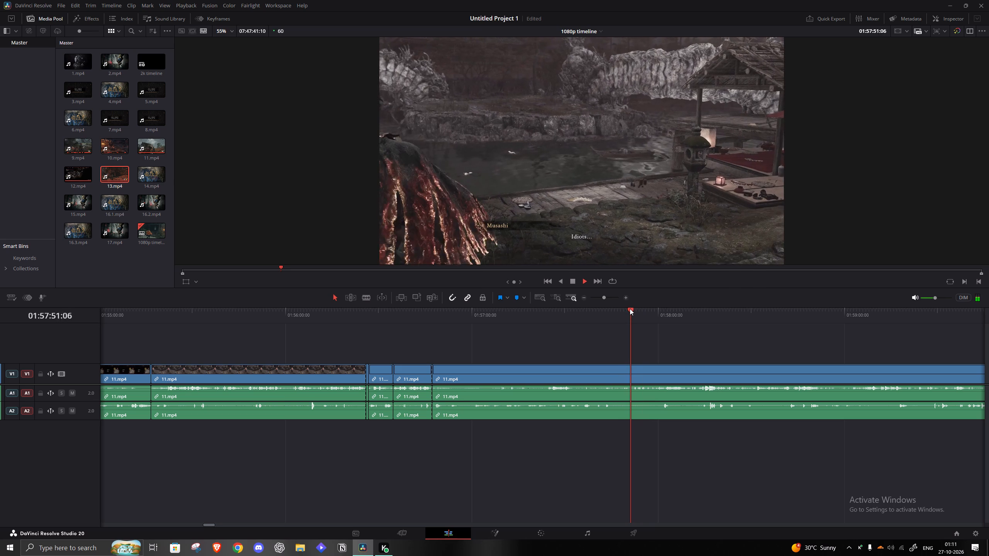
key("space")
key("q")
left_click(578, 377)
type("a")
key("space")
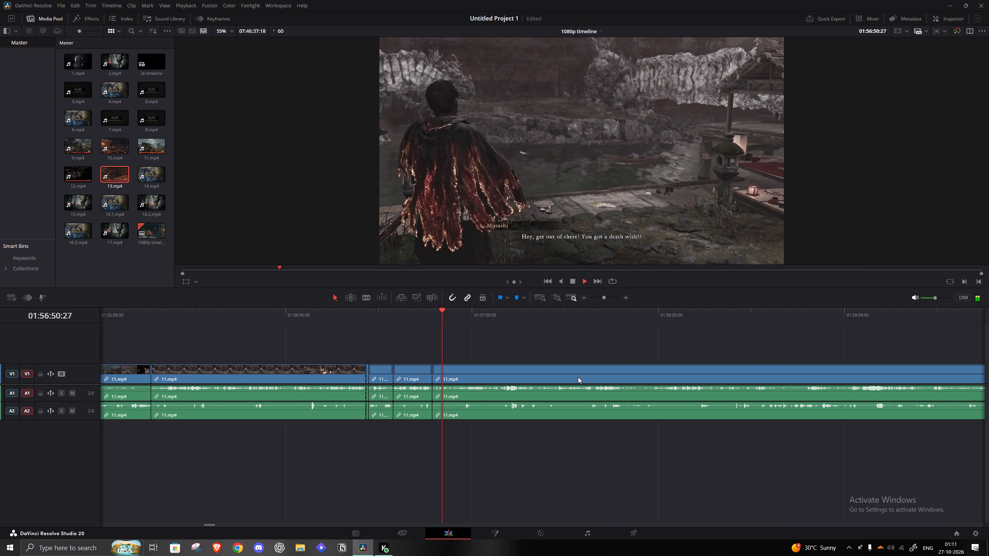
left_click(456, 324)
left_click(468, 321)
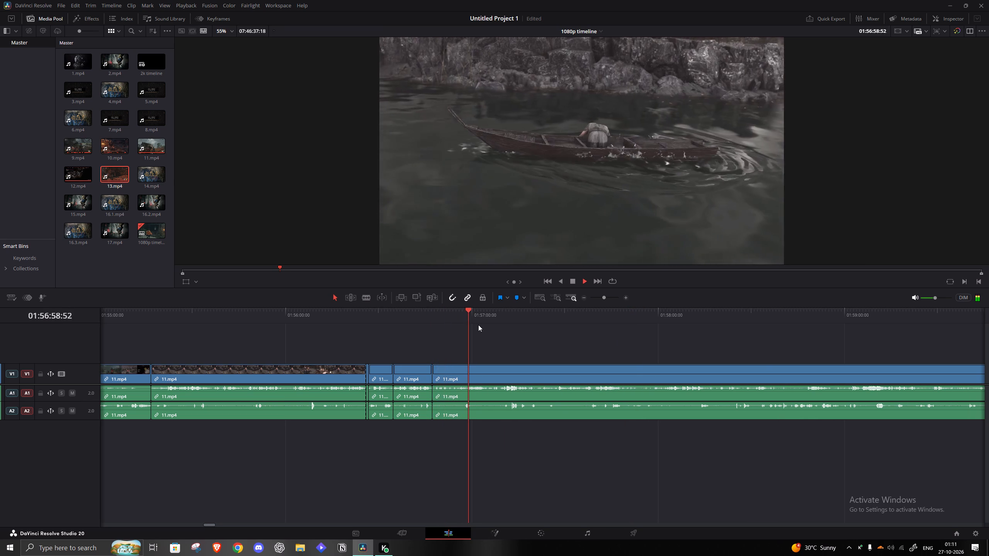
left_click(480, 328)
left_click(488, 312)
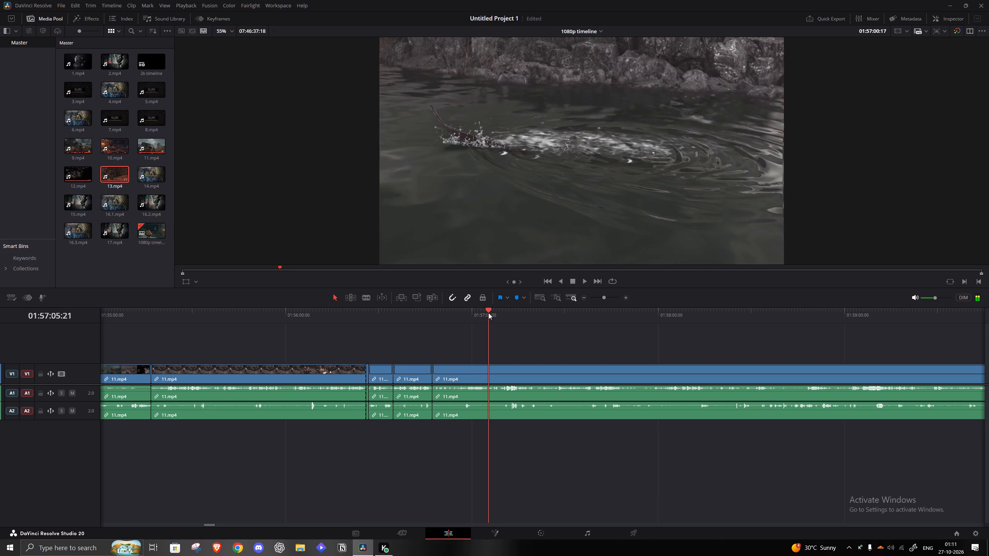
left_click(495, 316)
left_click(499, 317)
left_click(503, 317)
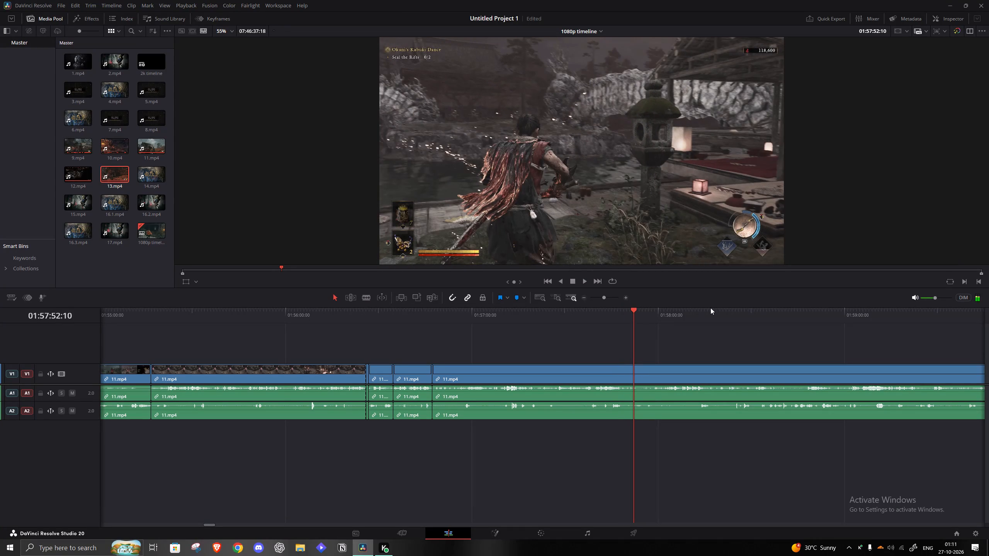
Trim the start of the following 11.mp4 clip to about 01:58:29, removing the lakeside woods fight, and close the gap.
left_click(683, 307)
key("space")
left_click(671, 324)
left_click(671, 320)
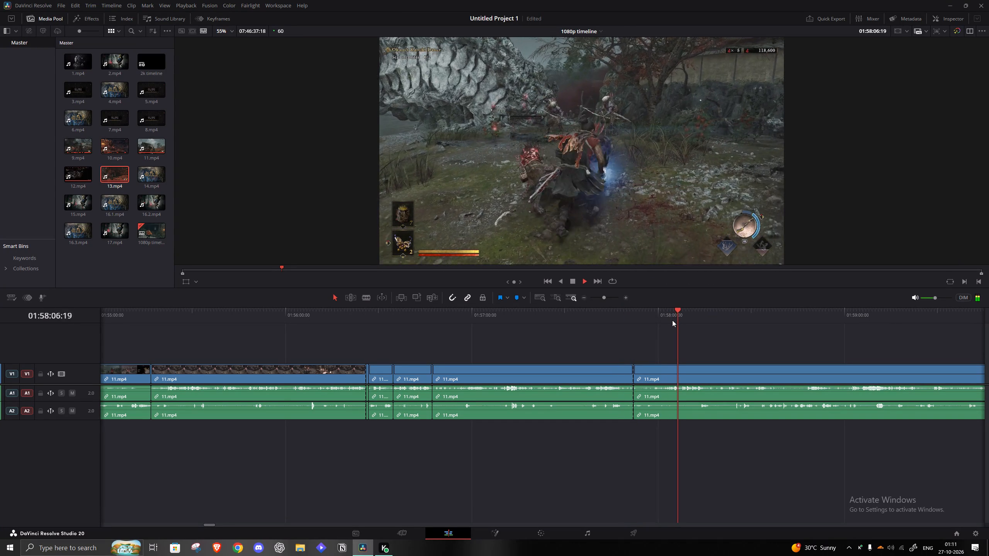
left_click(672, 320)
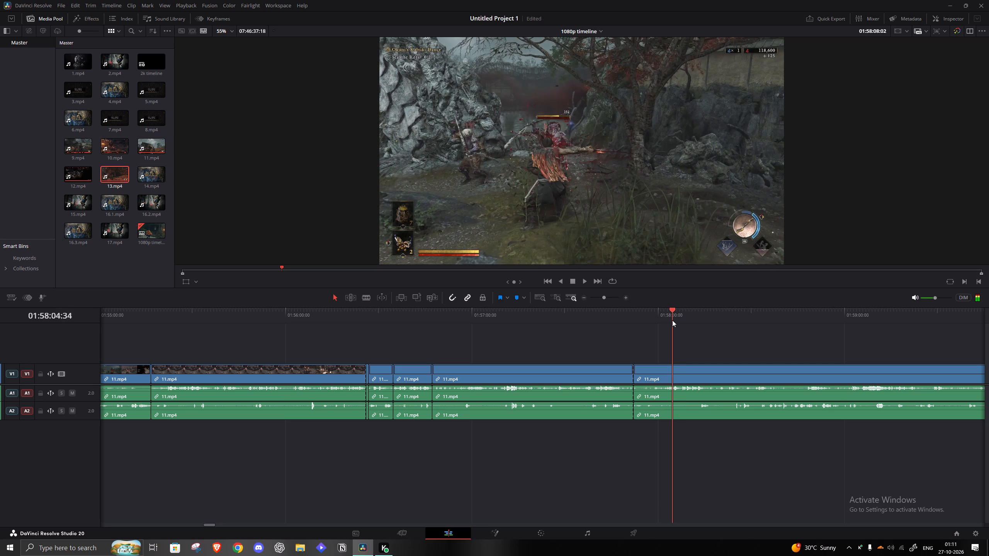
left_click(672, 320)
left_click(670, 320)
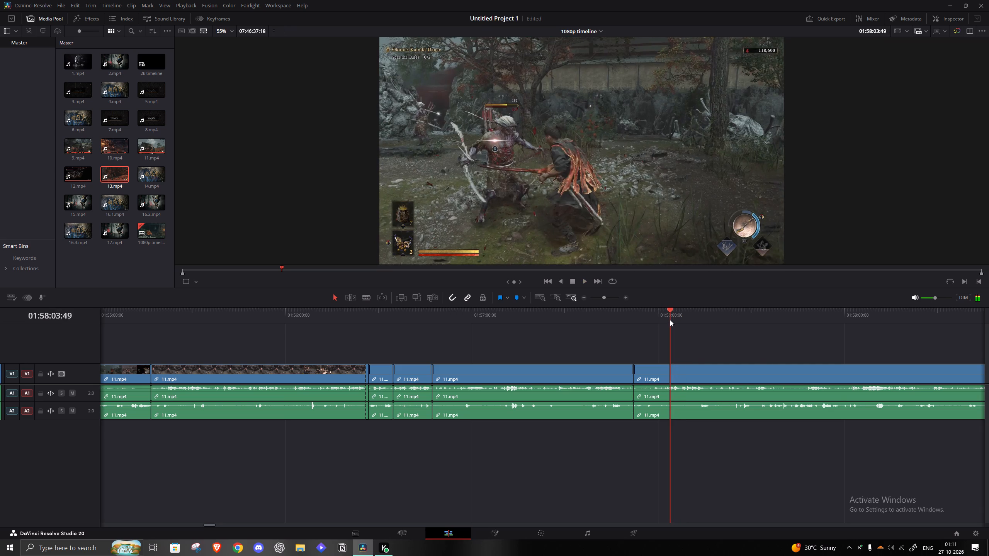
left_click(682, 321)
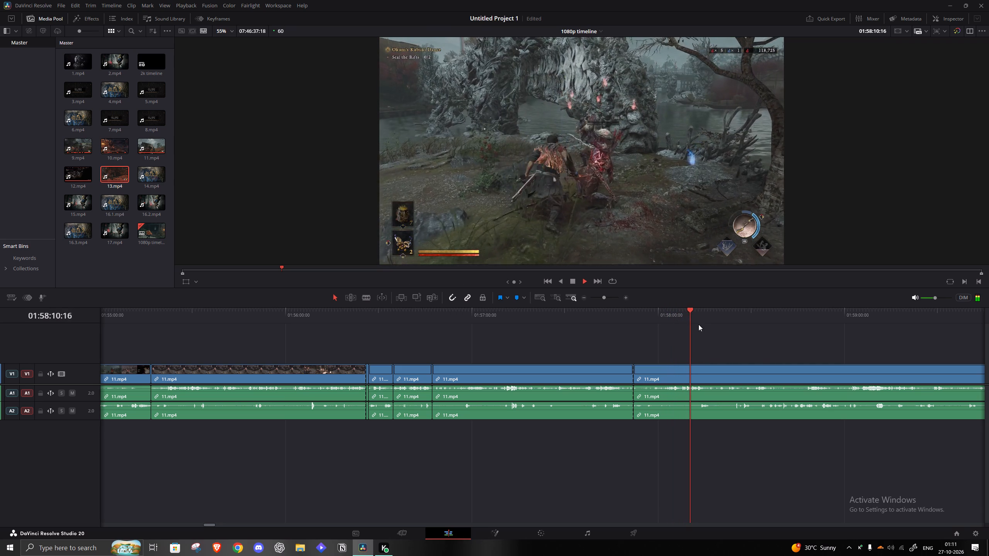
left_click(695, 319)
left_click(760, 312)
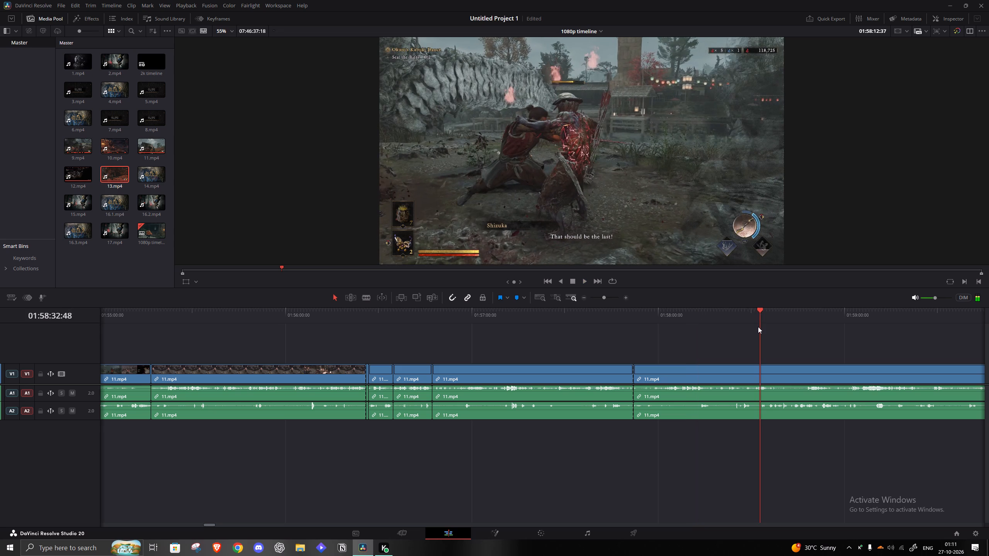
key("space")
left_click_drag(756, 322, 755, 322)
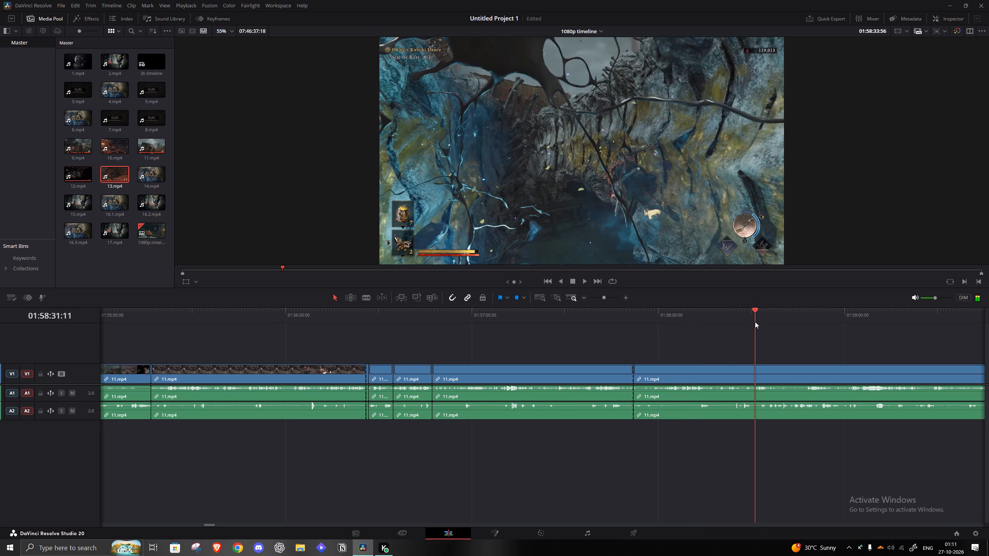
left_click_drag(755, 322, 749, 320)
key("q")
left_click(719, 353)
left_click(717, 363)
key("a")
key("space")
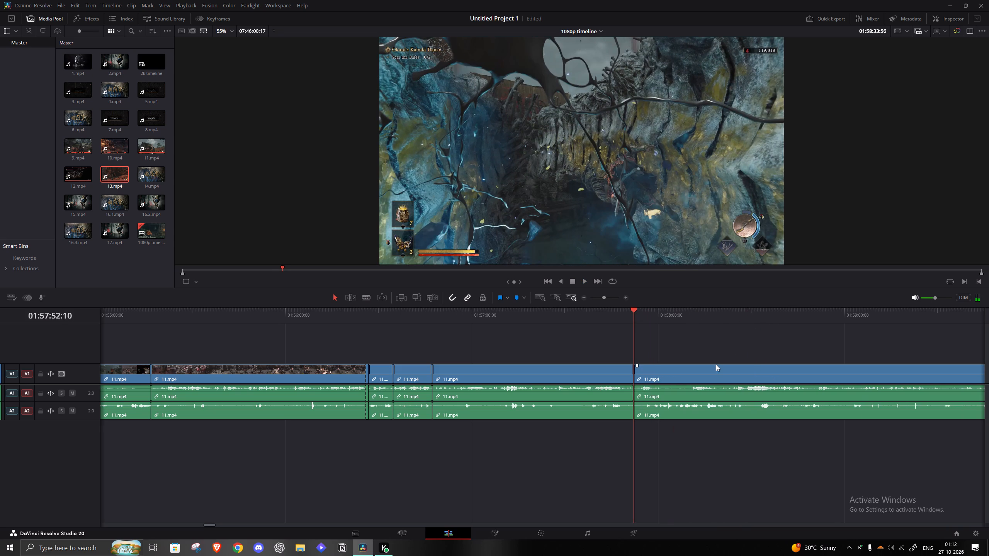
Undo the last start trim and gap closing on the 11.mp4 clip after the 01:57:52:10 cut.
key("space")
key("ctrl+z")
key("ctrl+z")
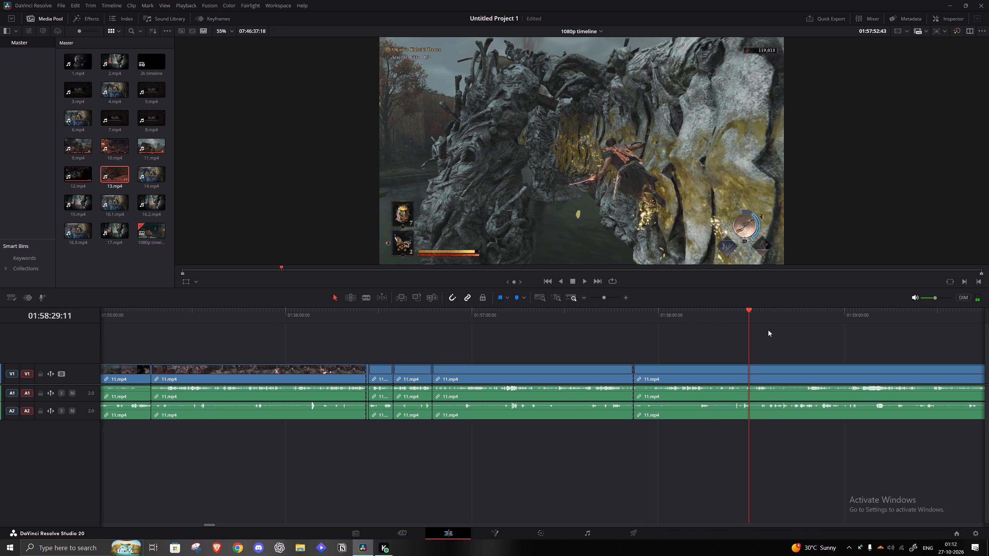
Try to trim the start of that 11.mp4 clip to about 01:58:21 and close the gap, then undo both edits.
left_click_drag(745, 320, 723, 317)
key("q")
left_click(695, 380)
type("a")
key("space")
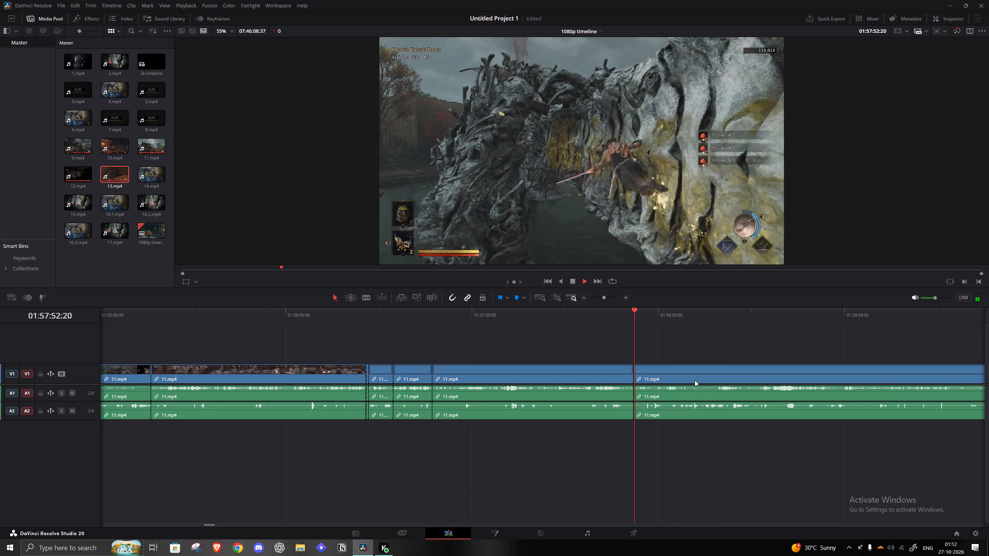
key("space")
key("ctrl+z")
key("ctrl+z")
Trim the start of the 11.mp4 clip after the 01:57:52:10 cut to 01:58:15:30 and close the gap.
left_click_drag(721, 321, 706, 317)
key("q")
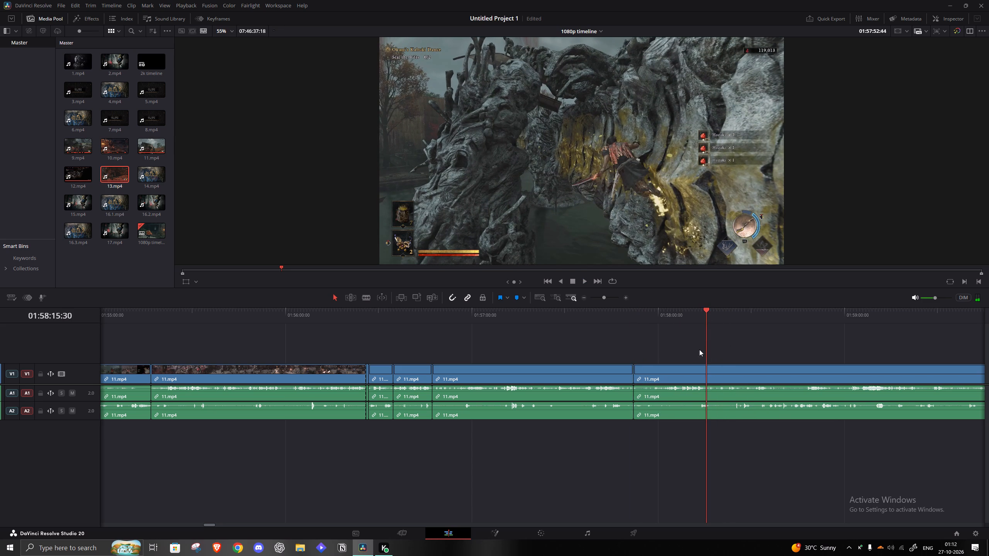
left_click(685, 371)
type("a")
Play the following footage and split the 11.mp4 clip at 01:58:16:37, during the run along the wooden walkway.
key("space")
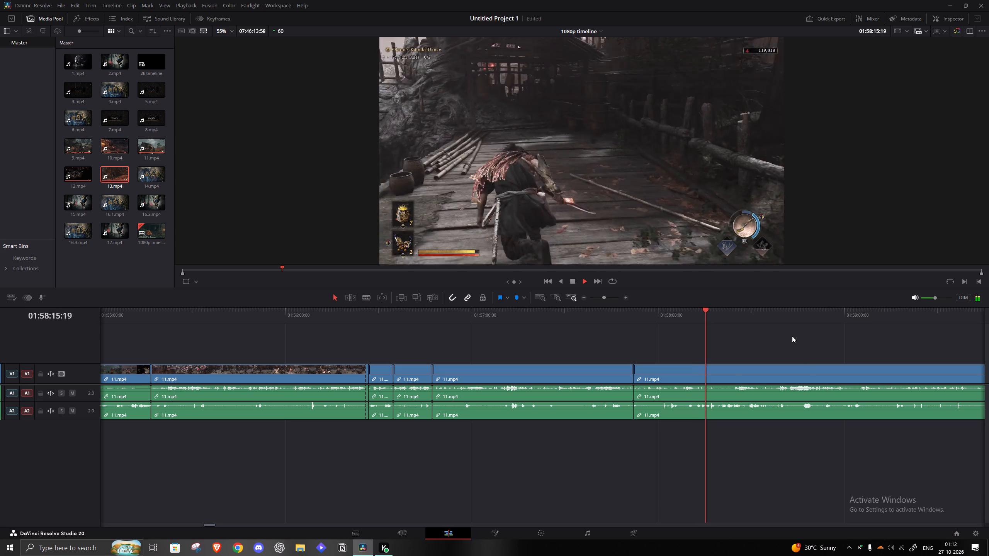
key("space")
type("s")
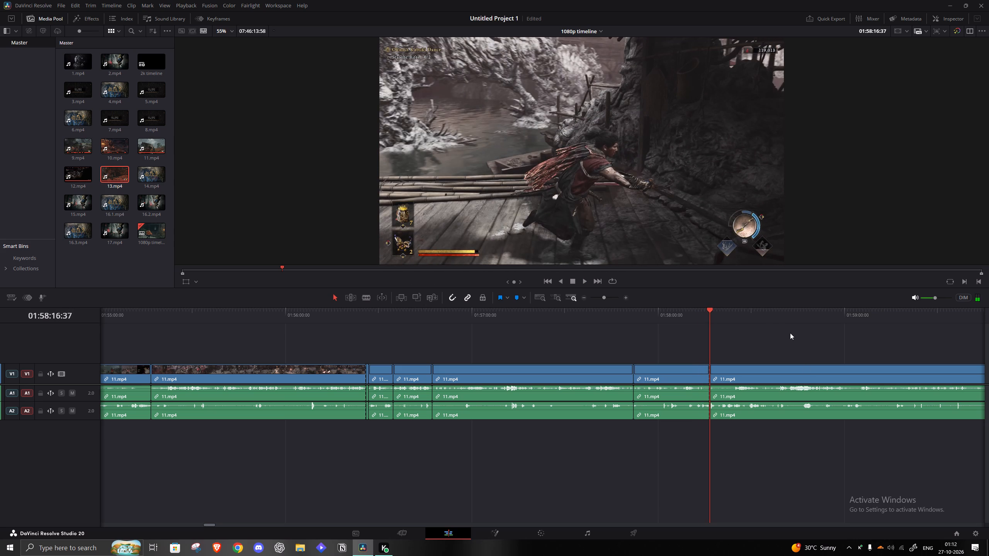
Skim the 11.mp4 footage between about 01:58:42 and 02:02:00 for the next fight worth keeping.
left_click(793, 325)
key("space")
left_click(789, 312)
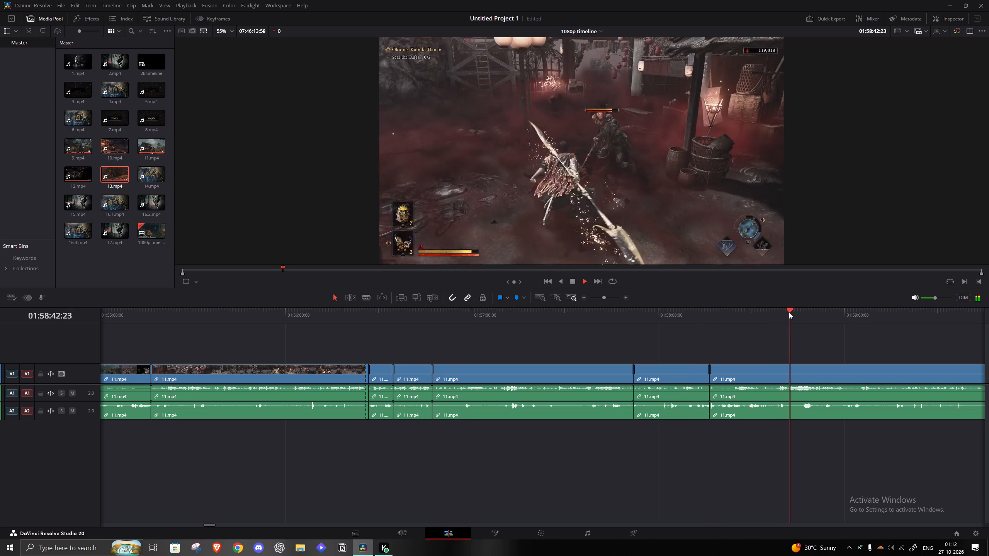
left_click(826, 307)
left_click(825, 318)
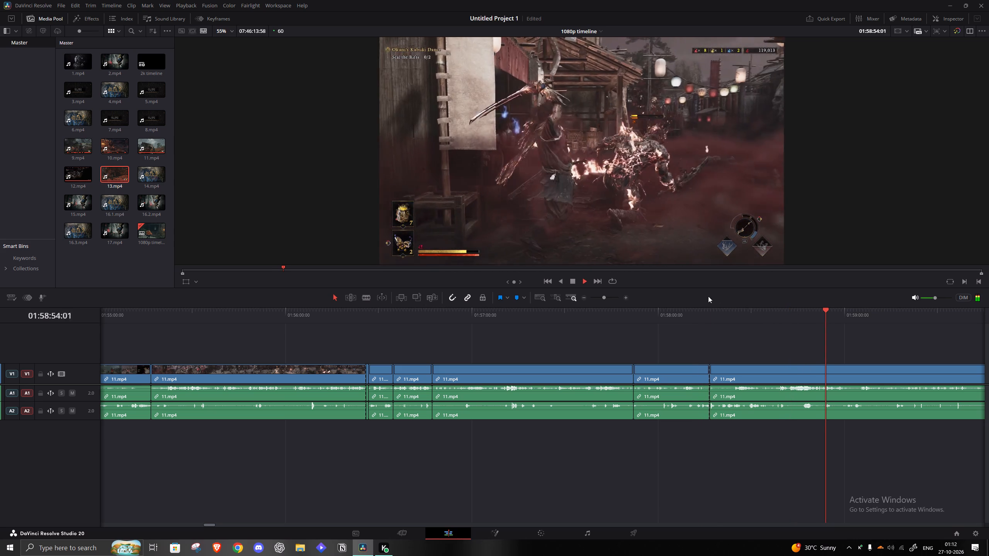
left_click_drag(625, 296, 615, 295)
left_click_drag(605, 294, 600, 293)
left_click(642, 313)
left_click(558, 316)
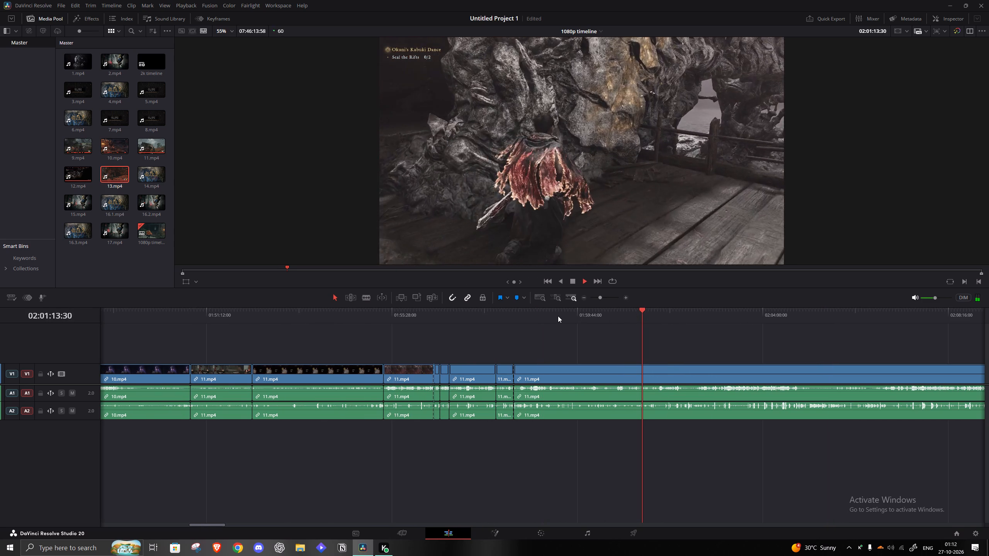
left_click(577, 317)
left_click(591, 317)
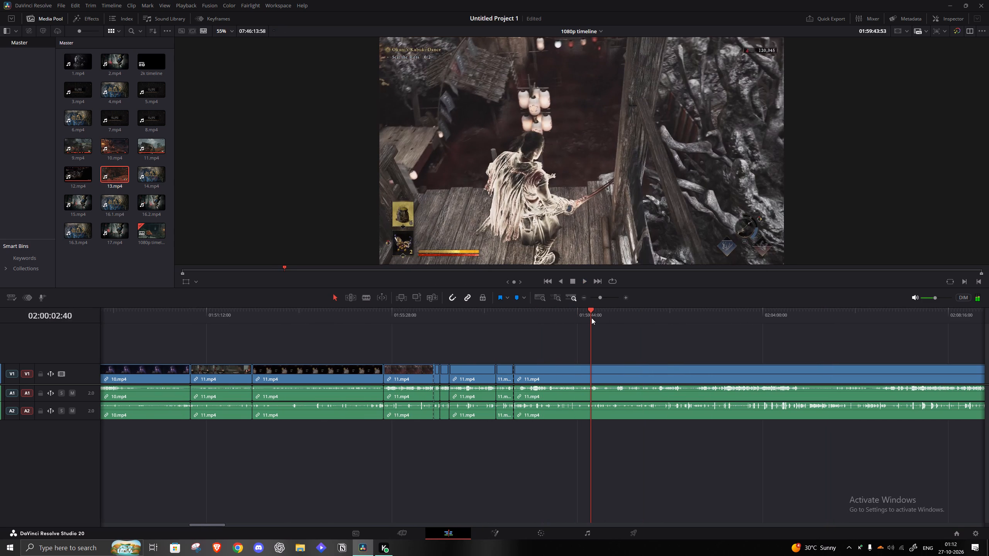
left_click(605, 317)
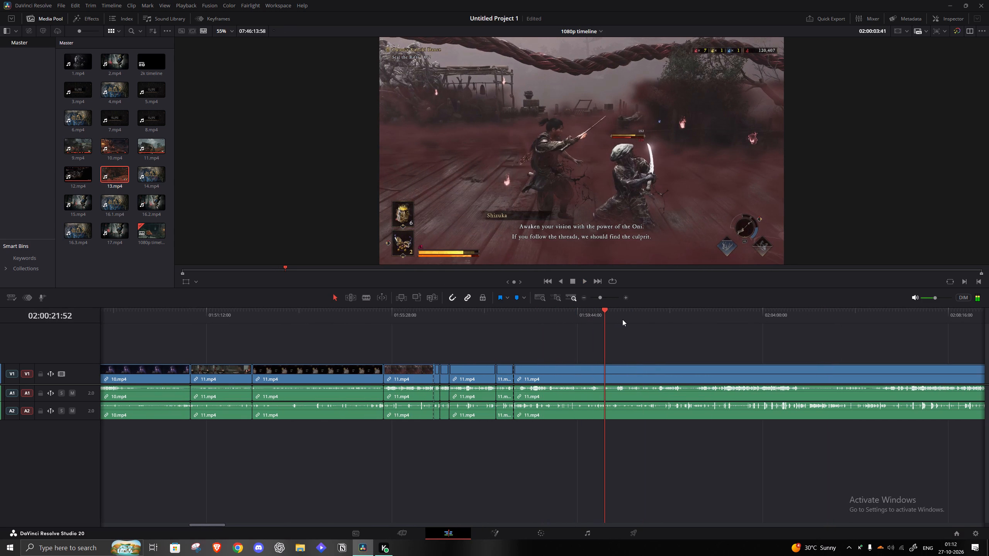
left_click(622, 317)
left_click(638, 314)
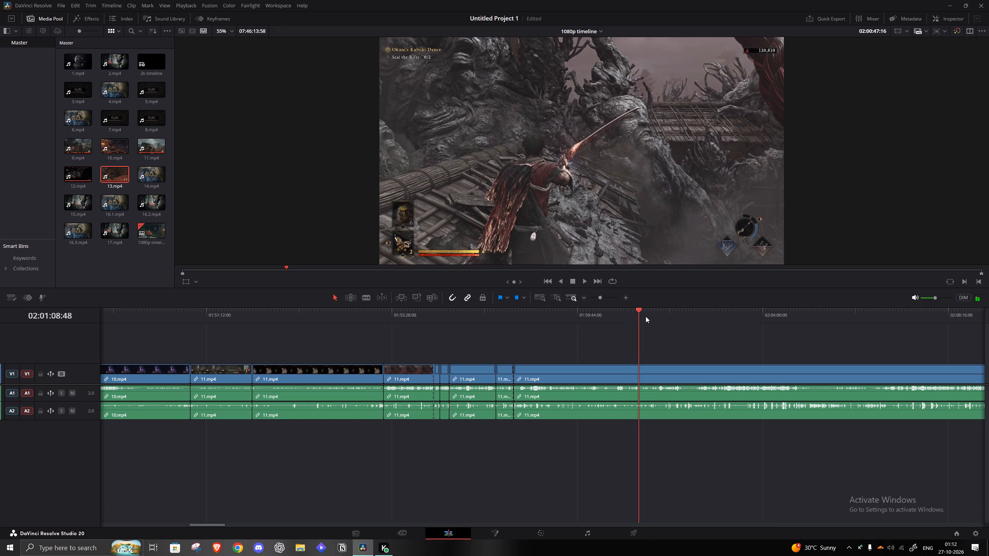
left_click(652, 313)
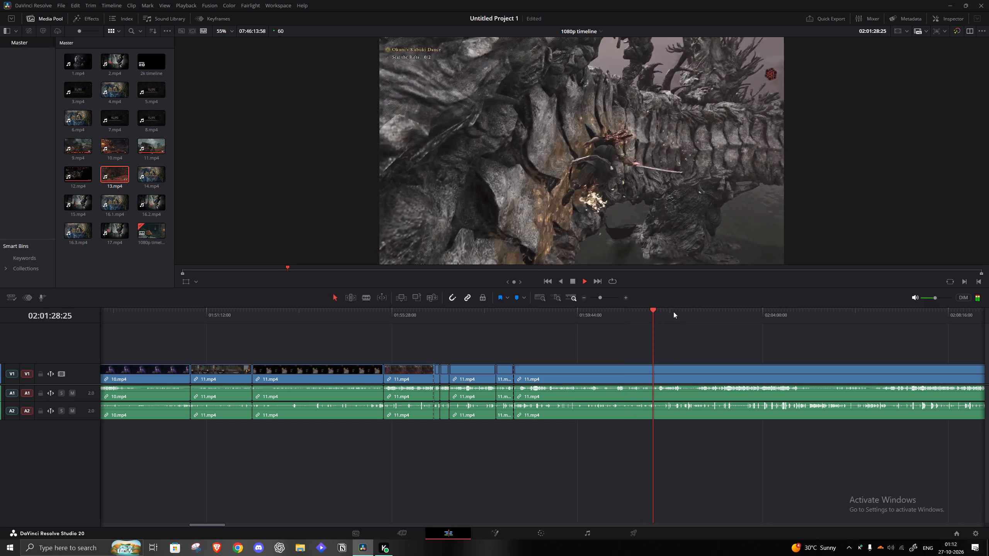
left_click(673, 312)
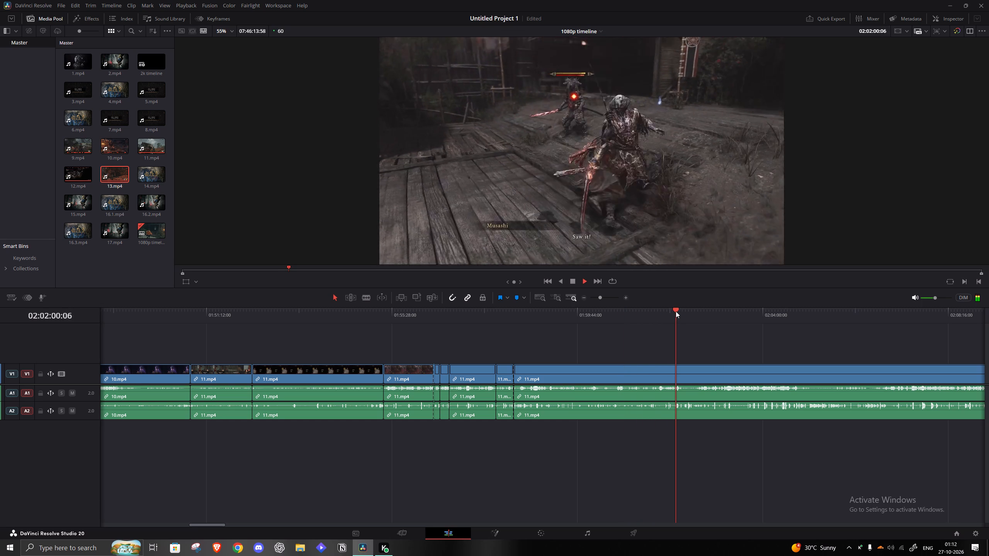
Trim the start of the 11.mp4 clip after the 01:58:16:37 cut to about 02:01:34 and close the gap.
key("space")
left_click_drag(676, 311, 656, 311)
key("space")
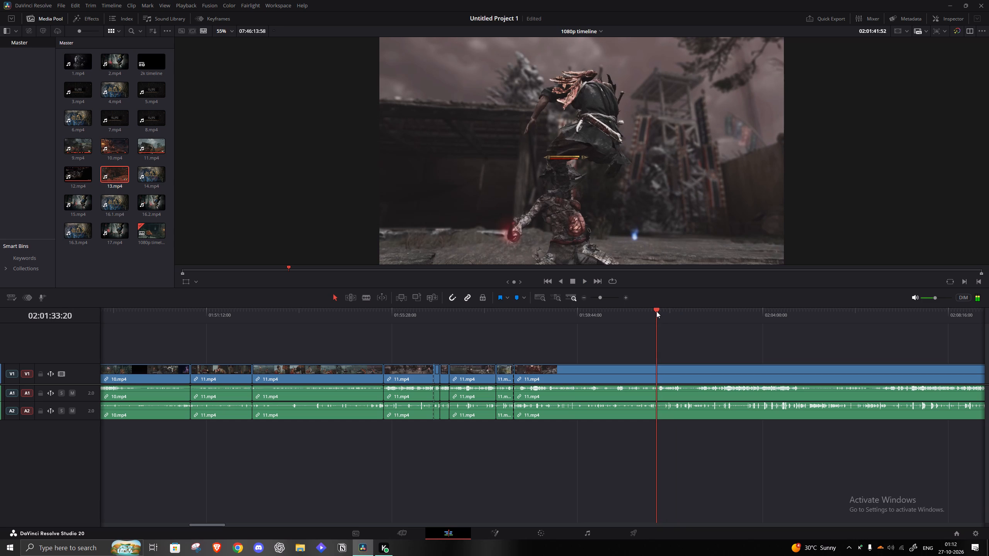
key("space")
key("q")
left_click(607, 371)
type("a")
Play the fight that follows and split the 11.mp4 clip at 01:58:47:46, as Musashi absorbs the defeated enemy's energy.
key("space")
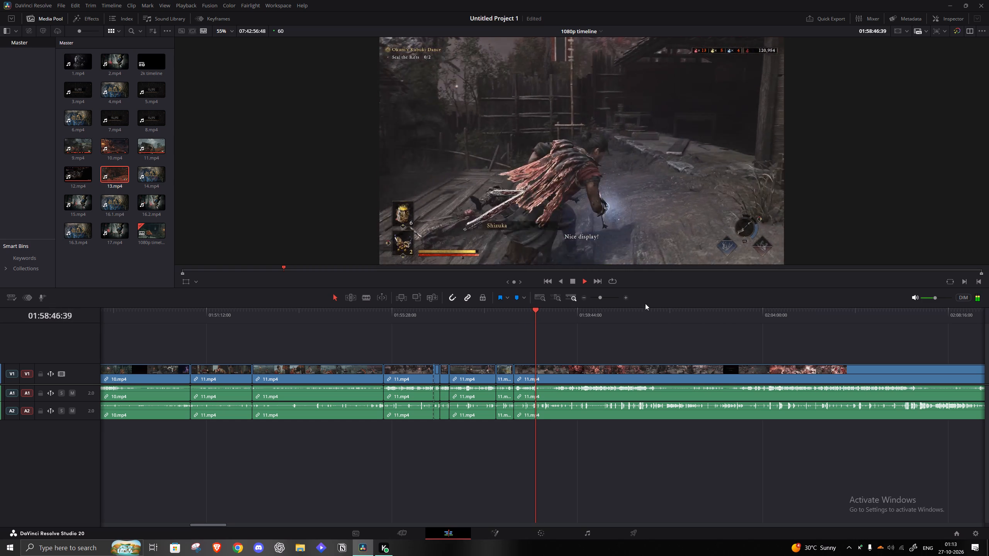
left_click(602, 293)
key("space")
key("s")
Skim the 11.mp4 footage between the 01:58:47:46 cut and about 01:59:38 for the next fight.
left_click(590, 298)
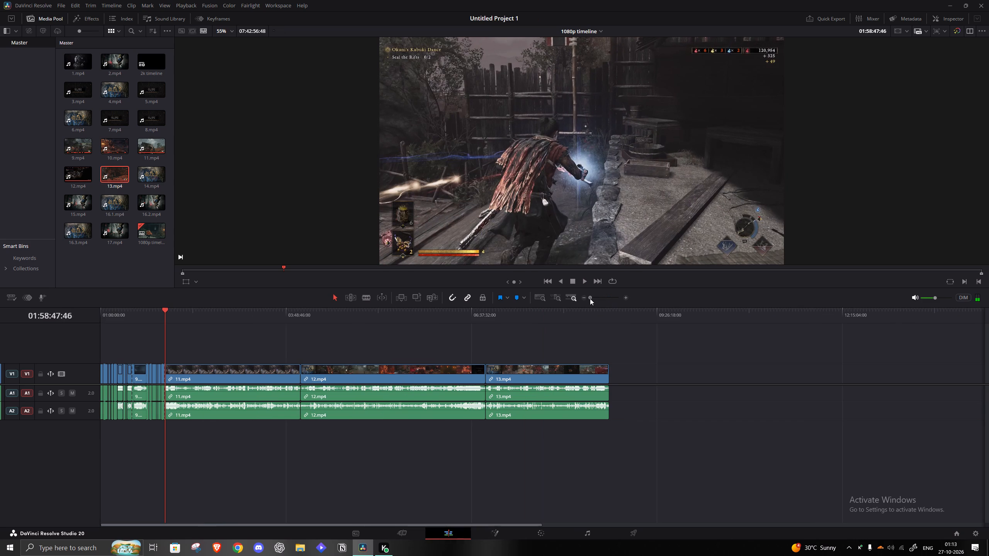
left_click_drag(592, 302, 598, 302)
left_click_drag(599, 298, 603, 298)
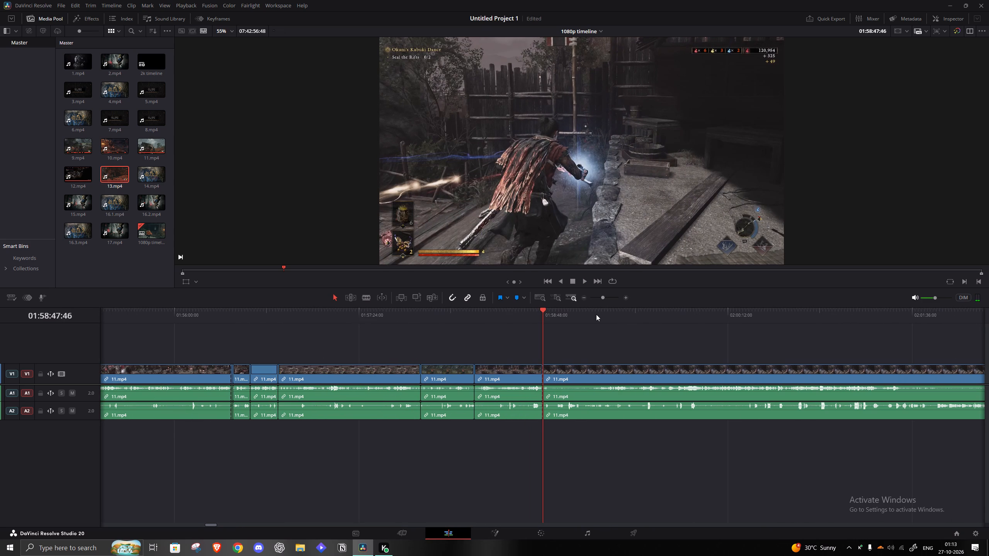
left_click(596, 315)
key("space")
left_click(619, 313)
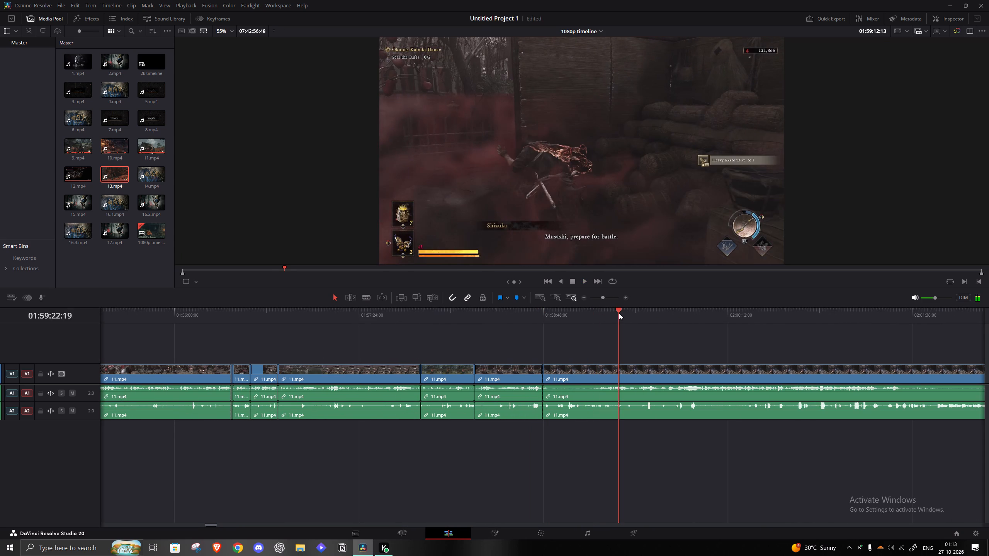
left_click(635, 313)
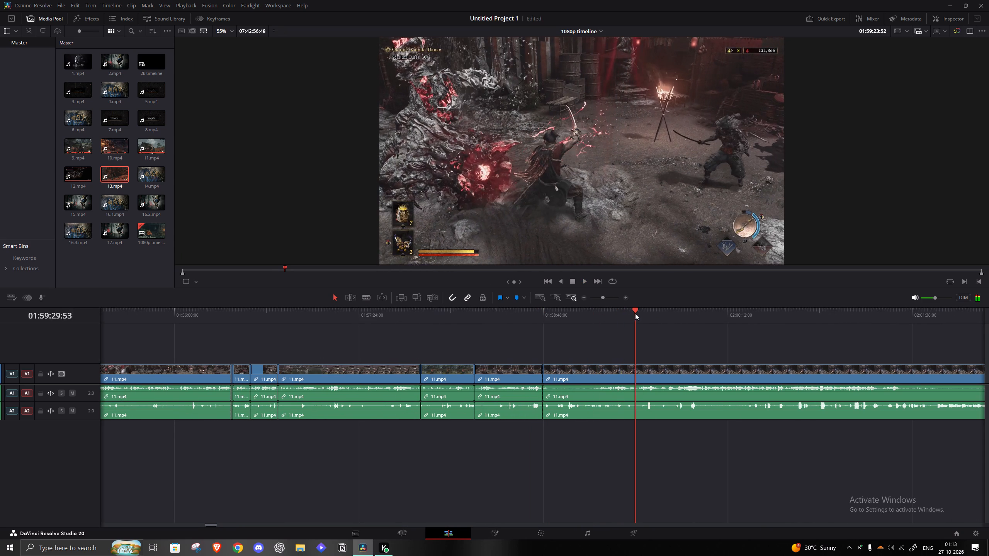
left_click(651, 314)
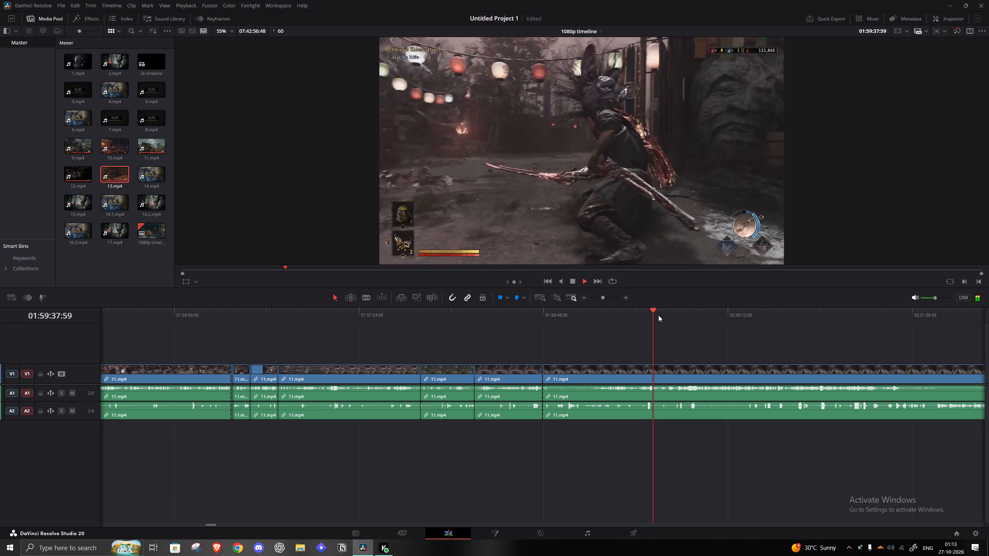
left_click(647, 315)
left_click(639, 316)
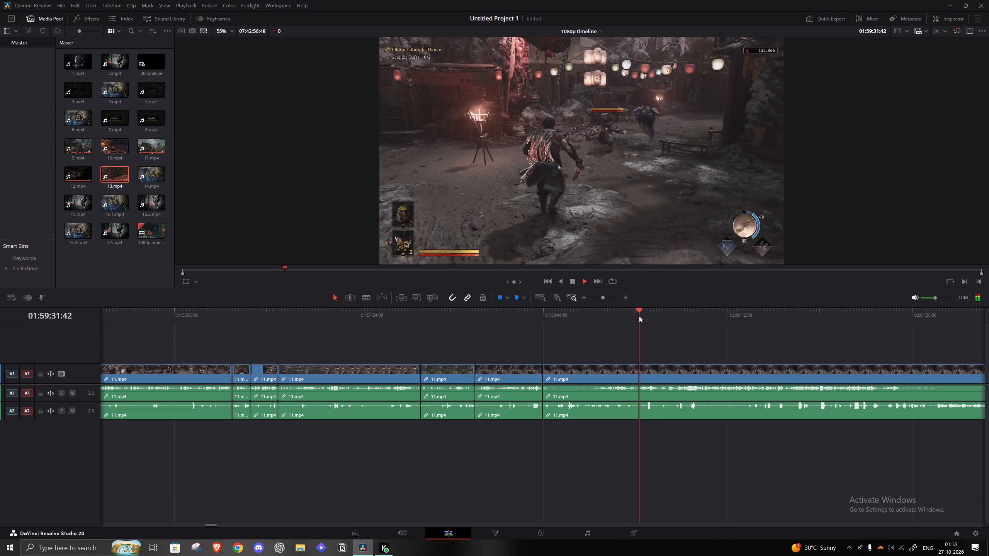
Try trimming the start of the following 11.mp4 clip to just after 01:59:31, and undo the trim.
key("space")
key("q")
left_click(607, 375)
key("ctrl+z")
Trim the start of the 11.mp4 clip after the 01:58:47:46 cut to about 01:59:30 and close the gap.
left_click_drag(643, 319, 636, 318)
key("q")
left_click(622, 361)
key("a")
left_click(613, 369)
key("a")
Play the lantern courtyard fight and split the 11.mp4 clip at about 01:58:58, after the enemy is defeated.
key("space")
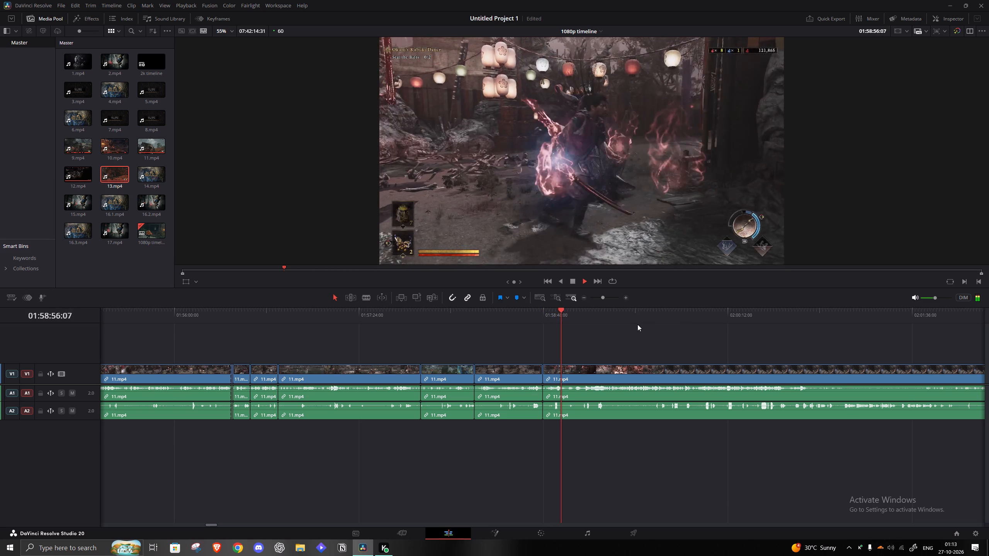
key("space")
key("space")
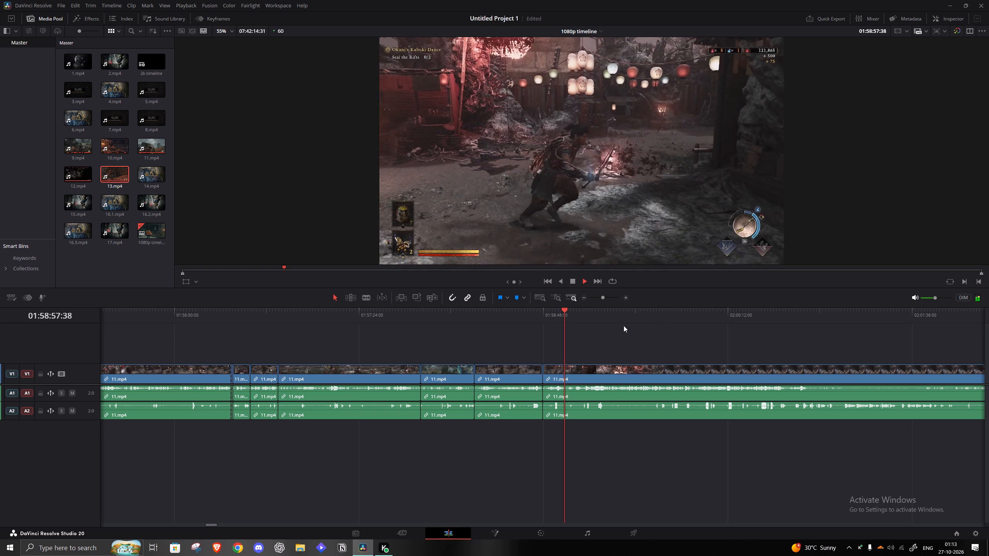
key("space")
key("s")
Review the opening of the Hundred Defilements boss fight, from about 01:59:06 to 01:59:52.
left_click(587, 310)
left_click(583, 309)
key("space")
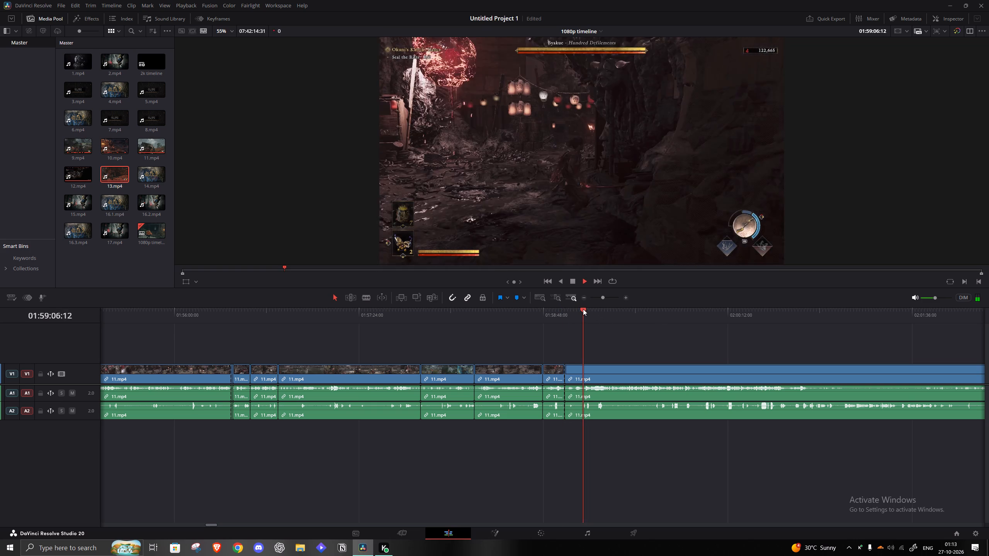
left_click(578, 307)
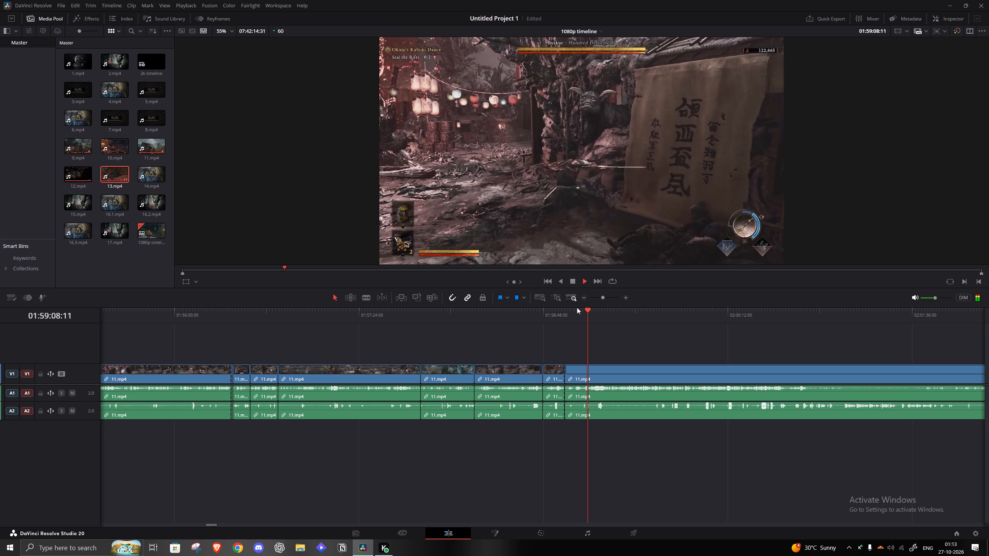
key("space")
left_click(576, 307)
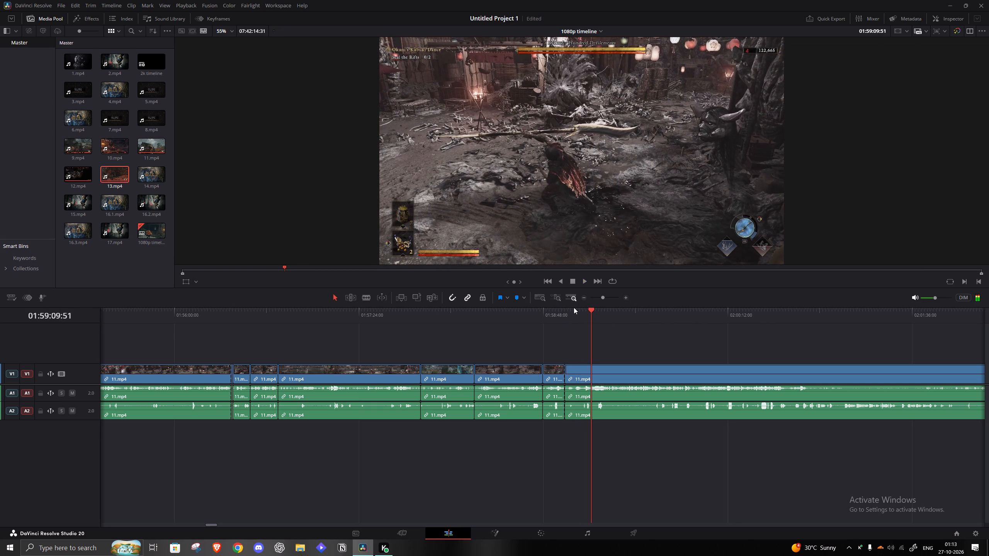
left_click(571, 307)
left_click(574, 315)
key("space")
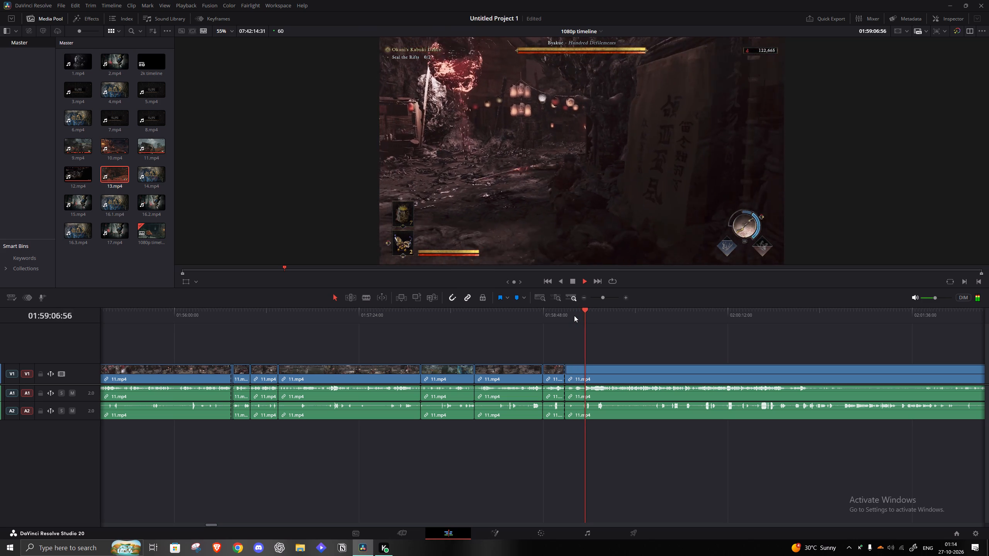
left_click(596, 320)
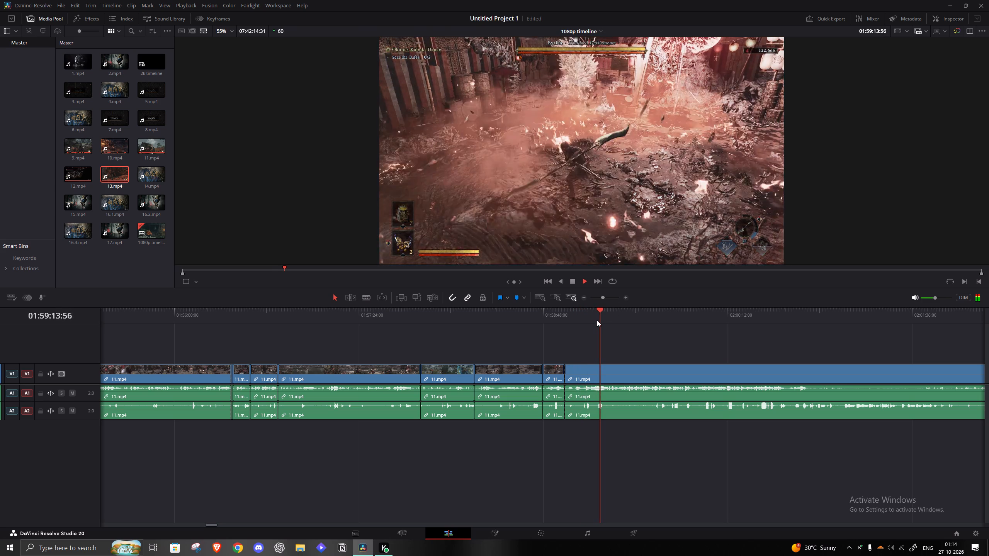
left_click(614, 319)
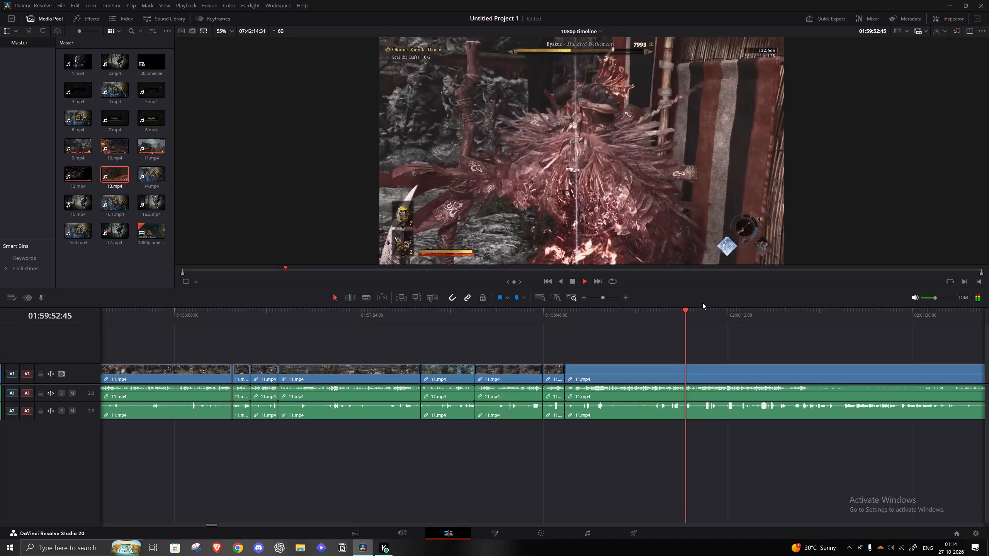
Review the rest of the Hundred Defilements boss fight, from about 01:59:52 to 02:00:46.
left_click(702, 303)
left_click(696, 310)
left_click(705, 318)
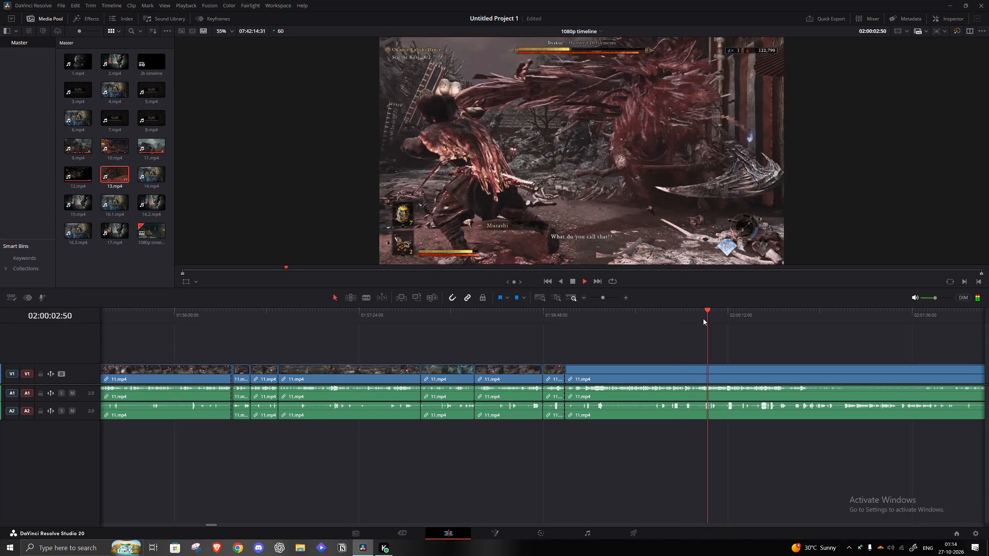
left_click(706, 319)
left_click(713, 322)
left_click(725, 320)
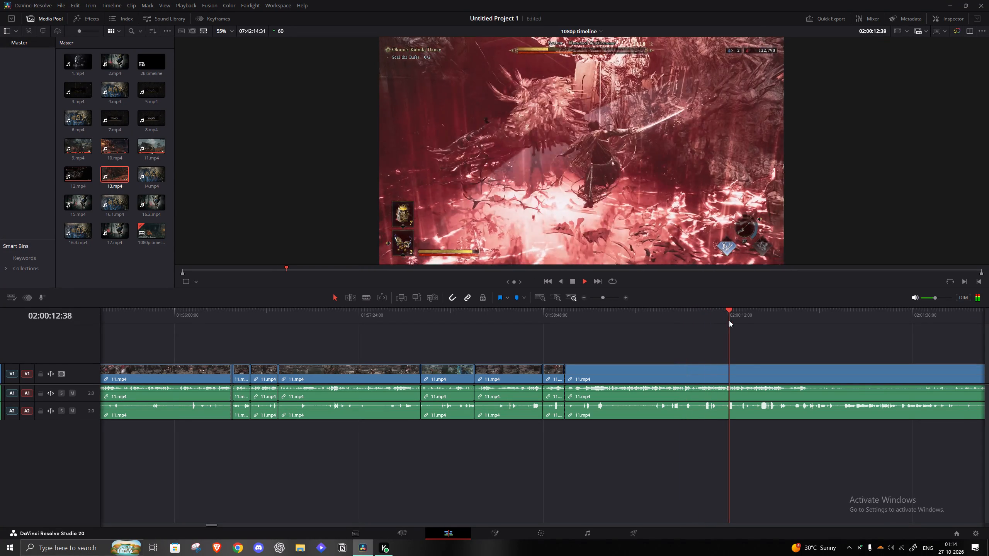
key("space")
left_click(739, 320)
key("space")
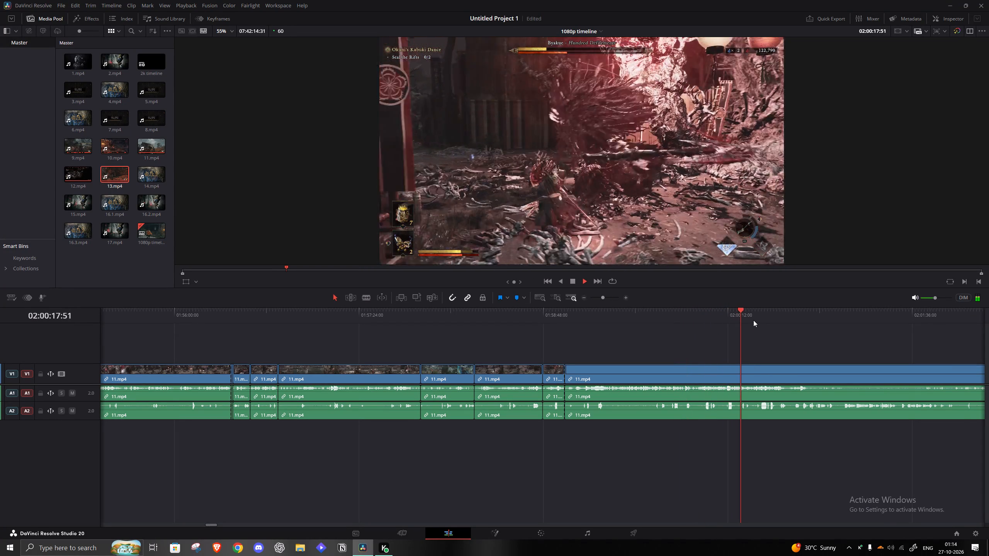
left_click(753, 320)
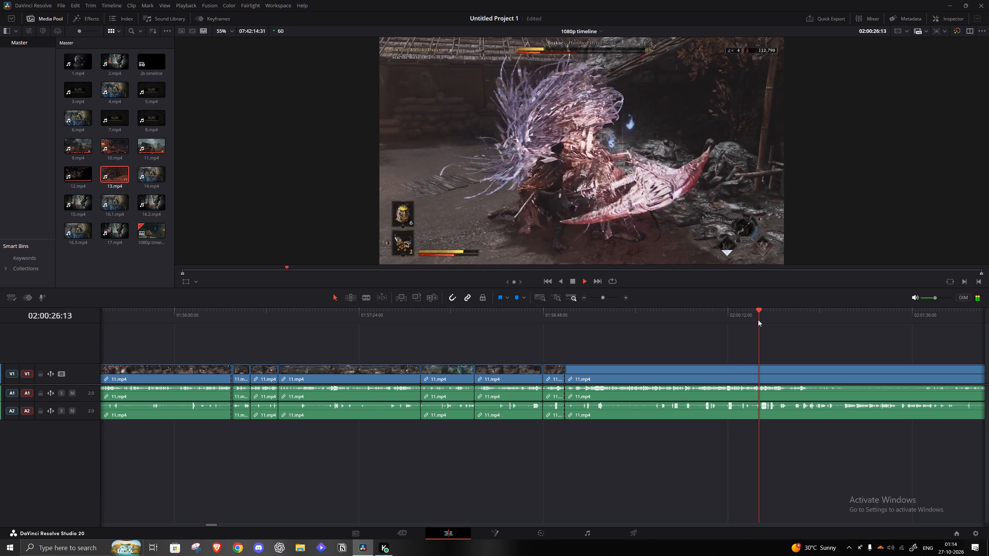
key("space")
left_click(766, 317)
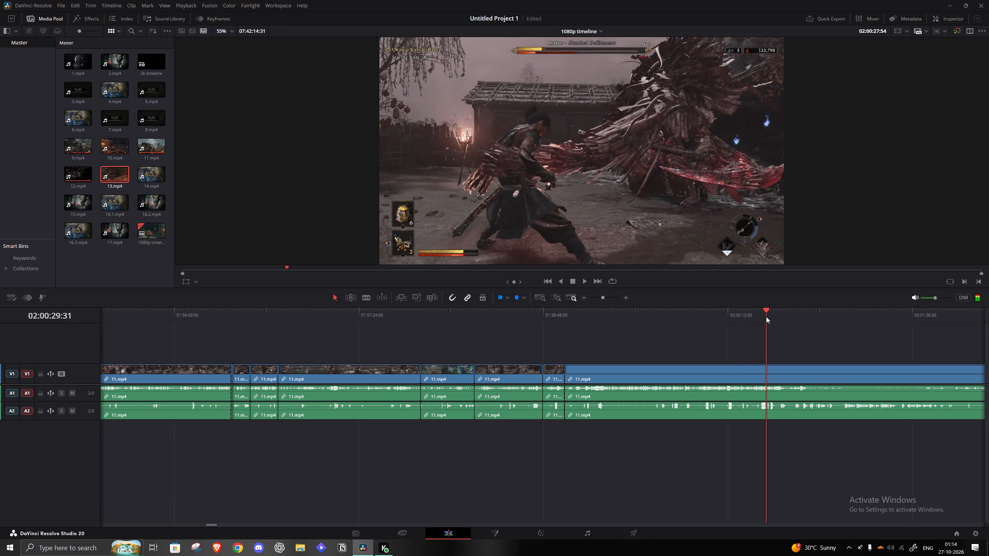
key("space")
left_click(775, 319)
left_click(782, 319)
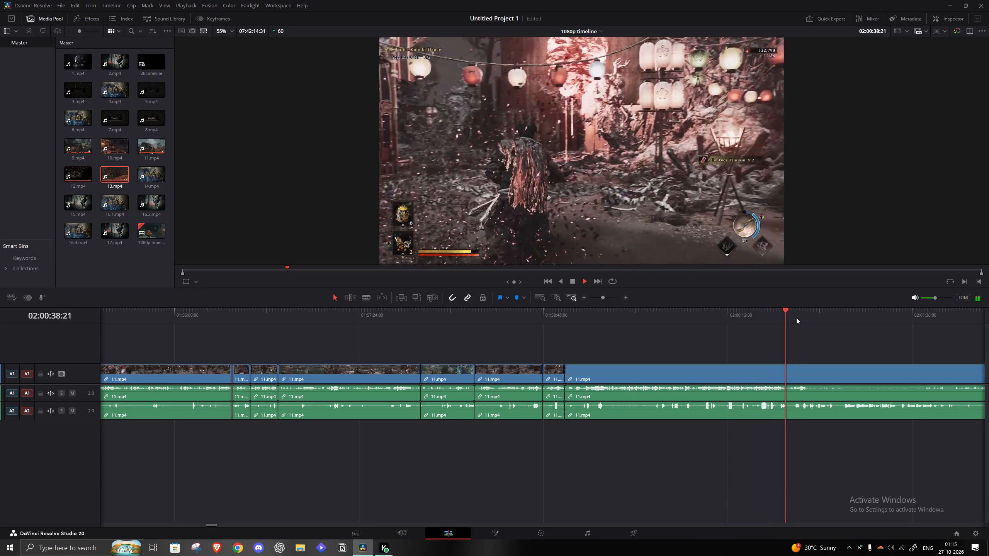
left_click(796, 317)
left_click(803, 319)
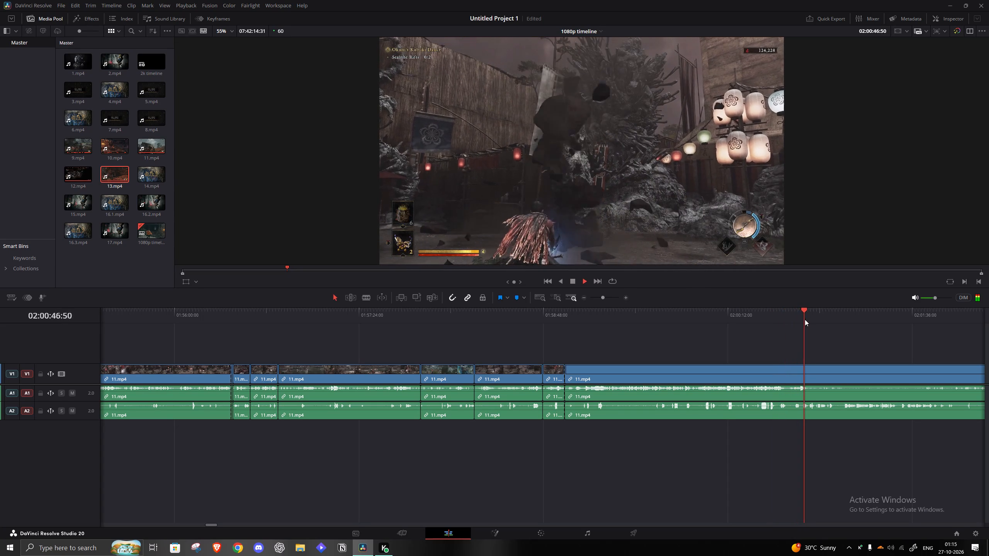
Split the 11.mp4 clip at about 02:00:51, after the Hundred Defilements fight ends.
left_click(601, 299)
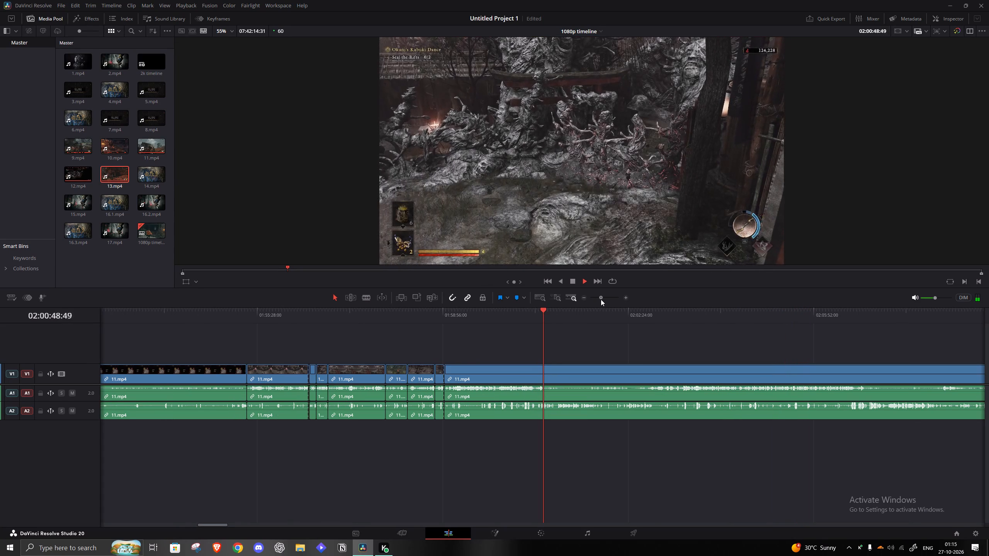
left_click_drag(601, 299, 606, 299)
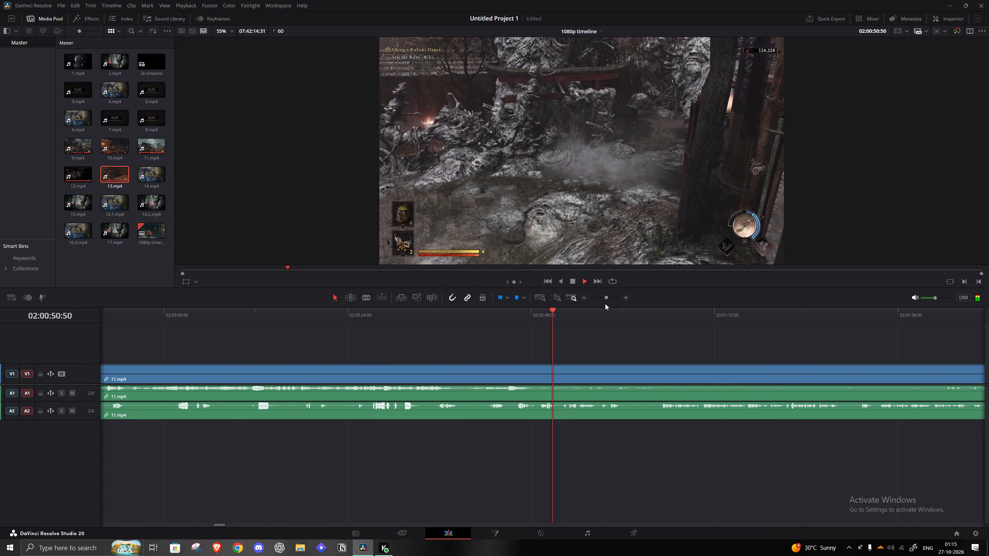
key("space")
key("s")
Trim the start of the 11.mp4 clip after the 02:00:51 cut to about 02:02:24, at the equipment enhancement screen, and close the gap.
left_click_drag(610, 295, 603, 295)
left_click(603, 295)
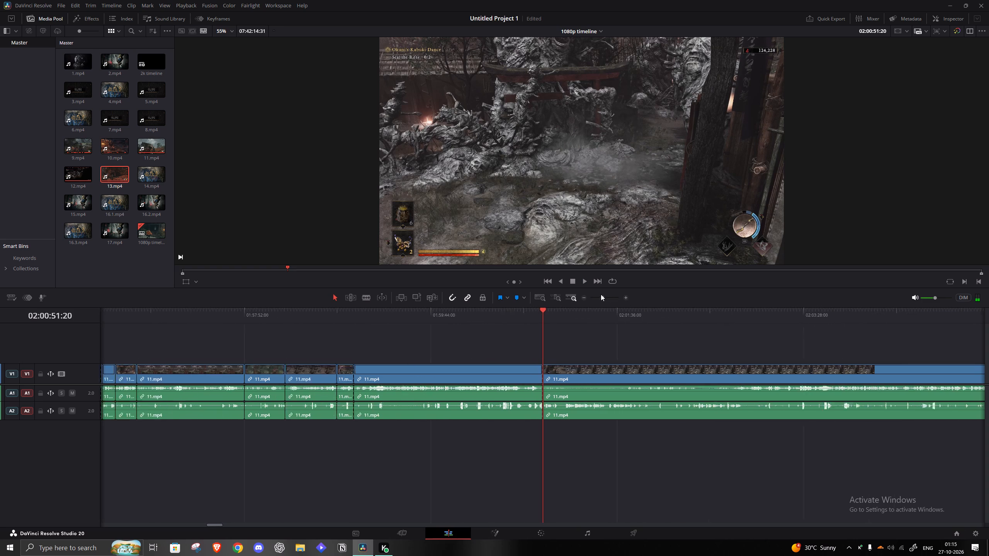
left_click(609, 312)
key("space")
key("space")
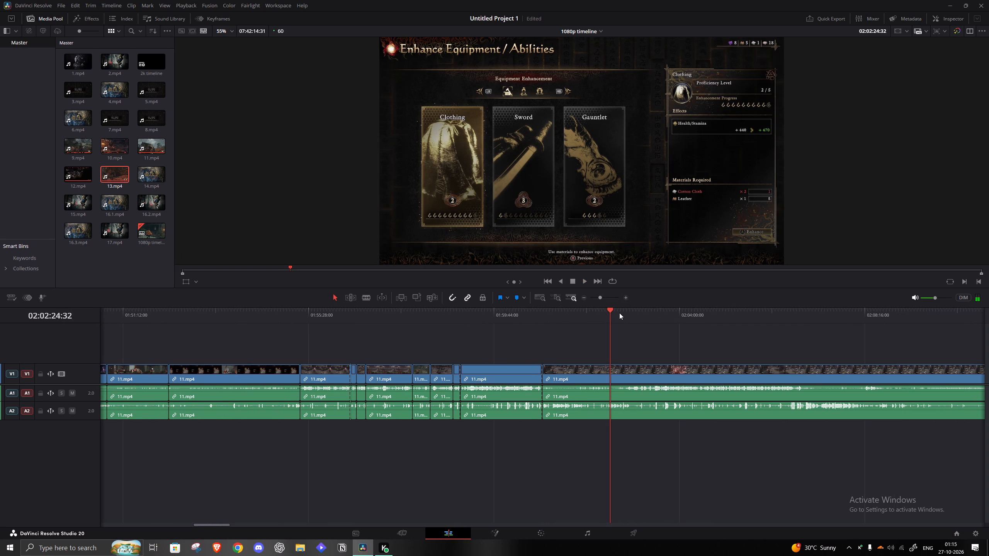
key("q")
left_click(582, 365)
key("a")
Play the equipment and skill enhancement section and split the 11.mp4 clip at about 02:00:59:37.
key("space")
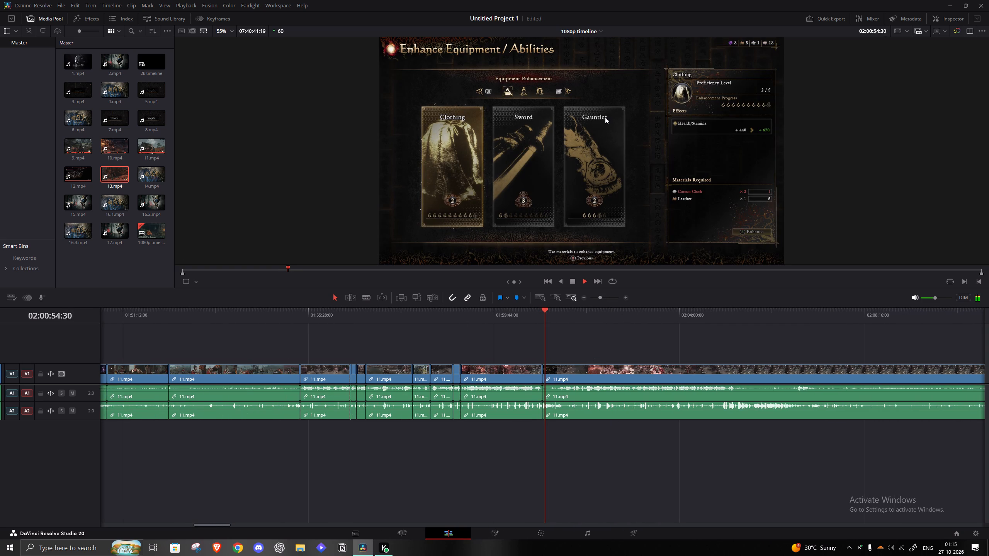
left_click_drag(604, 293, 608, 294)
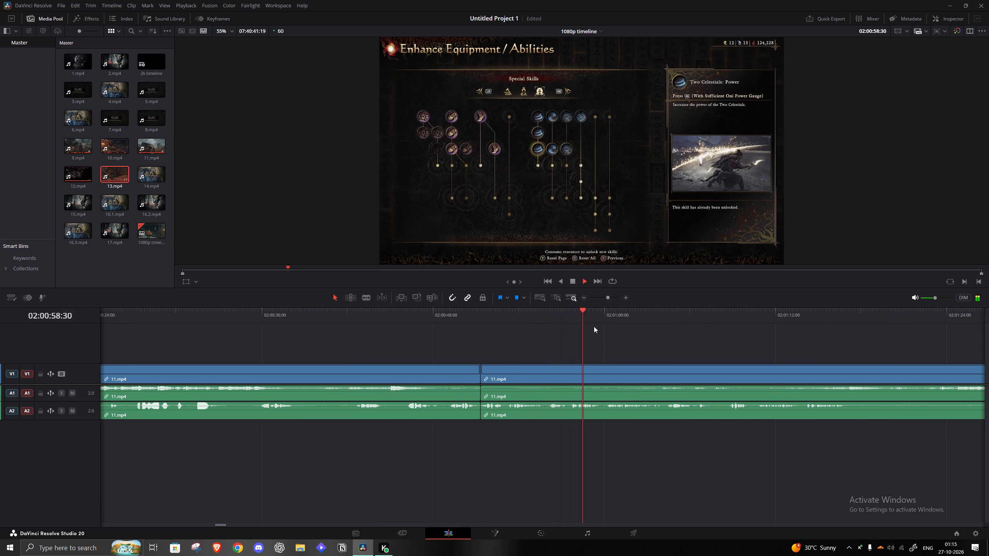
key("space")
key("s")
Trim the start of the 11.mp4 clip after the 02:00:59:37 cut to about 02:01:16 and close the gap.
left_click_drag(607, 299, 605, 299)
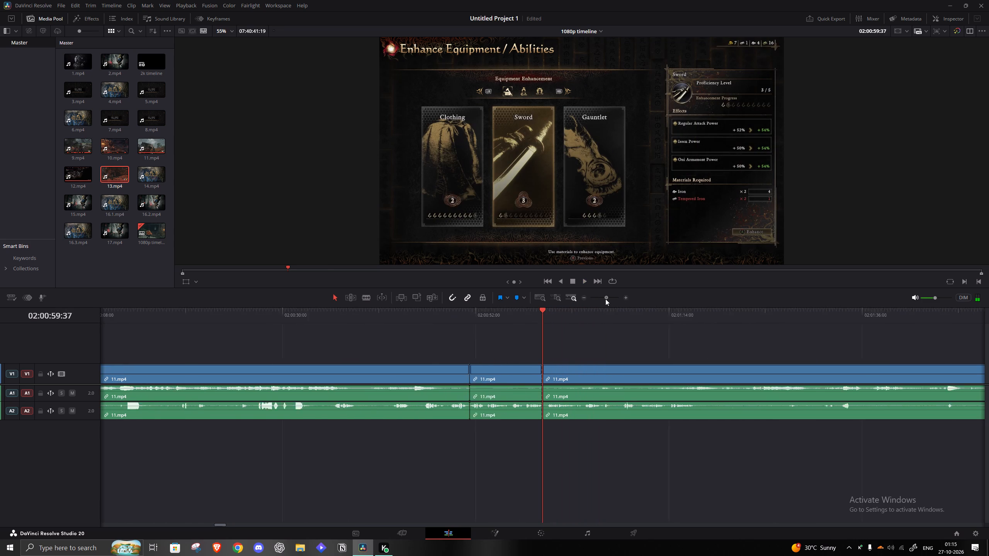
left_click_drag(605, 299, 602, 299)
left_click(562, 327)
key("space")
left_click(557, 314)
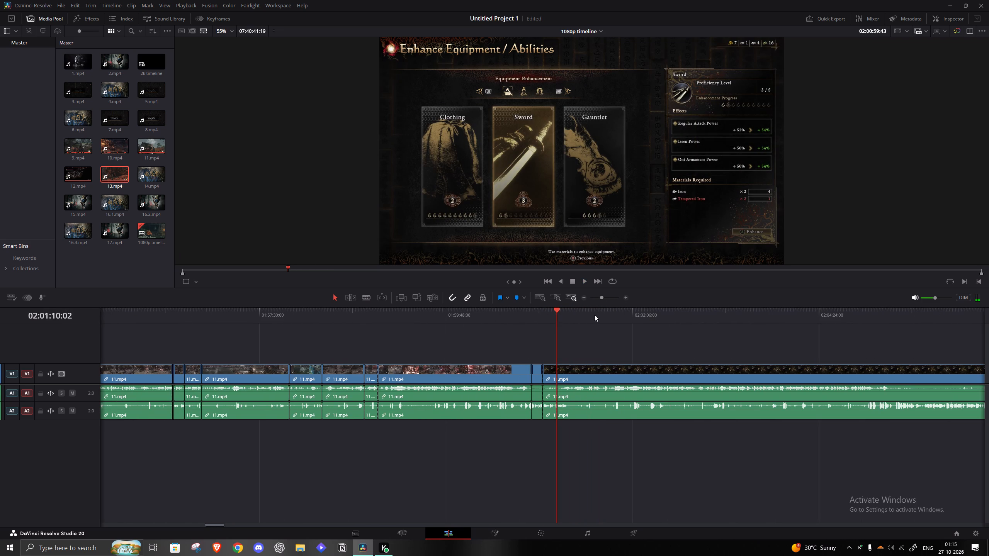
key("space")
left_click_drag(603, 293, 610, 293)
left_click(605, 293)
left_click_drag(602, 299, 608, 301)
key("space")
left_click(643, 315)
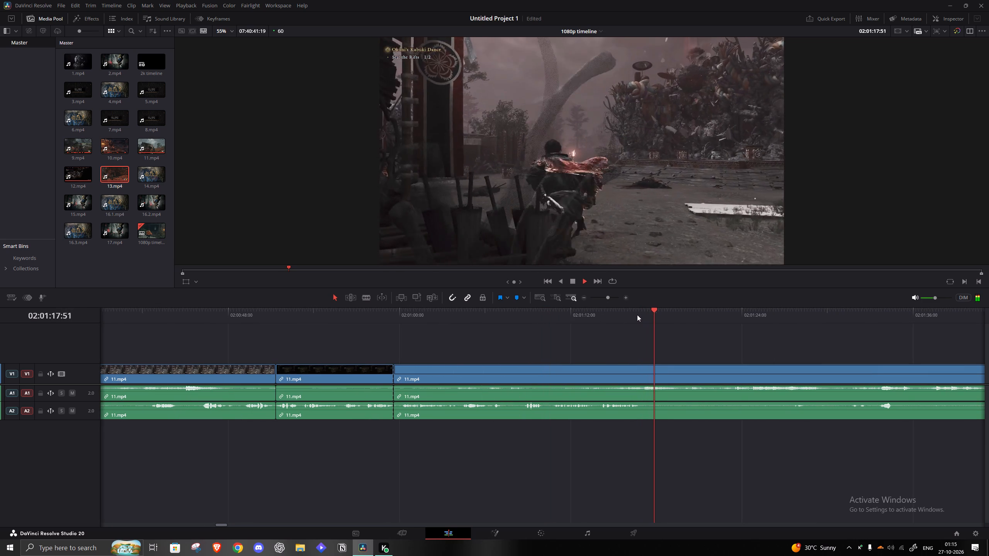
left_click(651, 314)
key("space")
left_click_drag(650, 314, 643, 315)
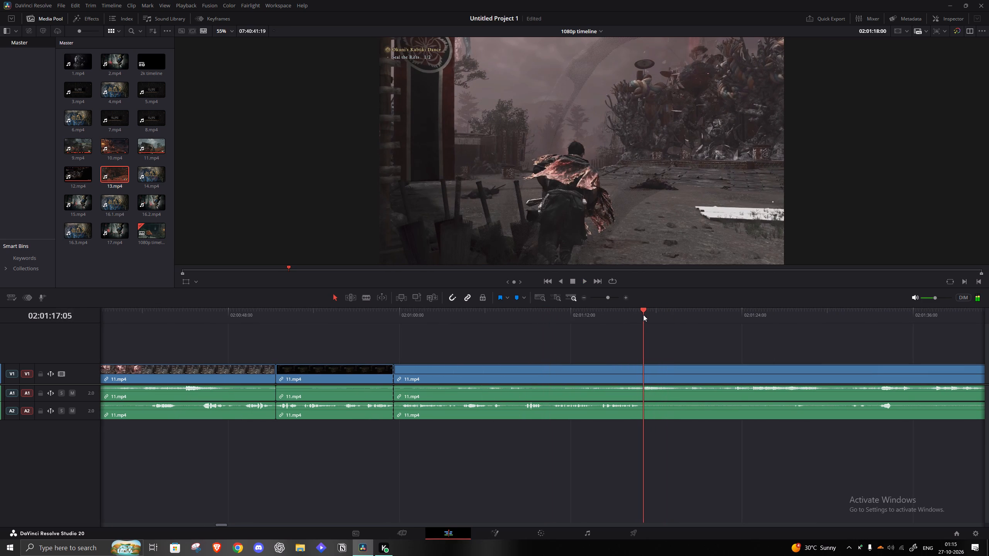
left_click_drag(643, 315, 633, 315)
key("q")
left_click(554, 371)
type("a")
Trim the start of the same 11.mp4 clip further to about 02:01:32, near the start of the Dohatsu-ten boss fight, and close the gap.
key("space")
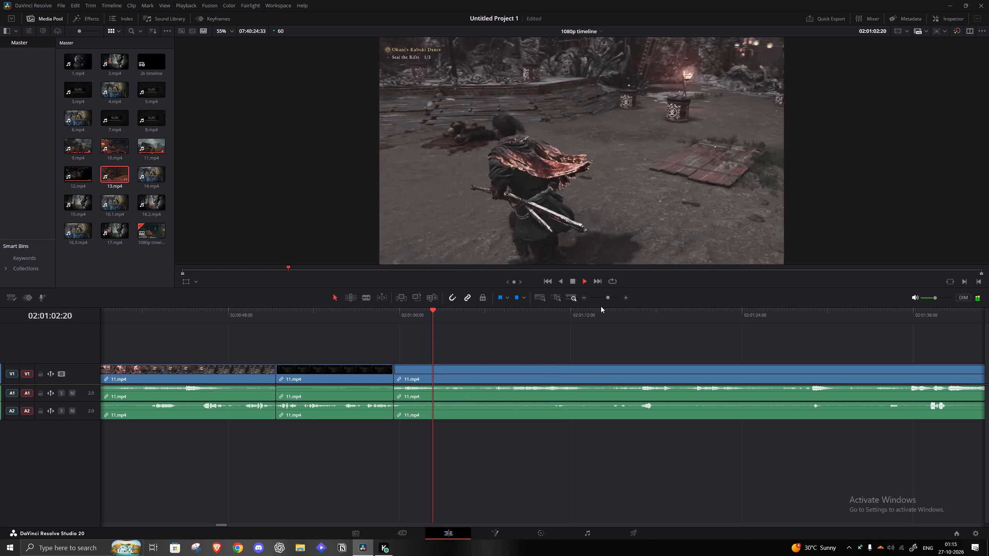
left_click_drag(607, 300, 600, 300)
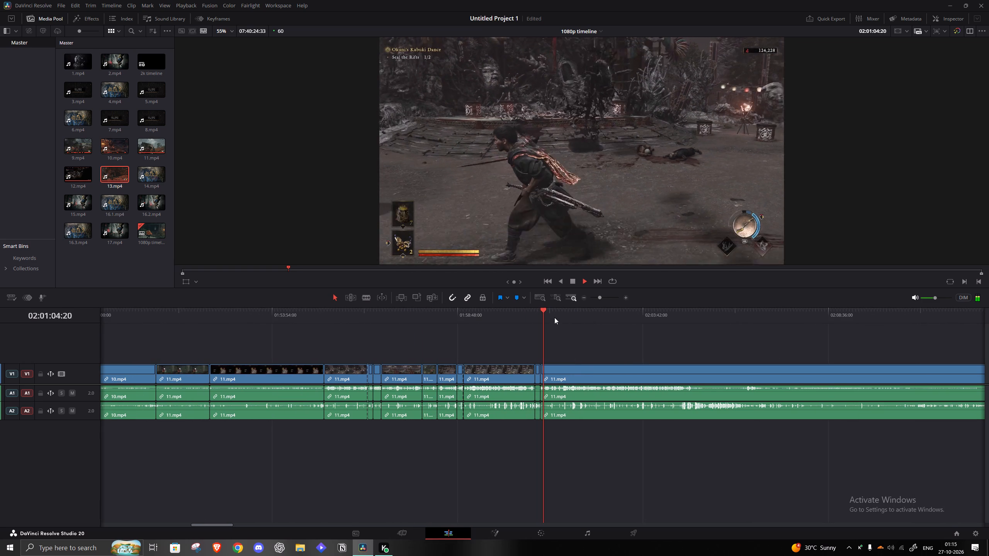
left_click(554, 317)
left_click(566, 318)
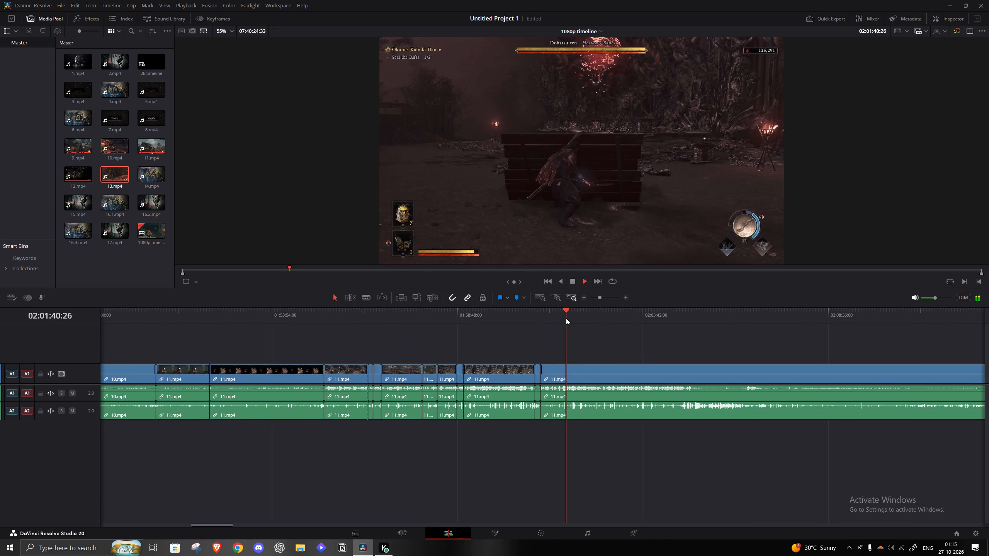
left_click(602, 300)
left_click(528, 321)
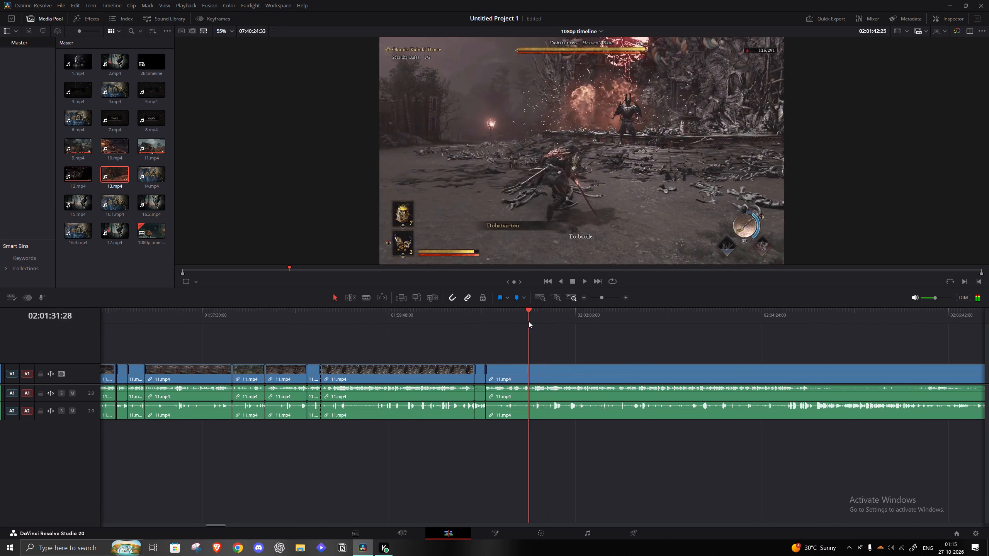
key("space")
key("q")
left_click(517, 370)
key("a")
Play the opening of the Dohatsu-ten boss fight and split the 11.mp4 clip at 02:02:02:00.
key("space")
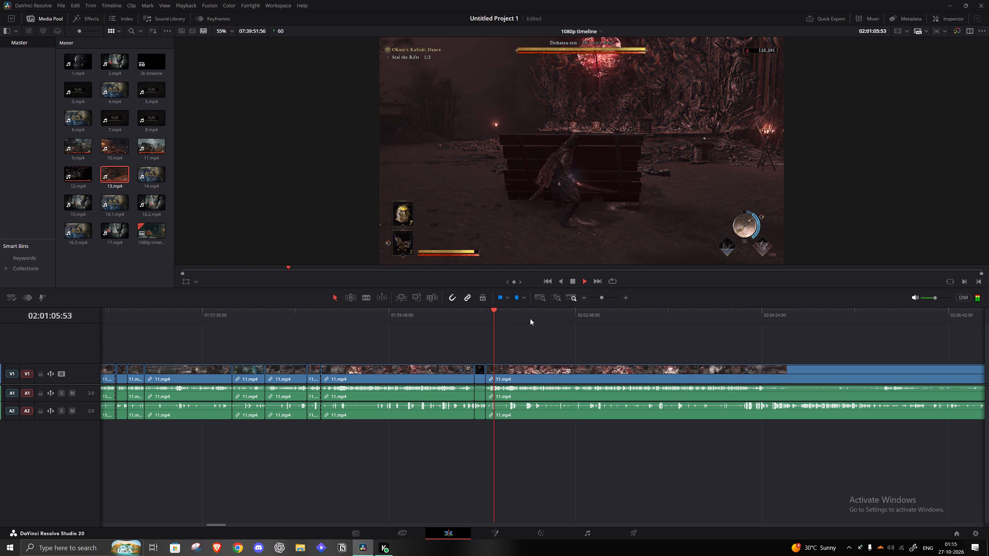
left_click(505, 327)
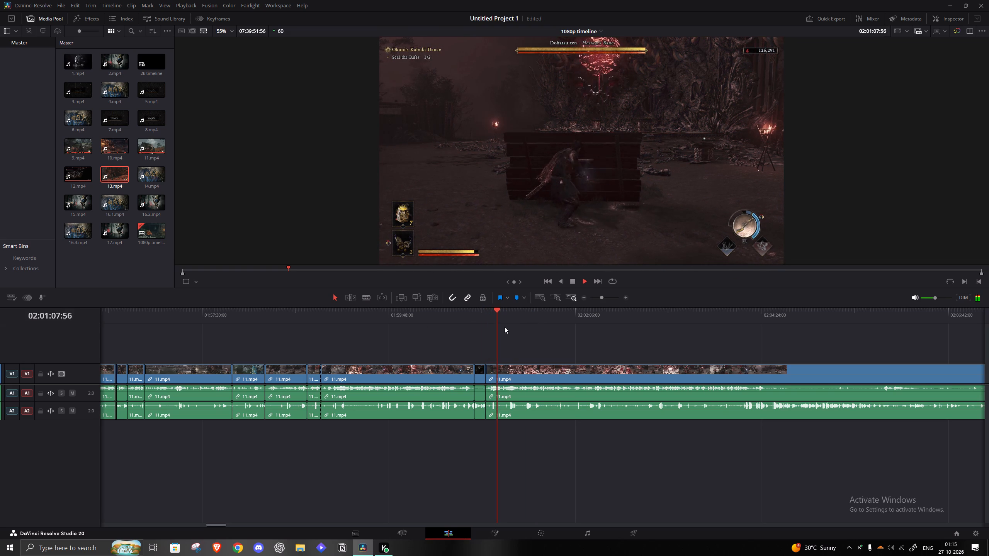
left_click(509, 314)
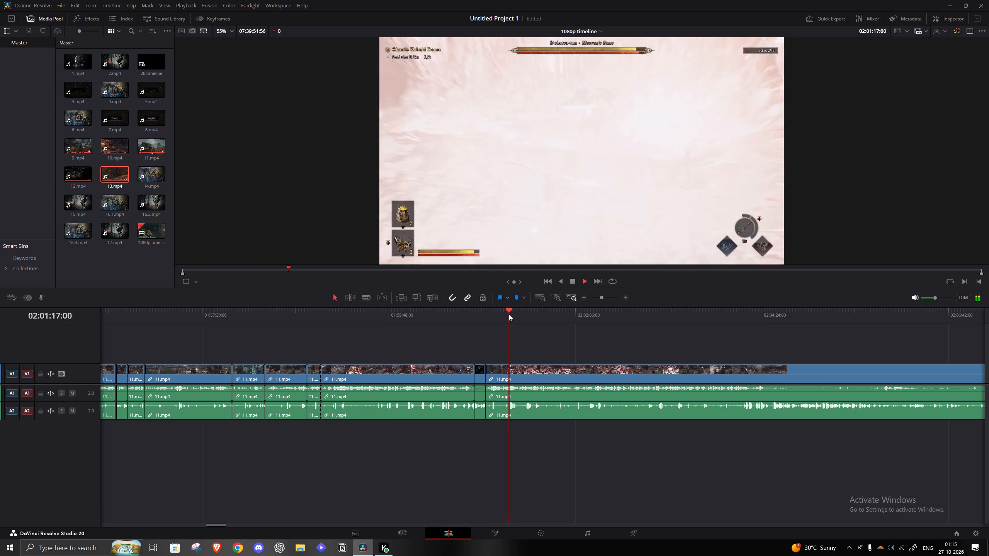
left_click(518, 315)
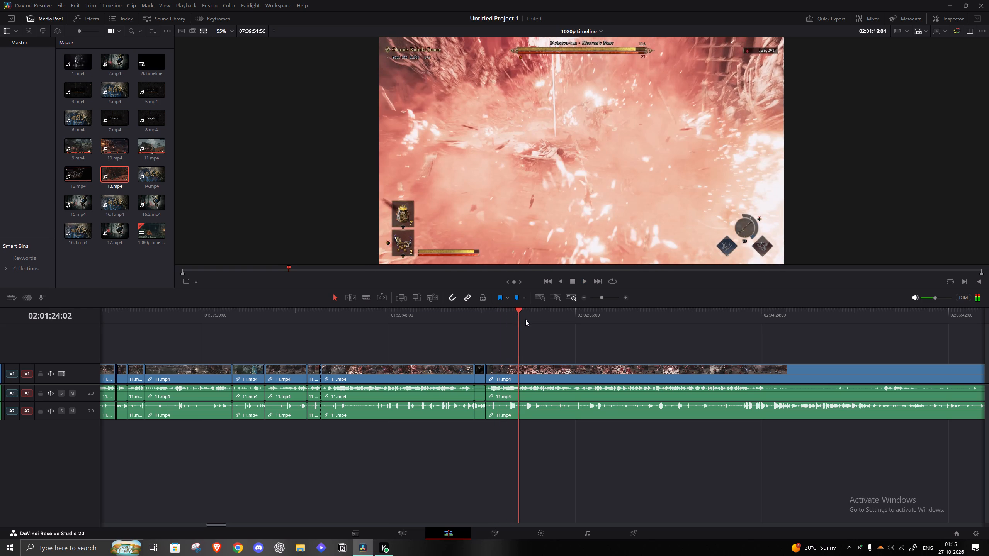
left_click(525, 319)
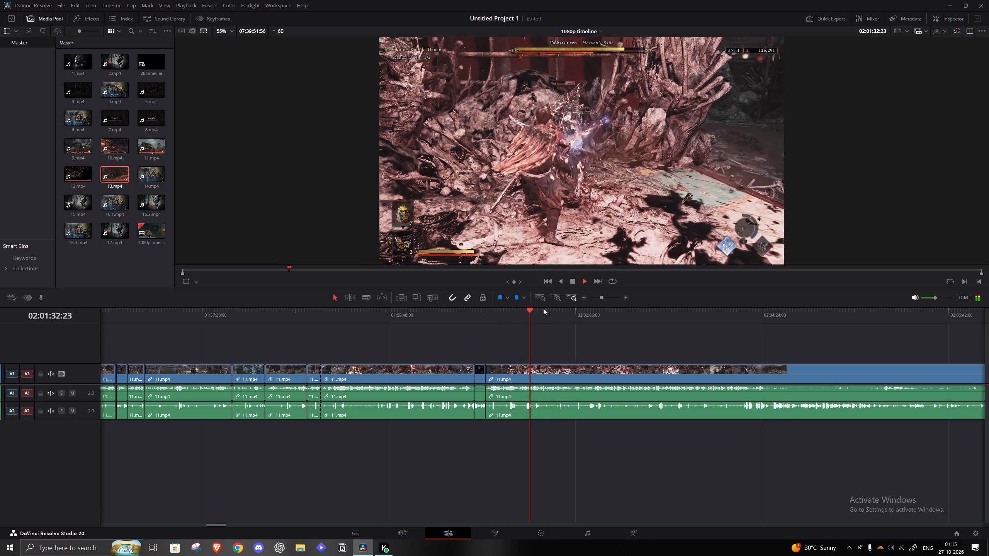
left_click(543, 308)
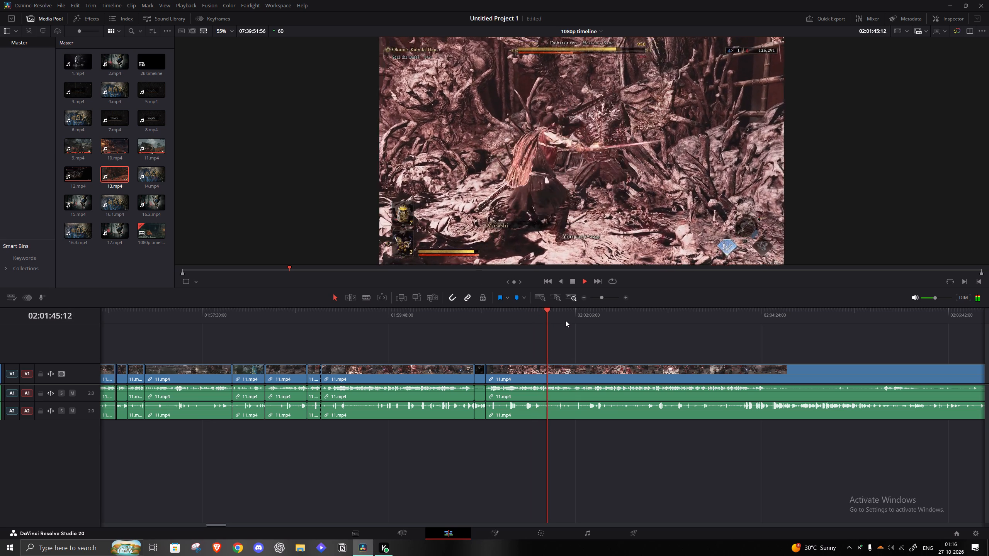
left_click(569, 322)
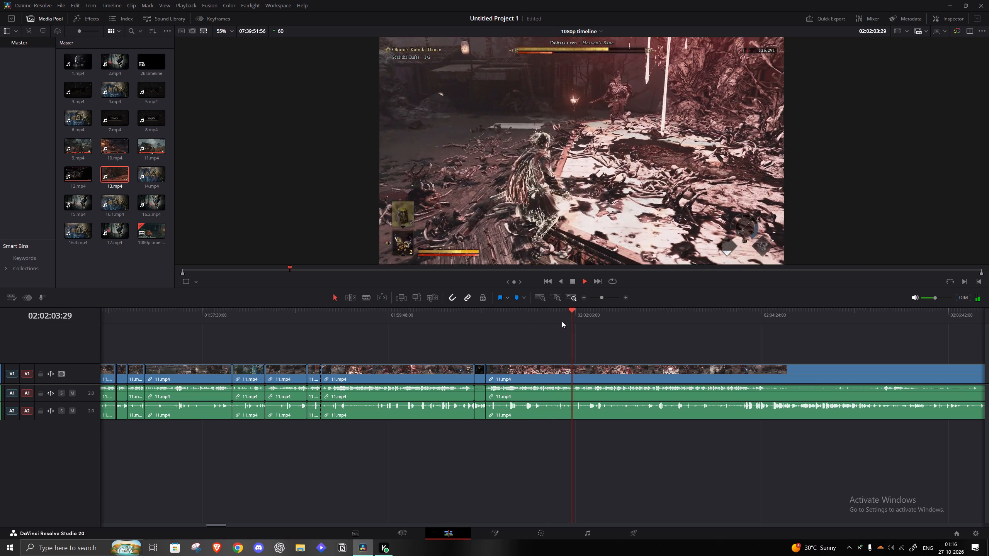
key("space")
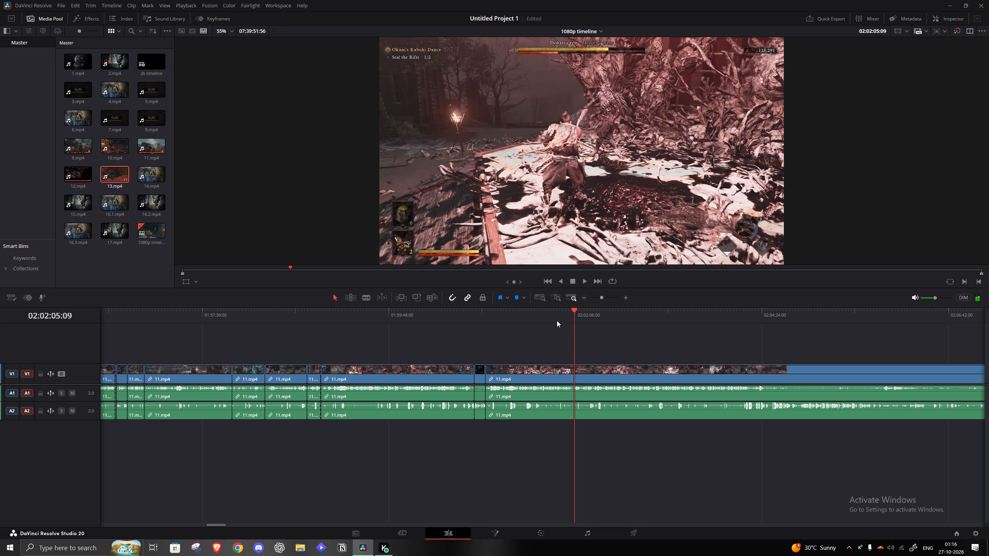
left_click_drag(556, 320, 552, 320)
key("space")
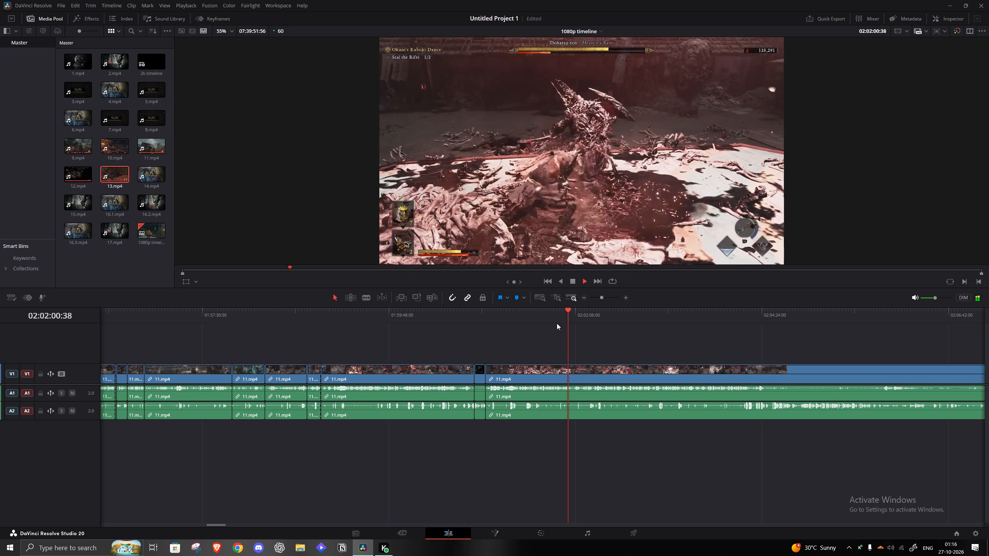
key("space")
key("s")
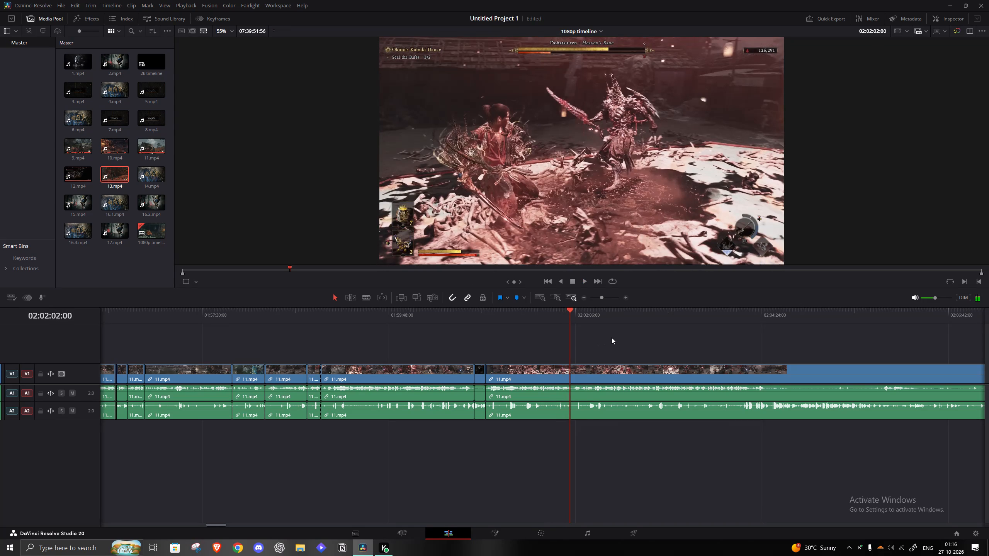
Trim the start of the 11.mp4 clip after the 02:02:02:00 cut to about 02:02:13 and close the gap.
left_click(589, 323)
key("space")
key("space")
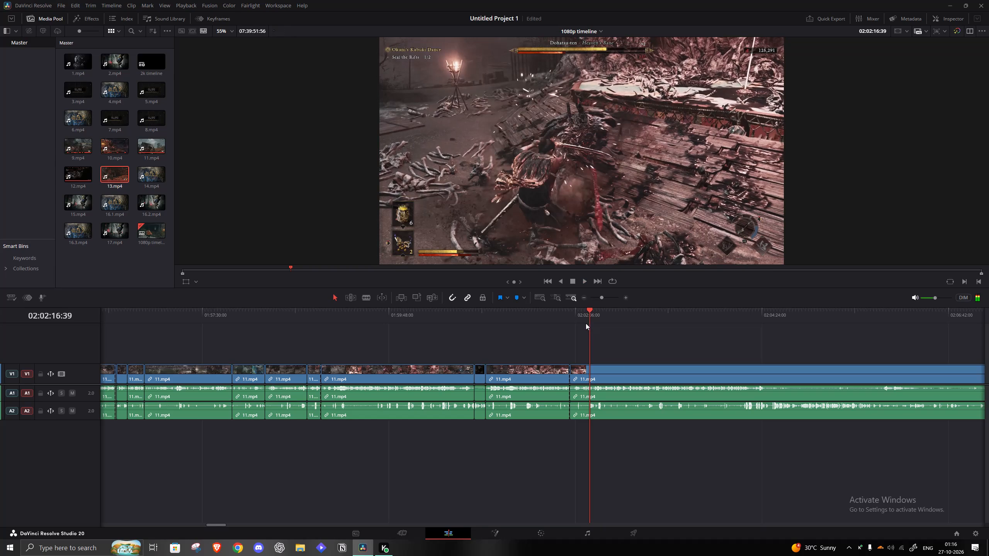
left_click(586, 323)
key("q")
left_click(573, 372)
key("a")
left_click(578, 375)
key("a")
Play through the Dohatsu-ten fight from about 02:02:16 and split the 11.mp4 clip at 02:02:44:09.
key("space")
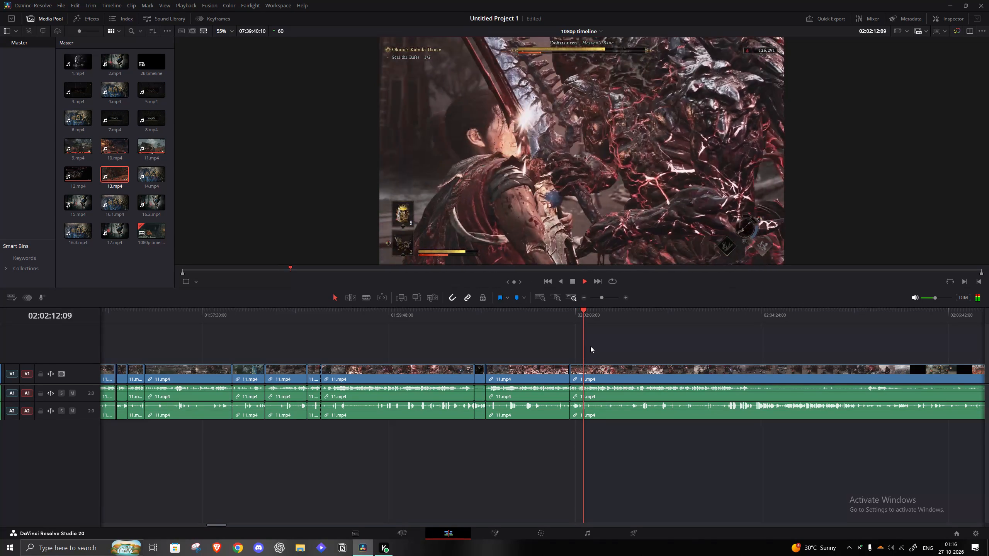
left_click(588, 328)
left_click(589, 325)
left_click(592, 318)
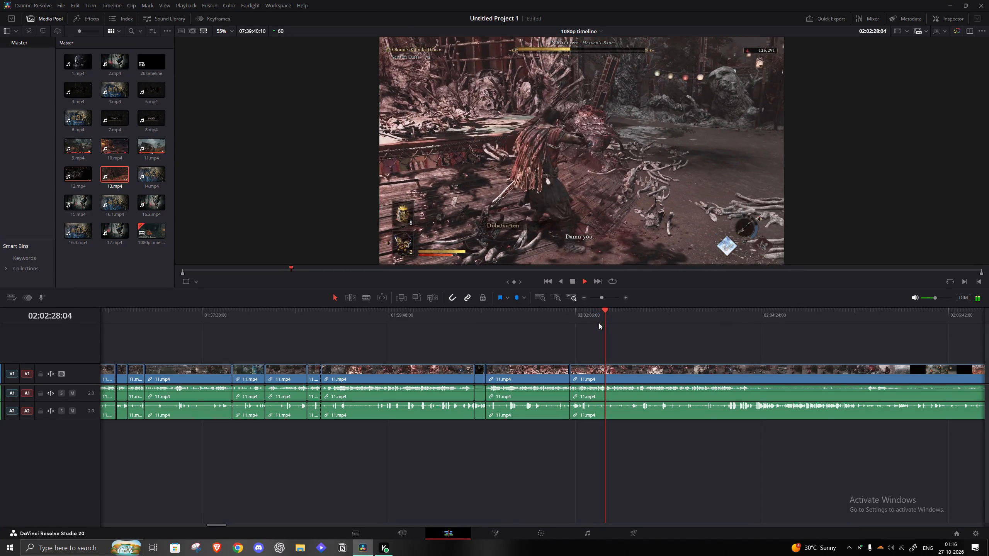
left_click(607, 327)
left_click(618, 328)
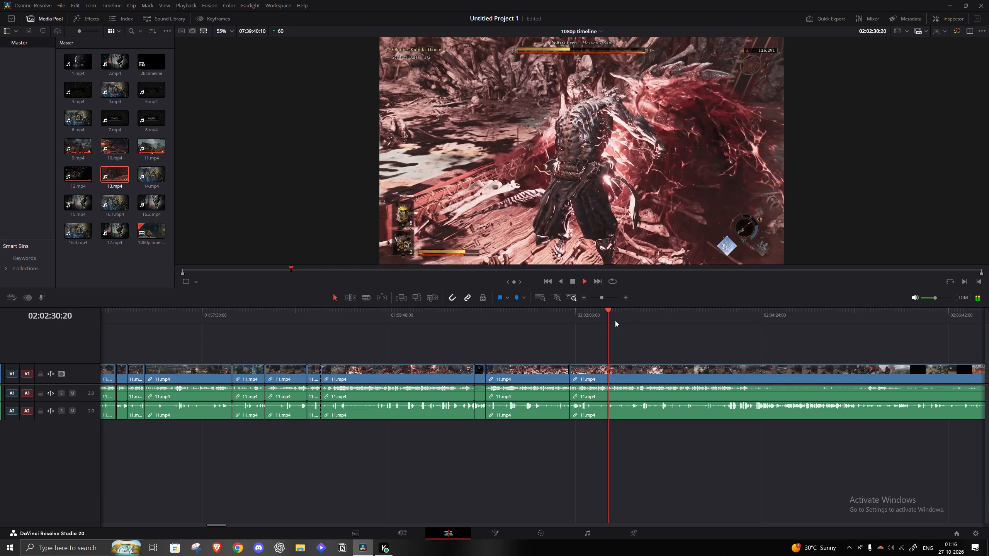
left_click(619, 317)
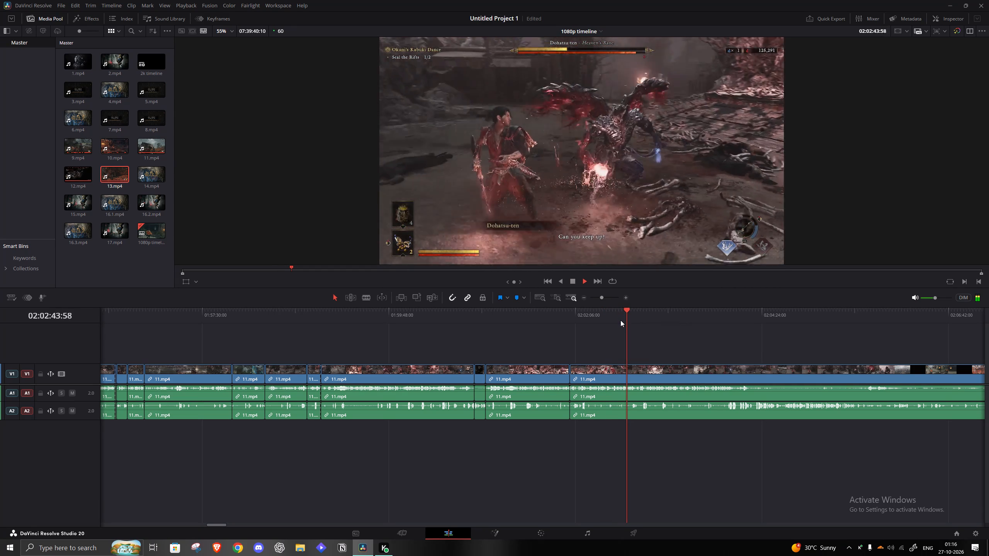
key("space")
key("s")
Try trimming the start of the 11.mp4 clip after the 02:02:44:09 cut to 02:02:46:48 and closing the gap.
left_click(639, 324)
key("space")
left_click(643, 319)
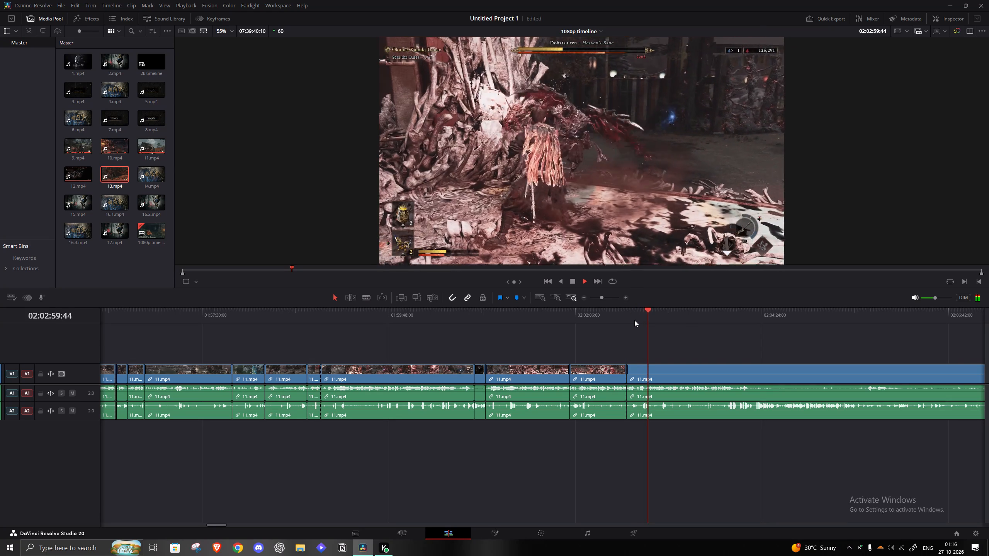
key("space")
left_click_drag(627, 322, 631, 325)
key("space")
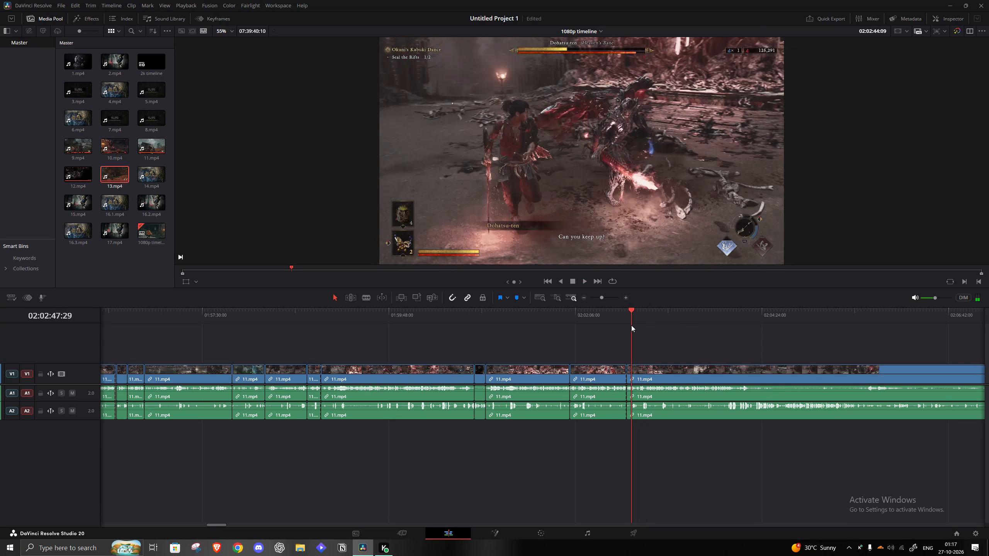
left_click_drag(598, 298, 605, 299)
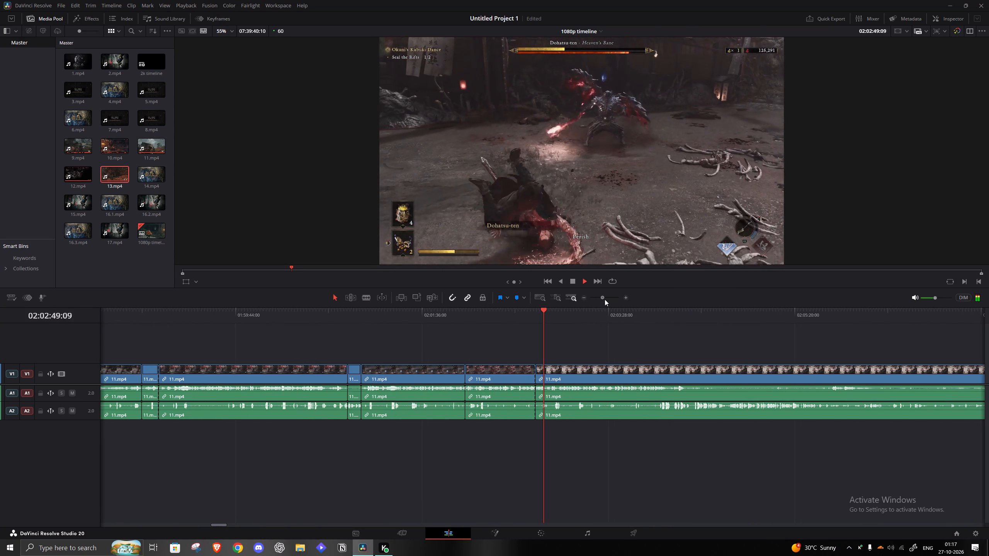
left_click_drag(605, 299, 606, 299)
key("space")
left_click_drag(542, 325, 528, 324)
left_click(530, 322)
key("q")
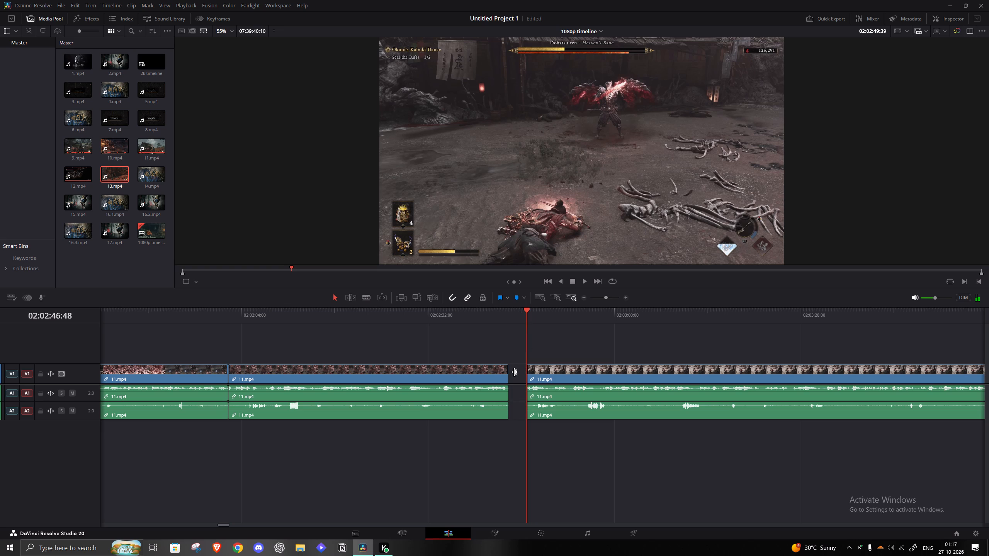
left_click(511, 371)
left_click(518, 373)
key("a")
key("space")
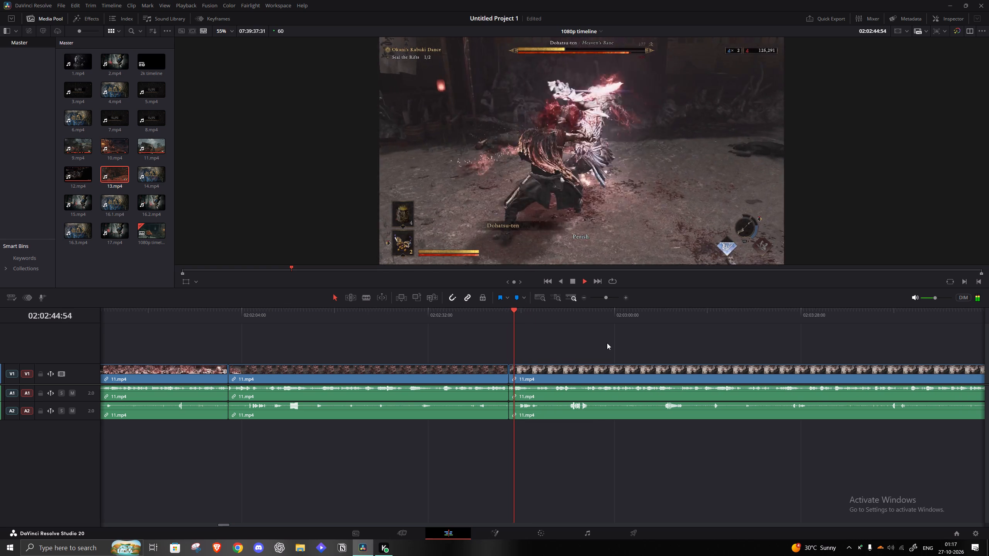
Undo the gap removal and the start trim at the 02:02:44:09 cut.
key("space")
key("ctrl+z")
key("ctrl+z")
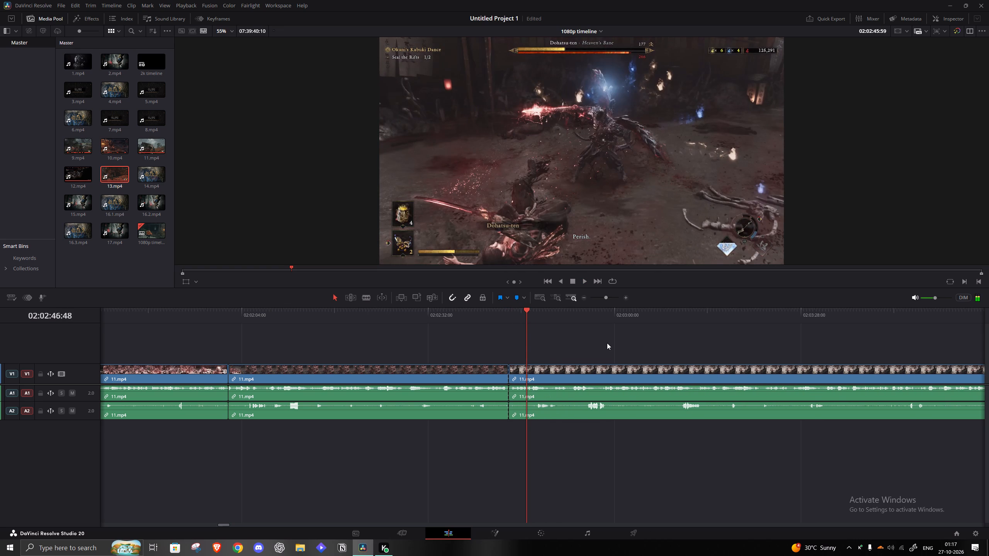
Play on through the Dohatsu-ten fight and split the 11.mp4 clip at 02:03:25:51.
key("space")
left_click(564, 320)
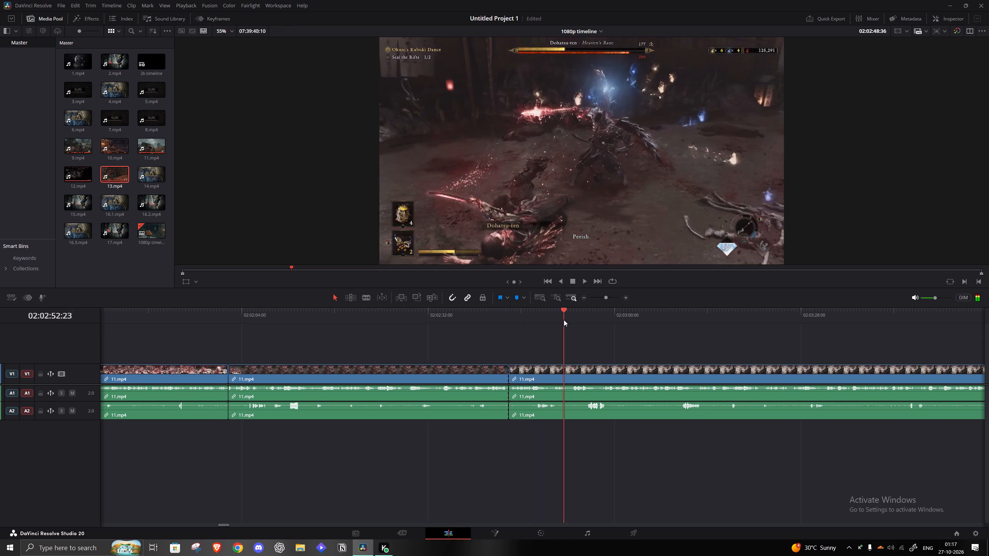
left_click(588, 321)
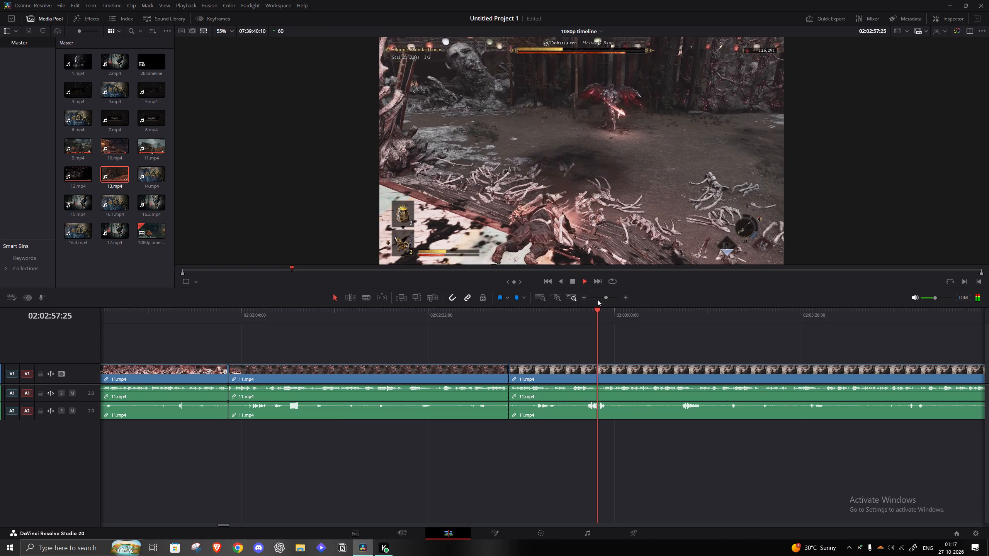
left_click_drag(609, 295, 603, 293)
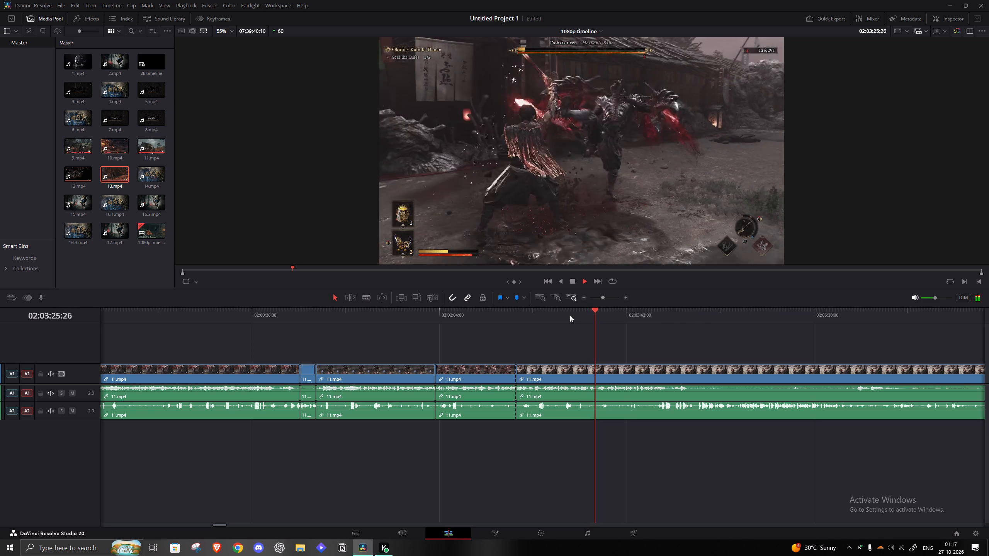
key("space")
key("s")
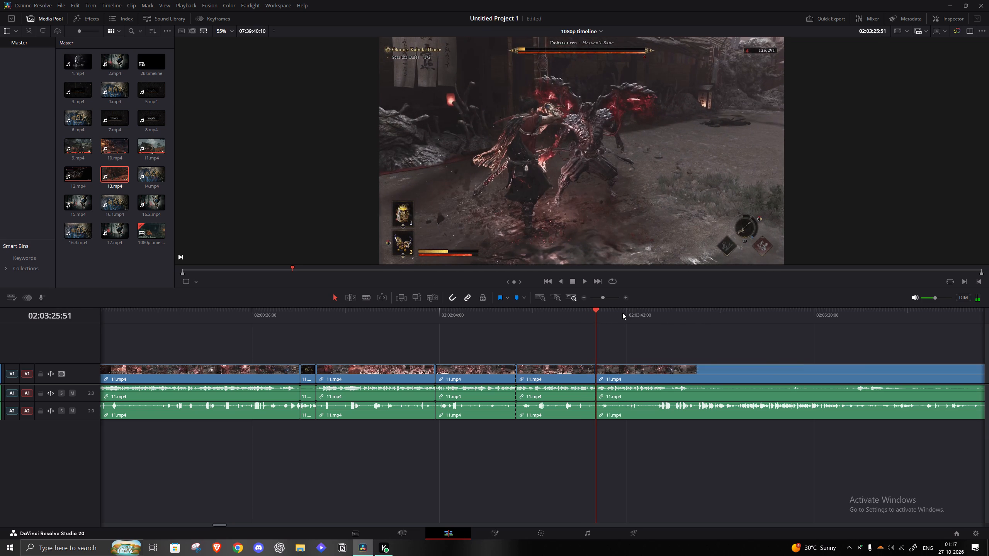
Trim the start of the 11.mp4 clip after the 02:03:25:51 cut to about 02:03:40 and close the gap.
left_click(622, 313)
key("space")
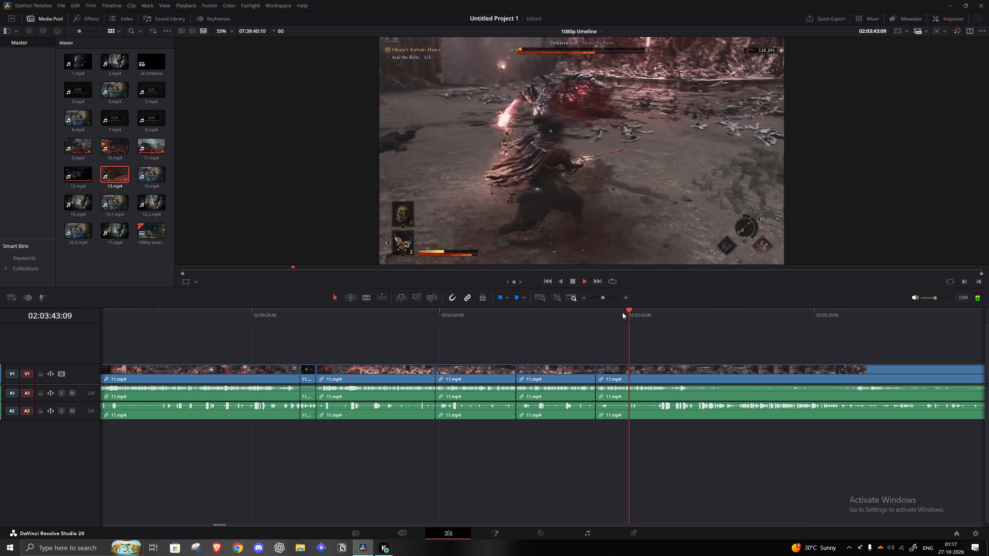
key("space")
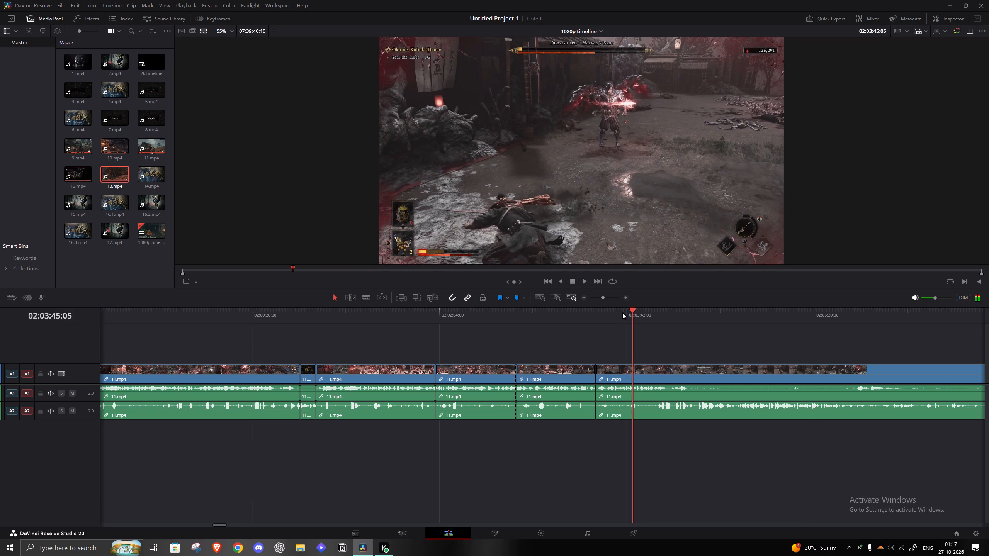
left_click(622, 312)
key("q")
left_click(611, 371)
key("a")
Play through the end of the boss fight and the rift sealing, and split the 11.mp4 clip at about 02:04:20.
key("space")
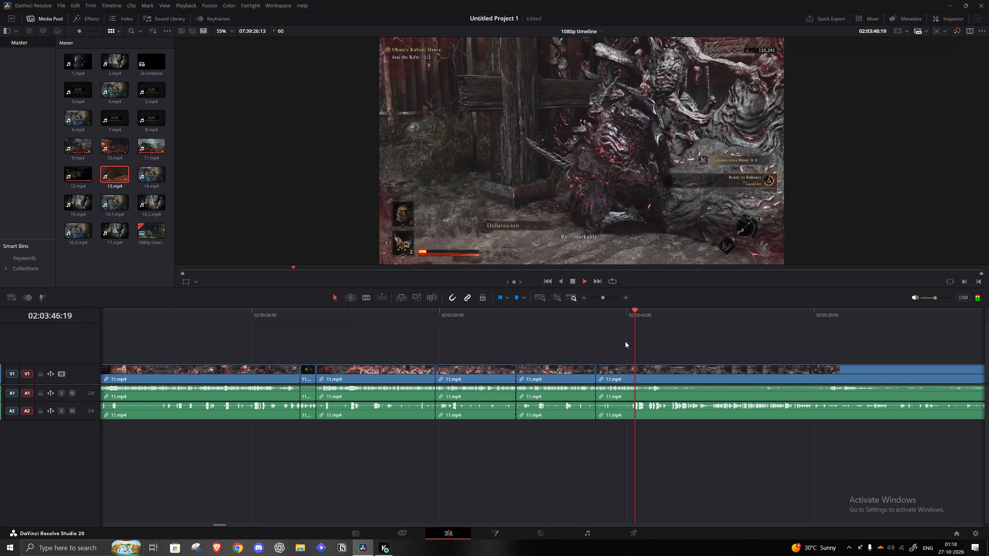
left_click(645, 315)
left_click(649, 317)
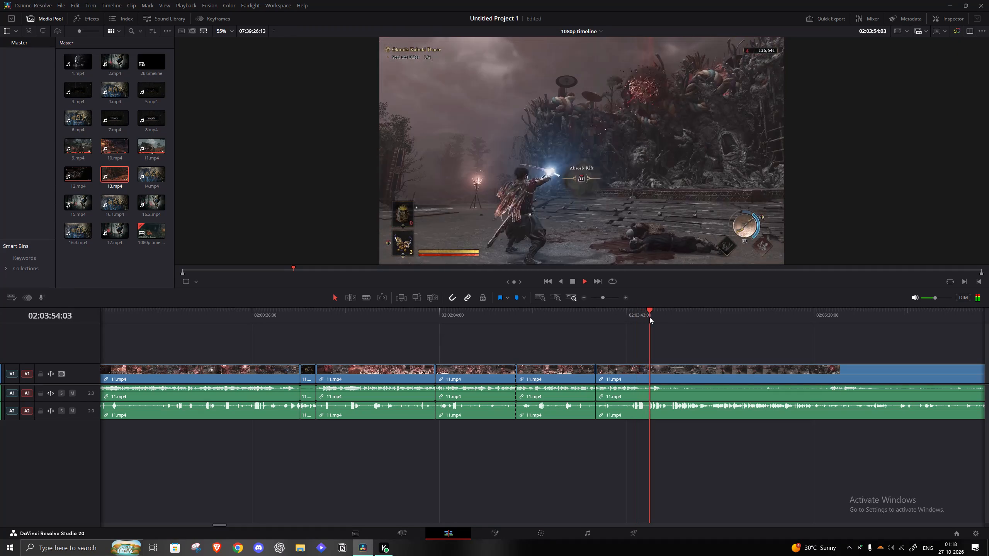
left_click(657, 319)
left_click(669, 320)
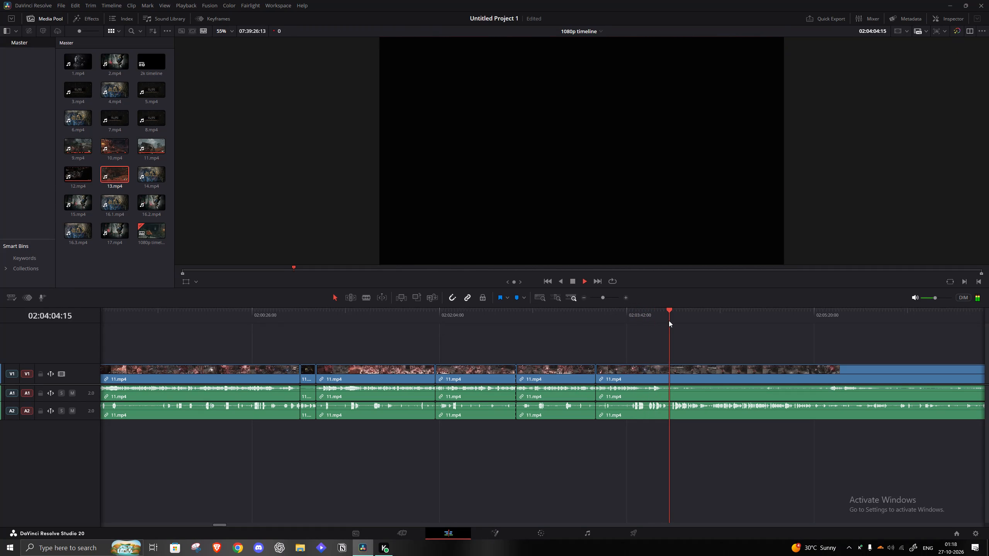
left_click(674, 323)
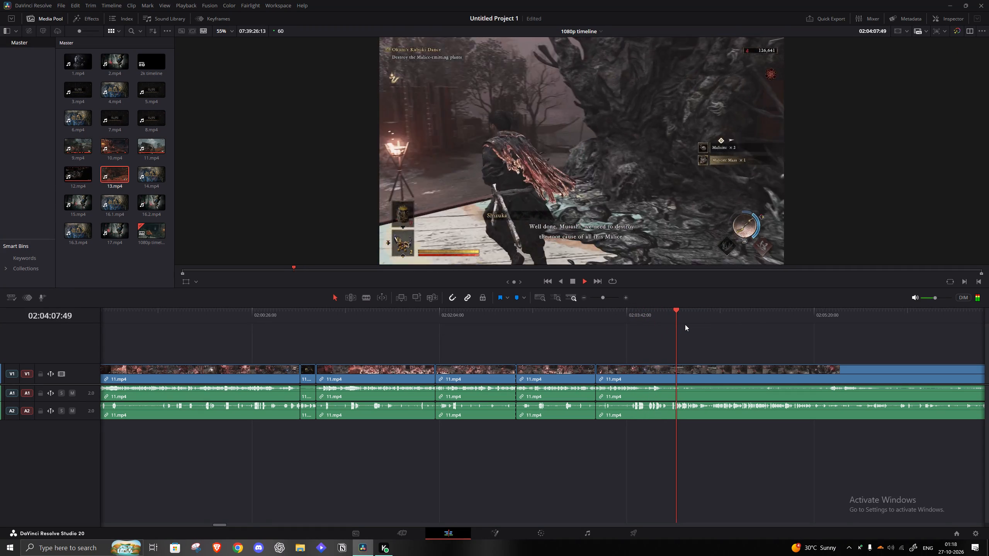
left_click(688, 324)
left_click(698, 315)
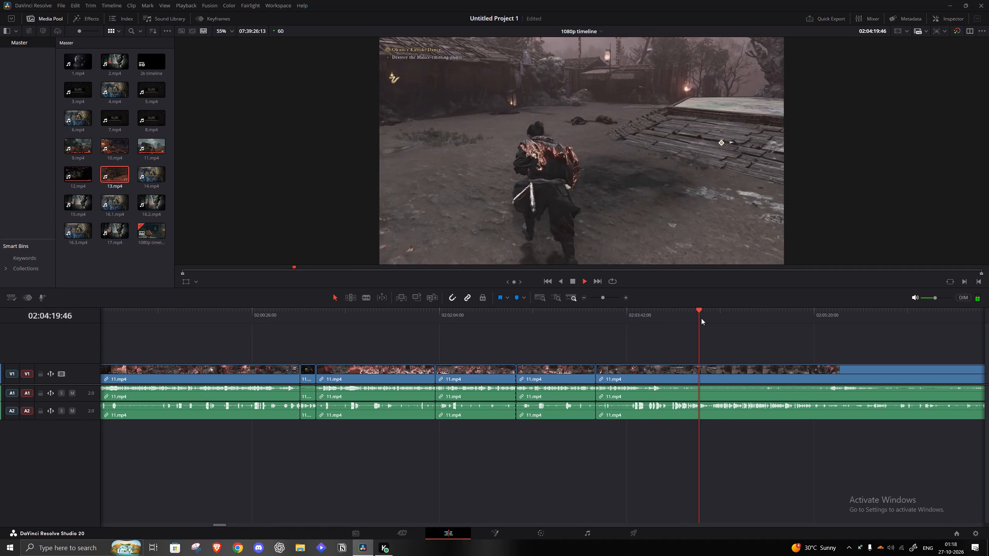
key("space")
key("s")
Review the 11.mp4 footage after the 02:04:20 cut up to about 02:05:26 to find what to keep.
left_click(722, 325)
key("space")
left_click(722, 319)
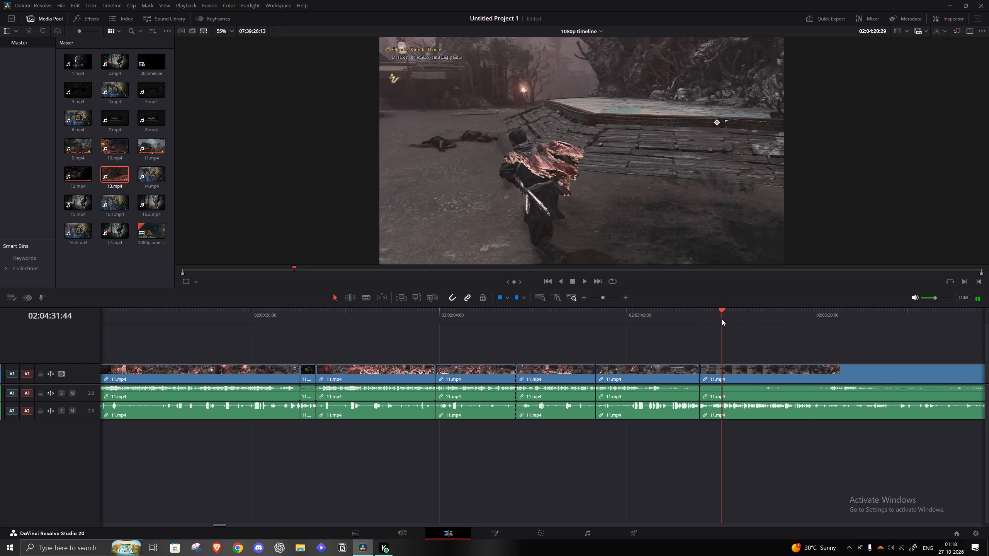
left_click(744, 321)
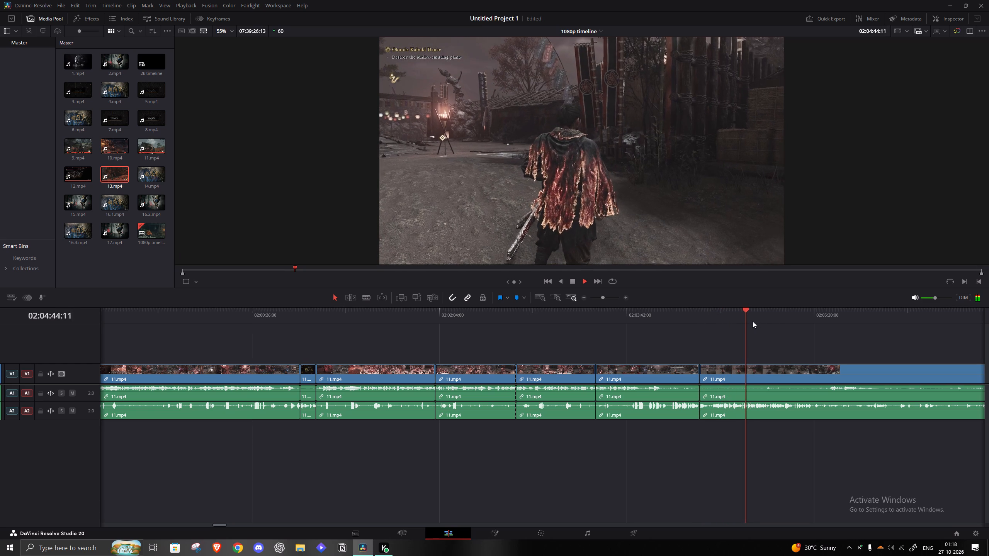
left_click(753, 321)
left_click(778, 316)
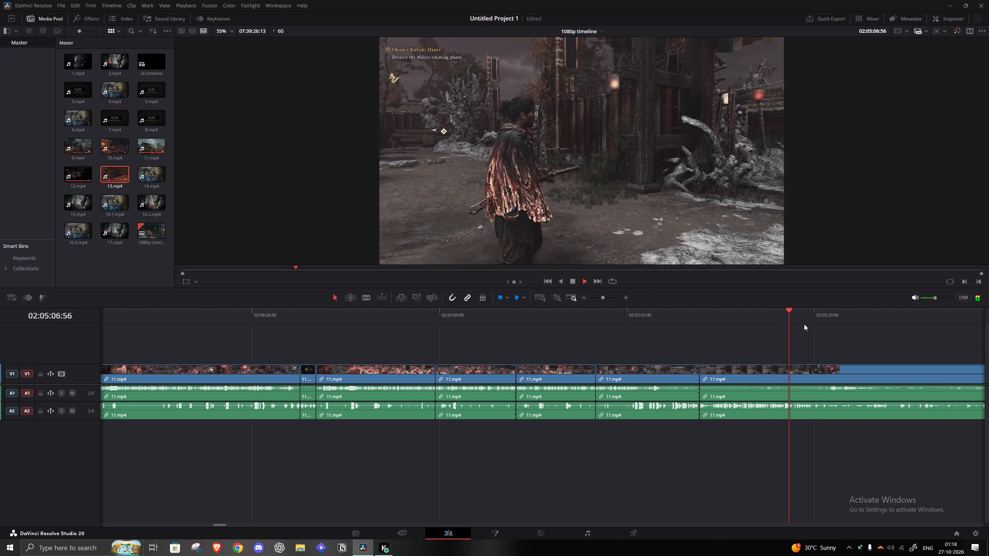
key("space")
left_click_drag(741, 320, 741, 326)
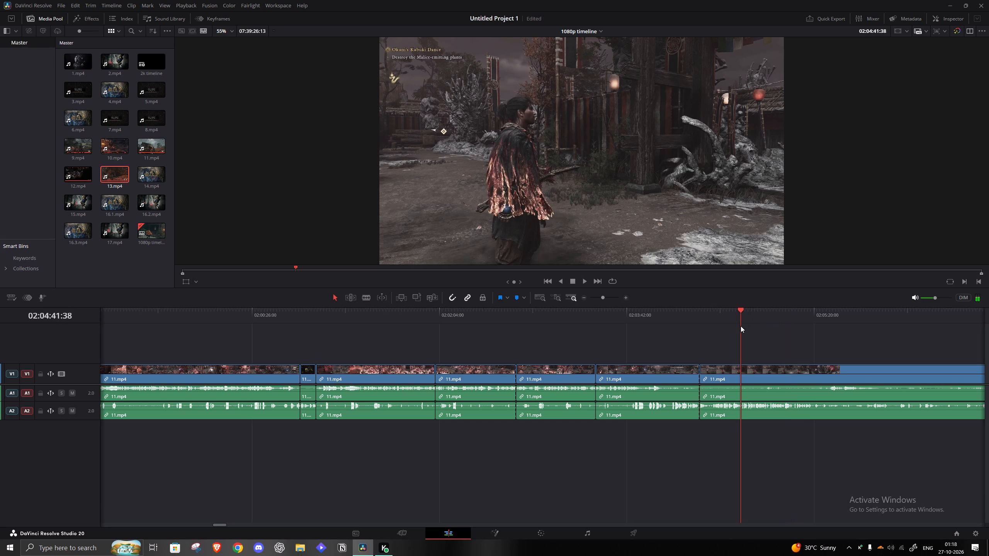
key("space")
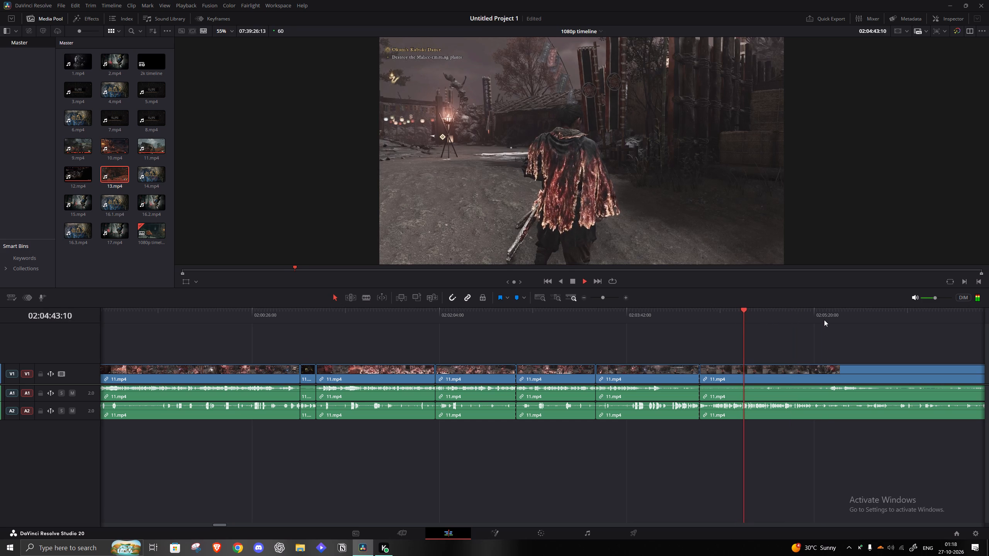
left_click(824, 320)
Trim the start of the 11.mp4 clip after the 02:04:20 cut to 02:04:26:41 and close the gap.
left_click(695, 332)
left_click(686, 329)
left_click(735, 315)
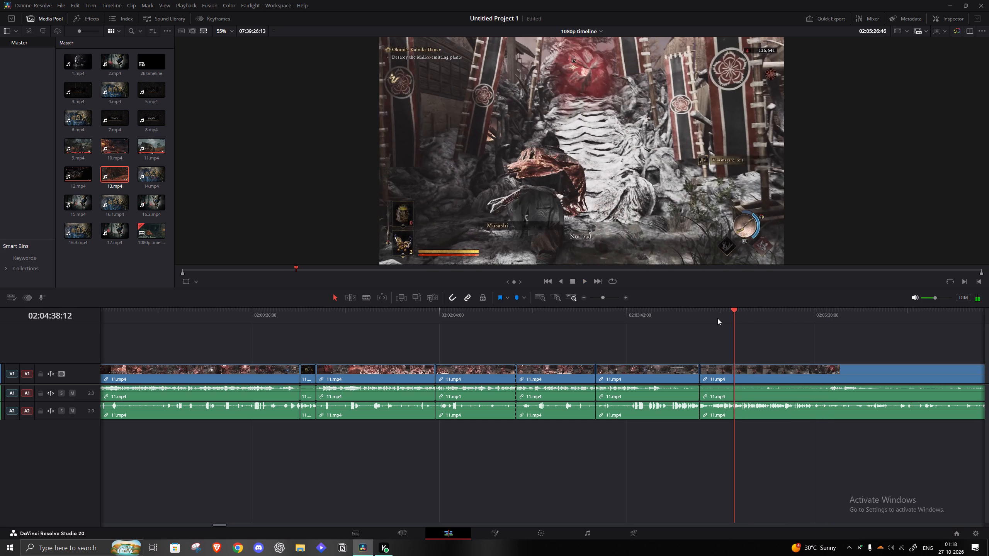
left_click(720, 317)
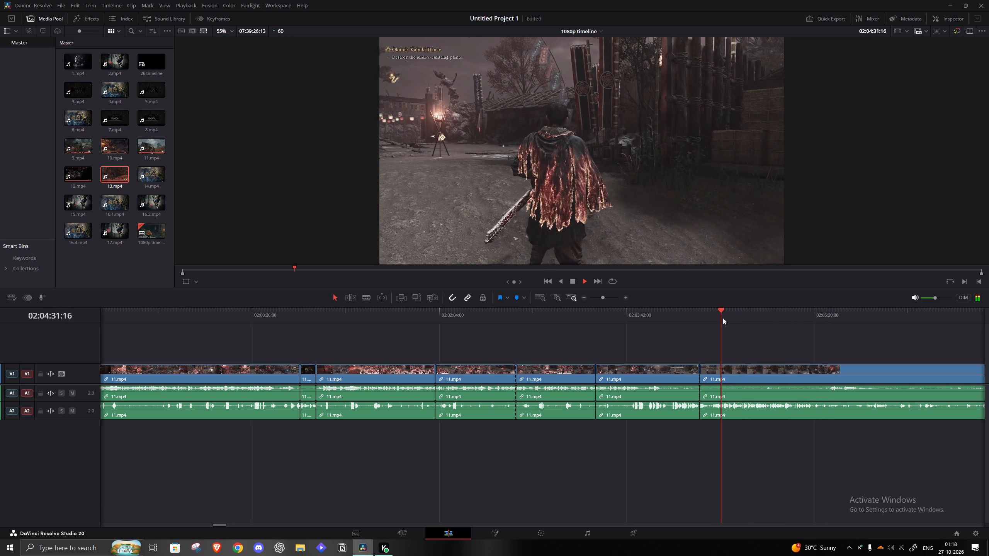
key("space")
left_click_drag(723, 319, 710, 319)
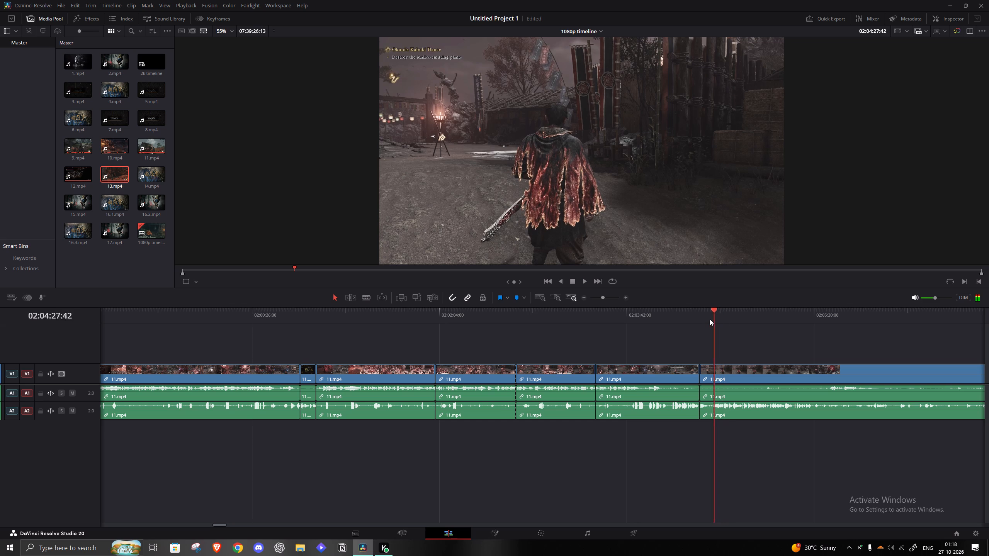
left_click_drag(710, 319, 712, 320)
key("q")
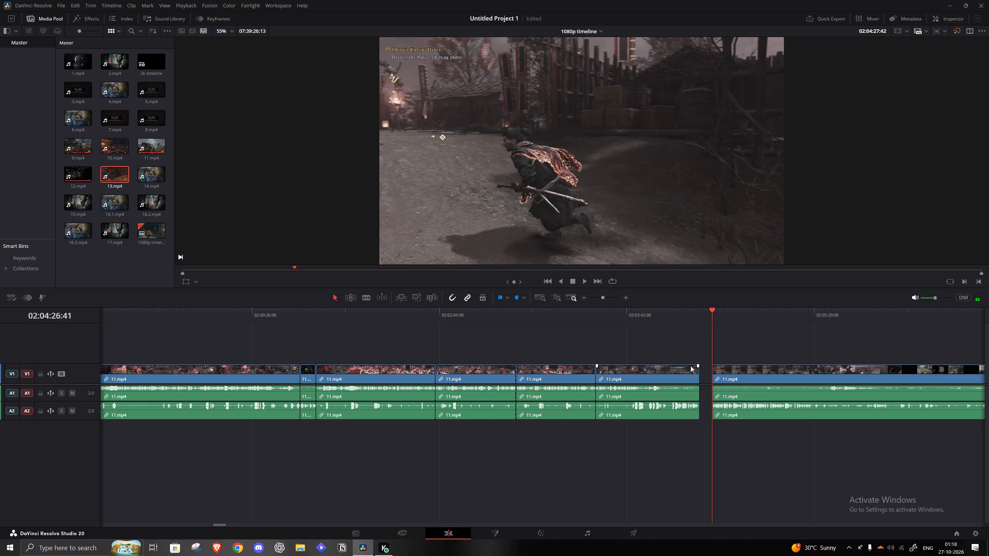
left_click(607, 293)
left_click(605, 296)
left_click(506, 372)
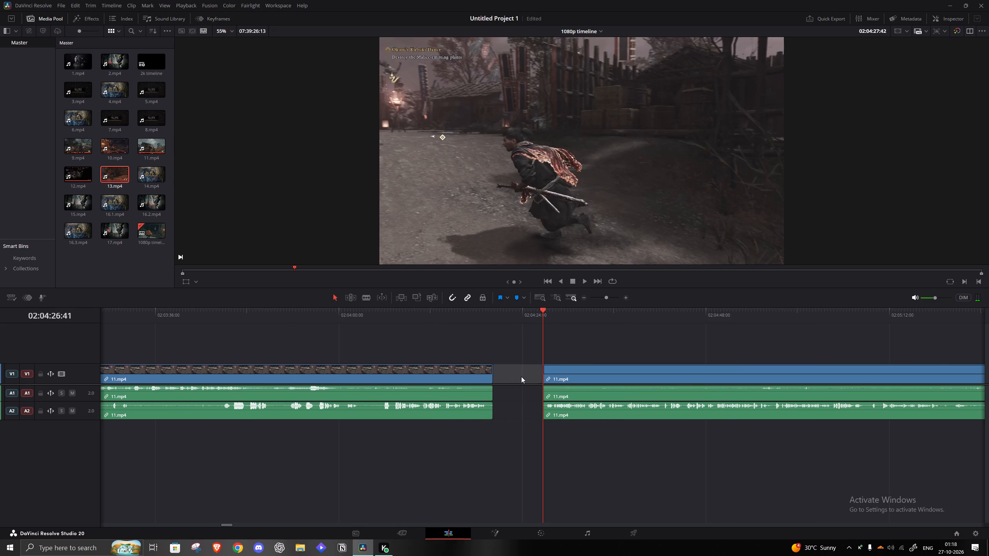
key("a")
Play the footage after the closed gap and split the 11.mp4 clip at 02:04:36:06.
key("space")
left_click(607, 294)
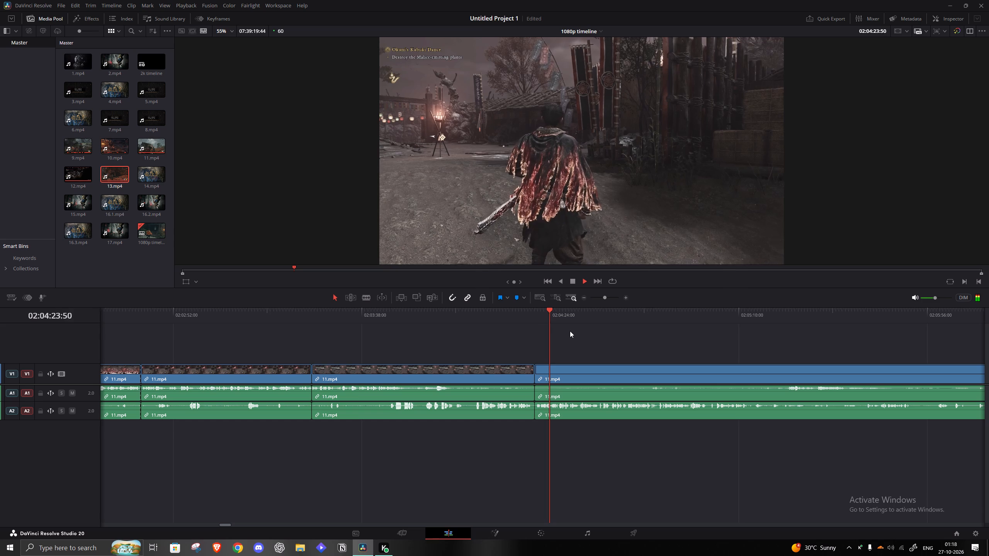
left_click(564, 322)
left_click(586, 327)
left_click(587, 322)
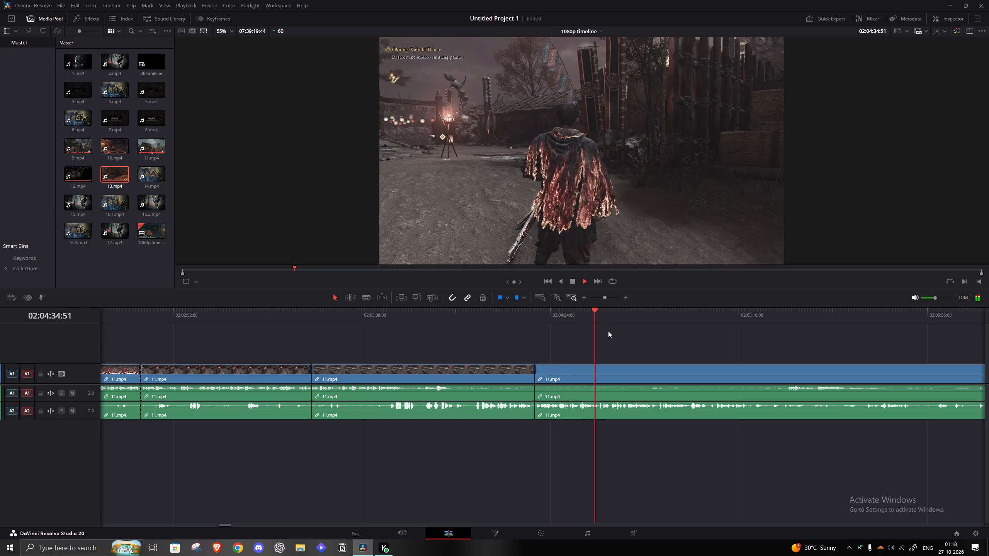
key("space")
key("s")
Trim the start of the 11.mp4 clip after the 02:04:36:06 cut to 02:05:21:02 and close the gap.
left_click(659, 324)
key("space")
left_click(663, 321)
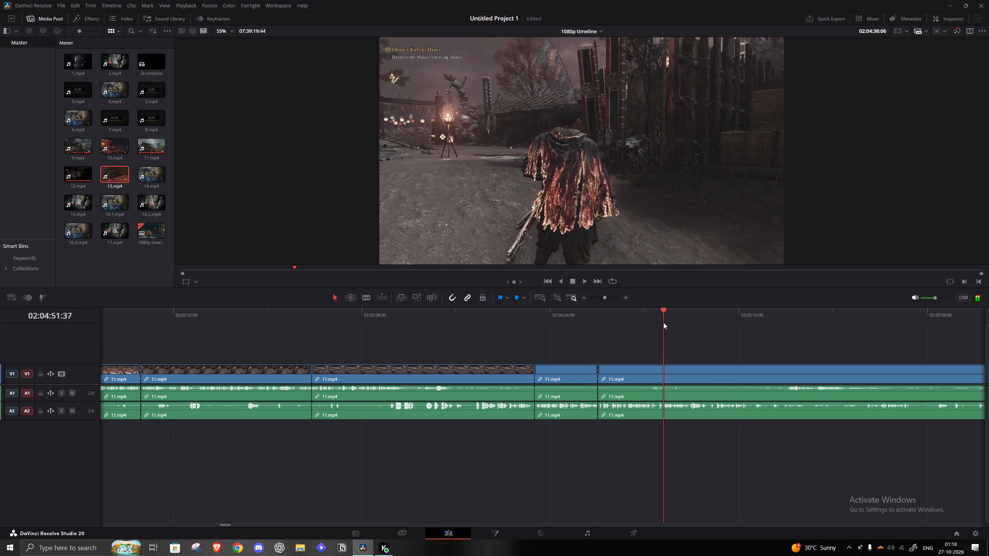
left_click(701, 327)
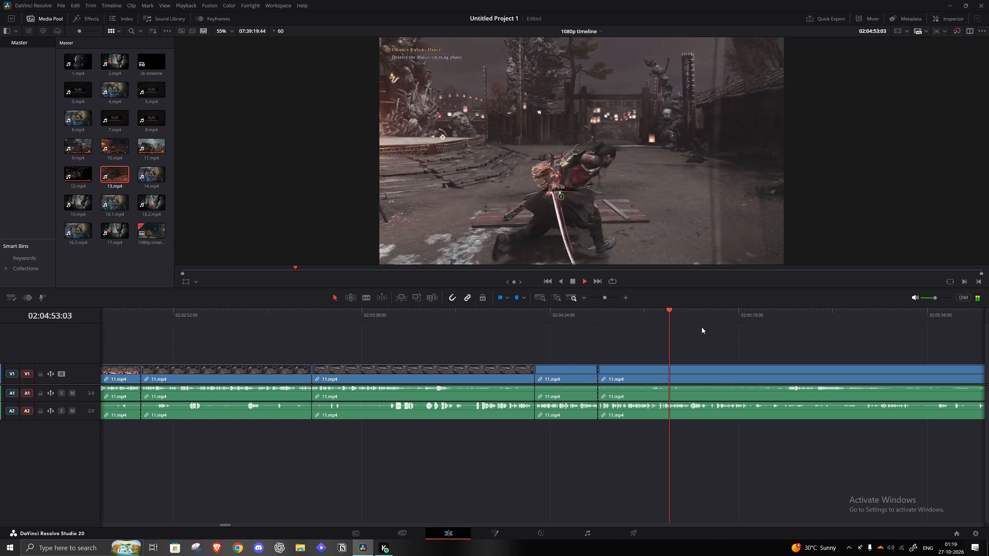
left_click(693, 320)
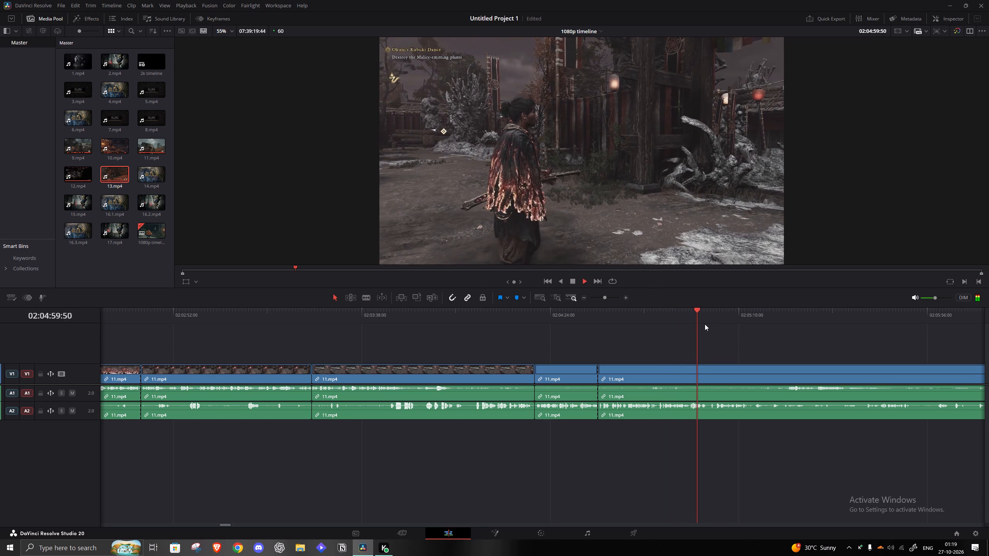
left_click(720, 318)
left_click(789, 317)
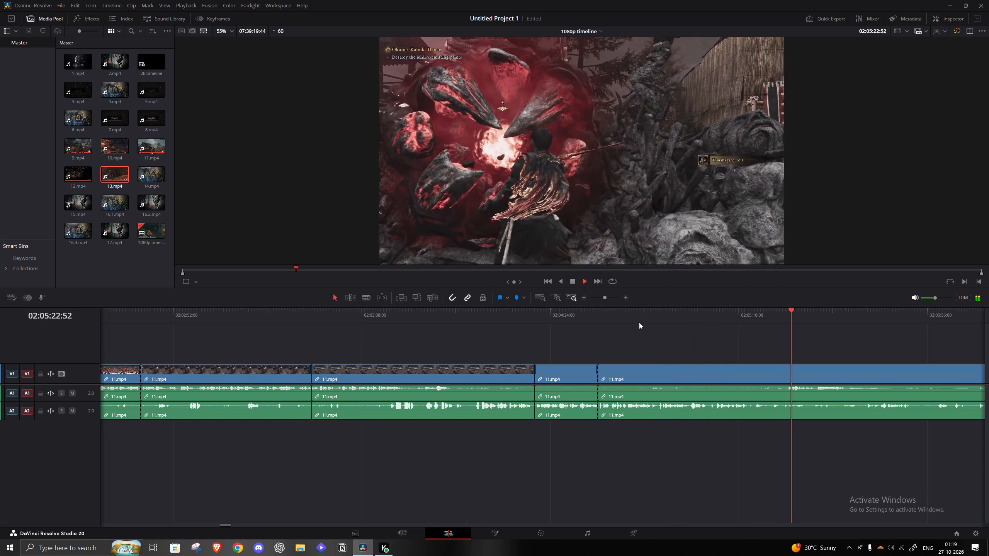
key("space")
left_click(783, 315)
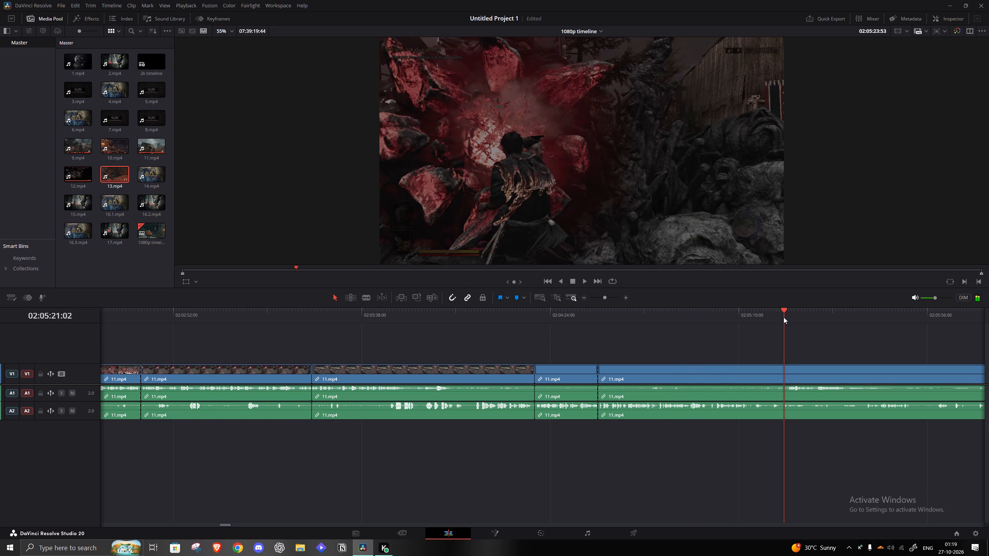
key("q")
left_click(683, 368)
key("a")
Play through the rift-sealing cutscene after the closed gap and split the 11.mp4 clip at about 02:05:19.
key("space")
left_click_drag(608, 300, 591, 297)
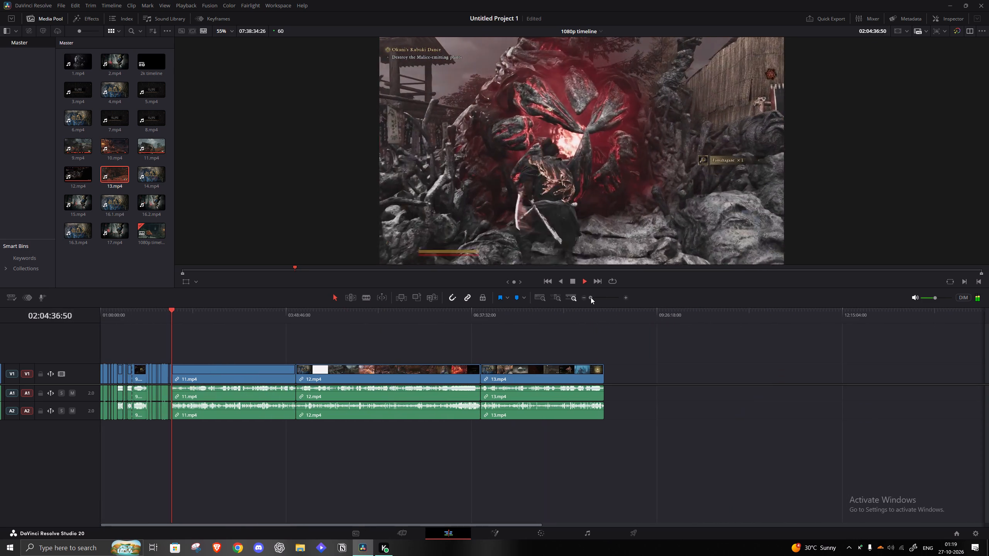
left_click_drag(591, 297, 582, 296)
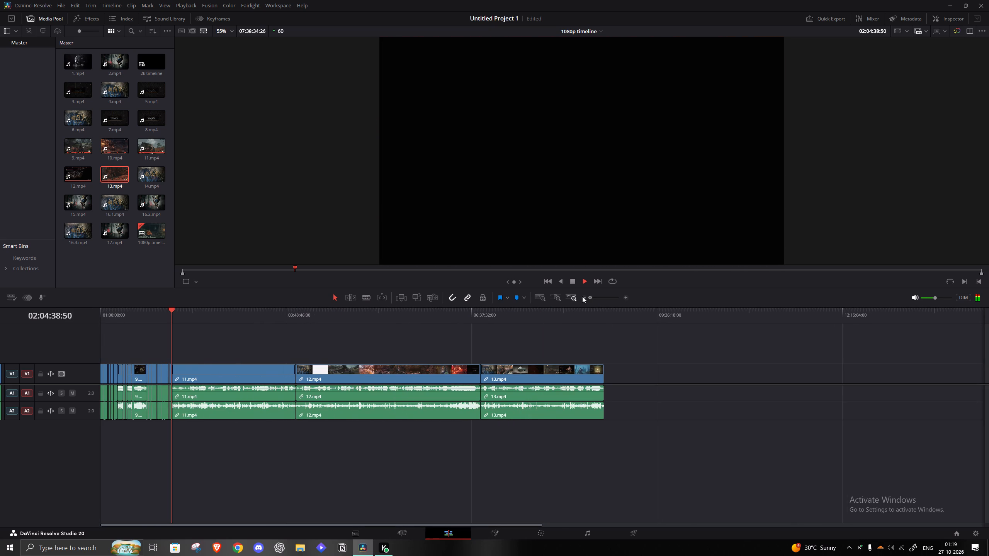
left_click_drag(582, 296, 604, 297)
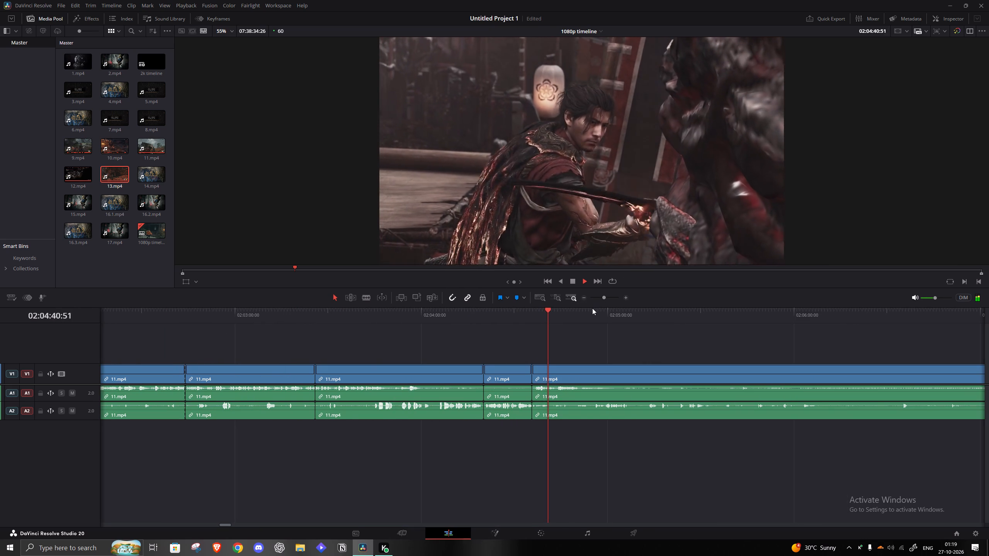
left_click(573, 315)
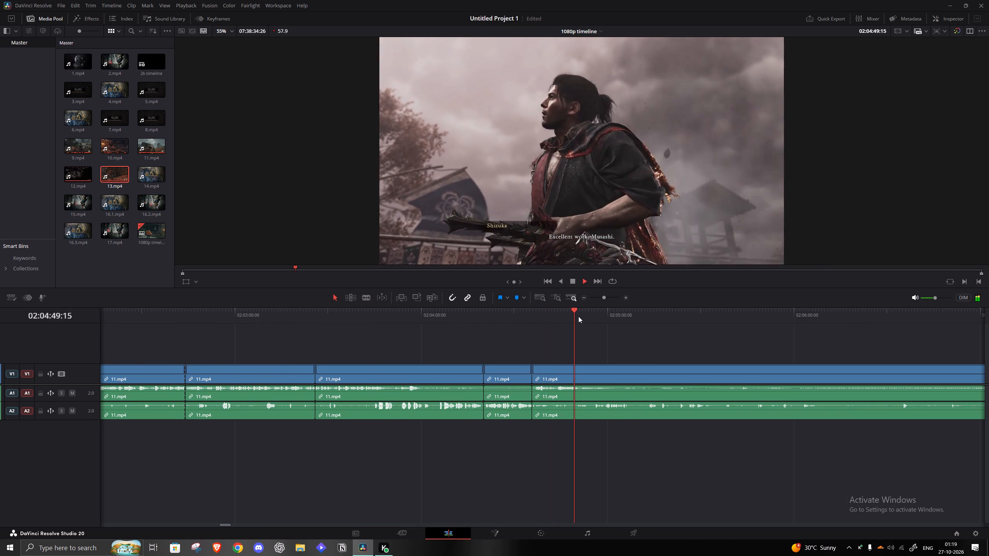
left_click(596, 316)
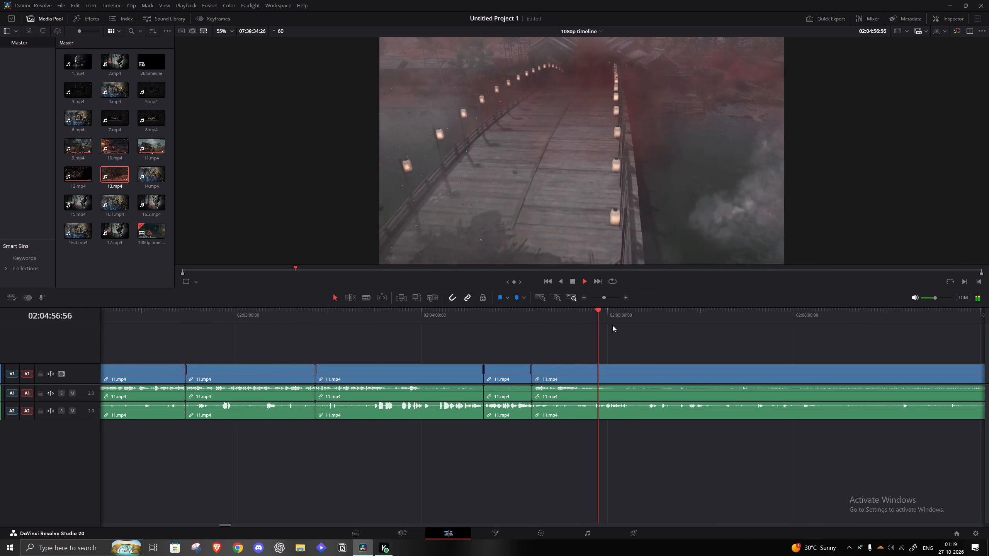
left_click(612, 325)
left_click(620, 319)
left_click(603, 298)
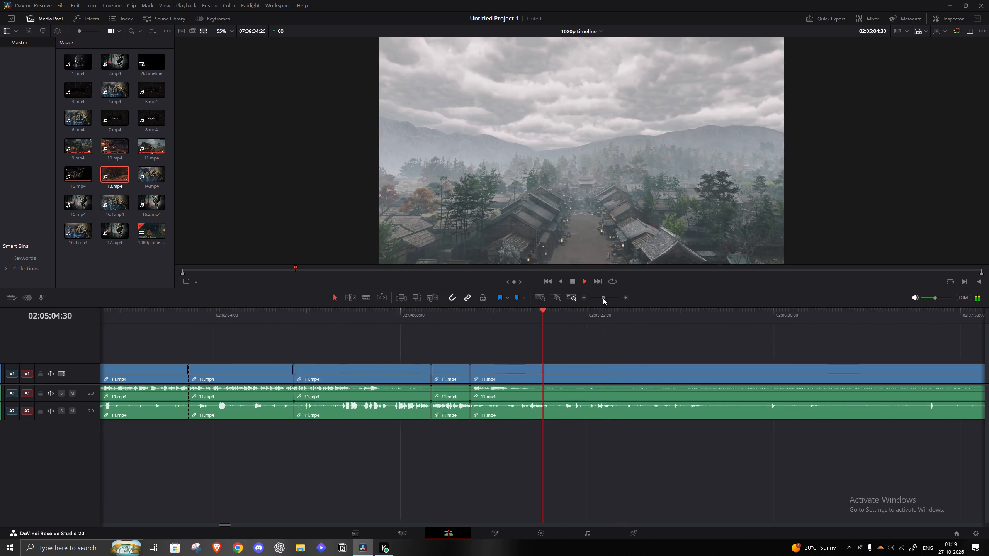
left_click(577, 315)
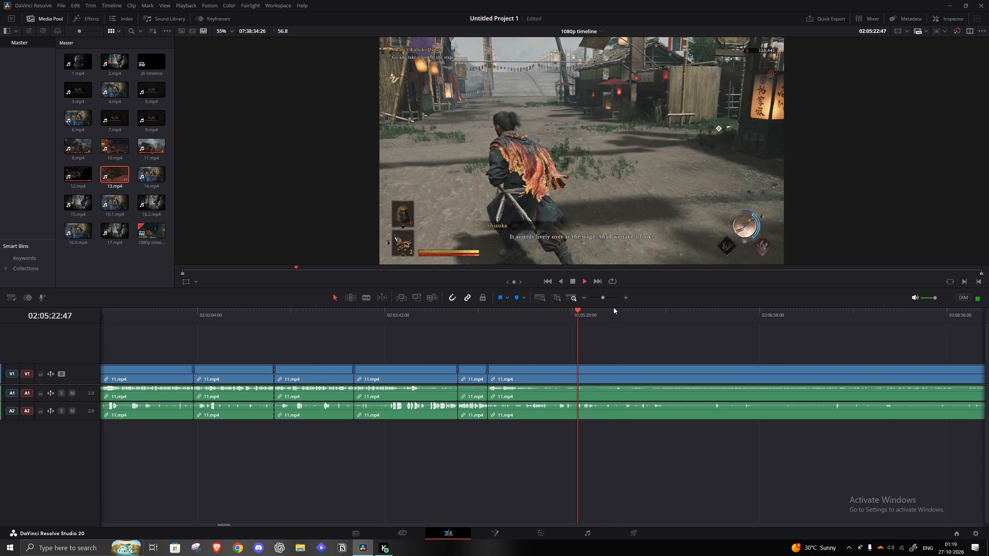
left_click(569, 312)
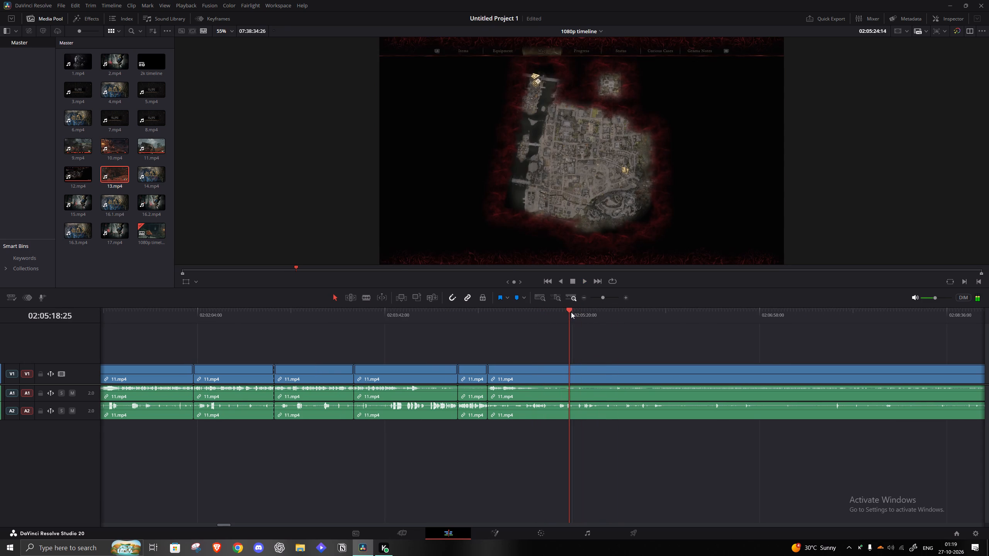
key("space")
key("s")
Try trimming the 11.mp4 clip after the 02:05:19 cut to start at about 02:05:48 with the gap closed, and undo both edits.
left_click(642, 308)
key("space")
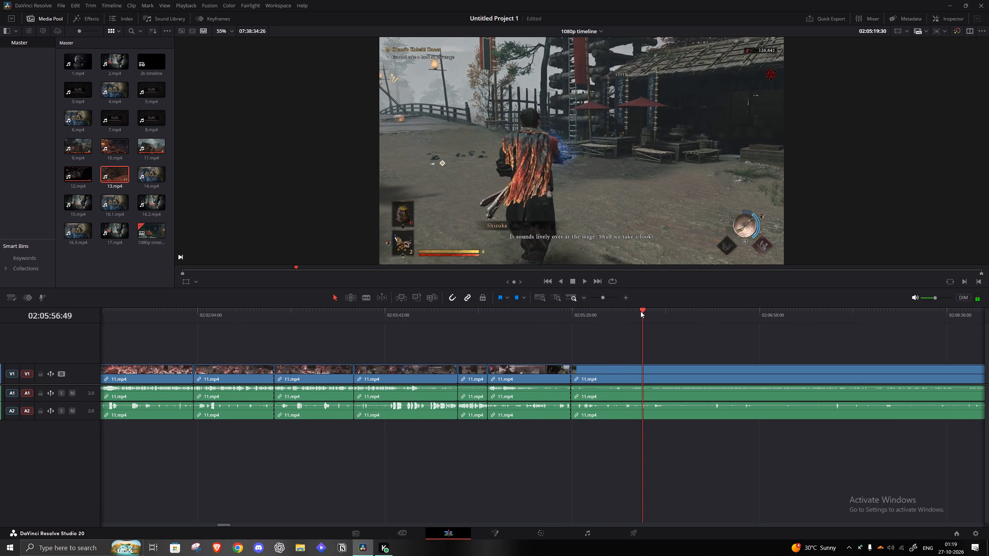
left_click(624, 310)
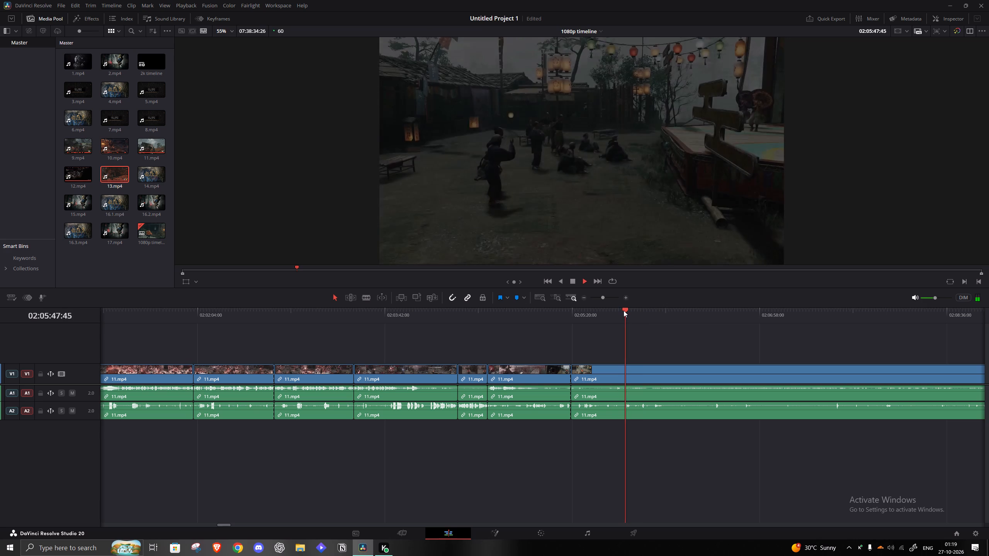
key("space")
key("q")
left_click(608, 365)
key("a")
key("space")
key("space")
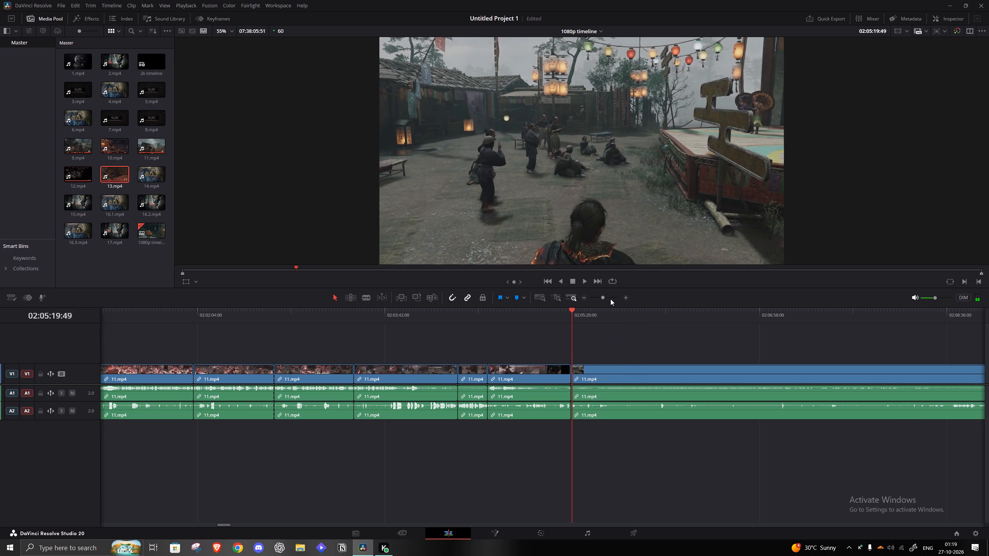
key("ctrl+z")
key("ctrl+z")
Trim the start of the 11.mp4 clip after the 02:05:19 cut to about 02:05:46 and close the gap.
left_click(622, 309)
key("q")
left_click(600, 373)
key("a")
Play through the kabuki dance cutscene and split the 11.mp4 clip where walking resumes, at about 02:08:27.
key("space")
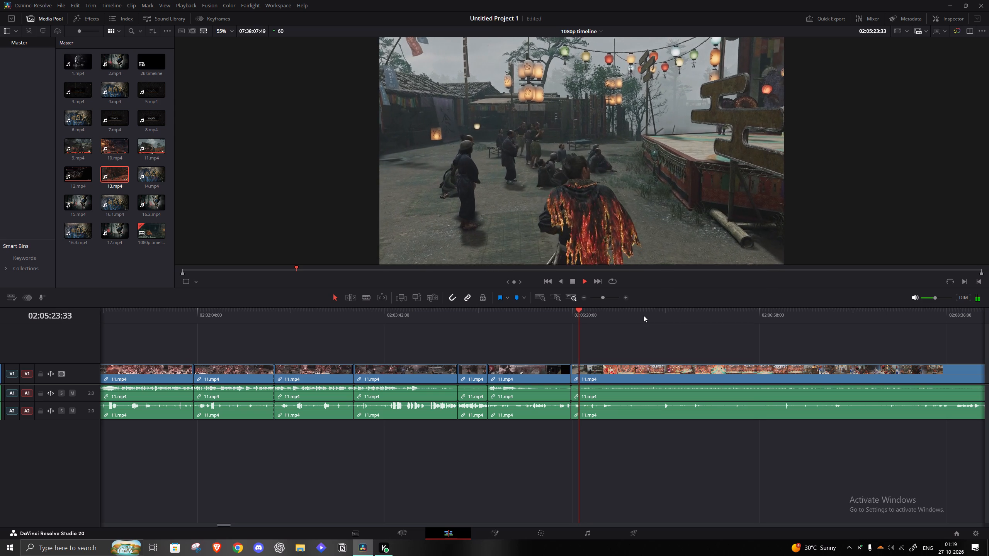
left_click(728, 315)
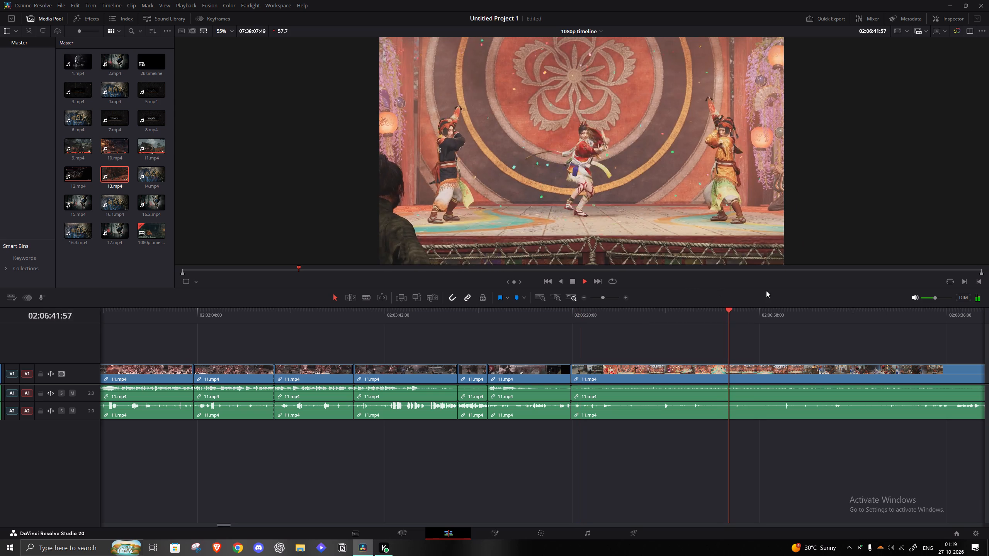
left_click(795, 344)
left_click(791, 339)
left_click(794, 327)
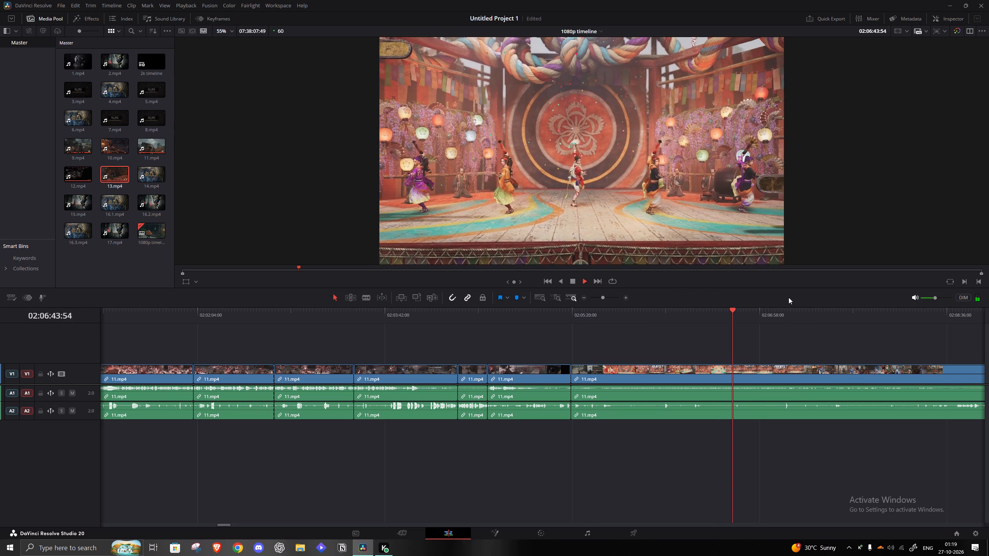
left_click(799, 309)
left_click(601, 293)
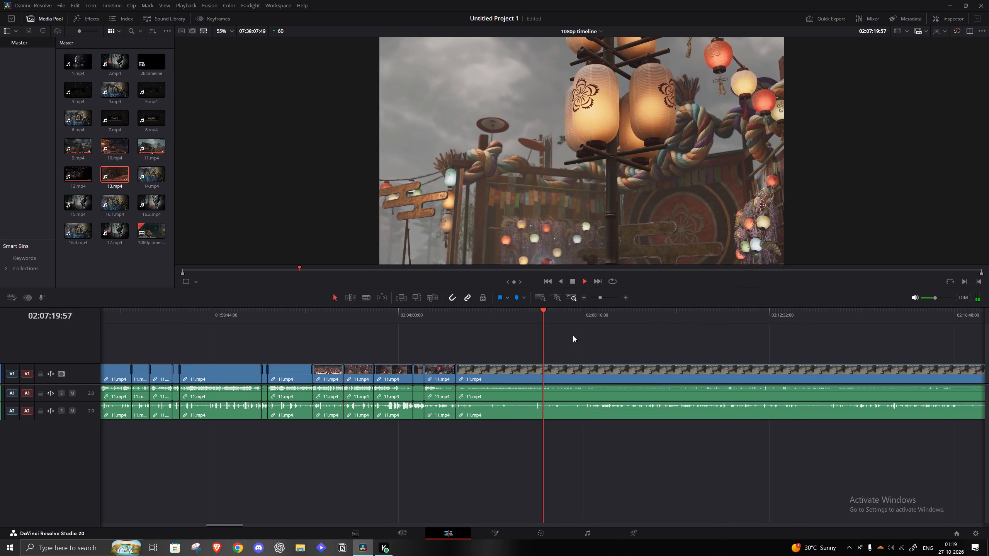
left_click(573, 336)
left_click(567, 327)
left_click(572, 323)
left_click(590, 315)
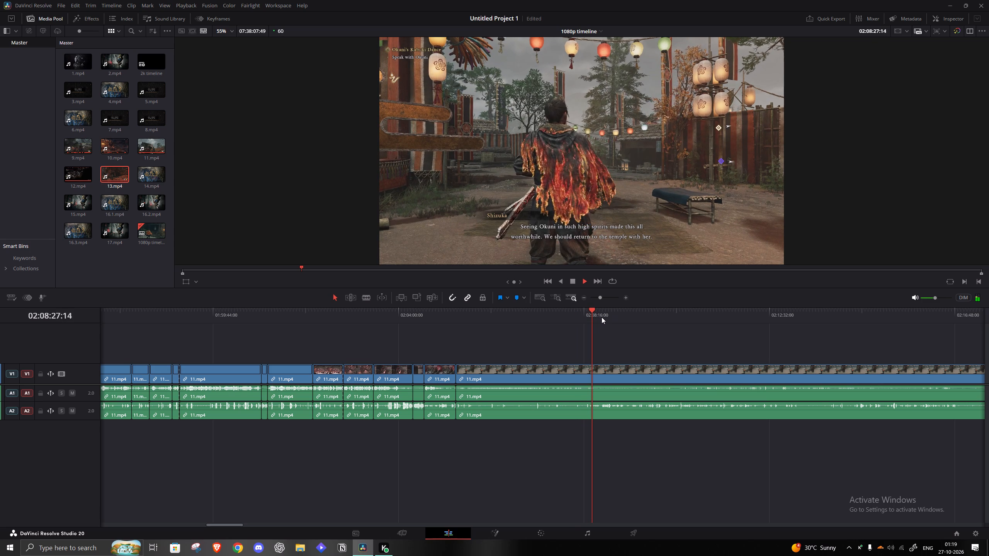
key("space")
key("s")
Find the bridge meeting with Okuni, trim the 11.mp4 clip after the 02:08:27 cut to start at 02:13:09:18, and close the gap.
left_click(671, 317)
key("space")
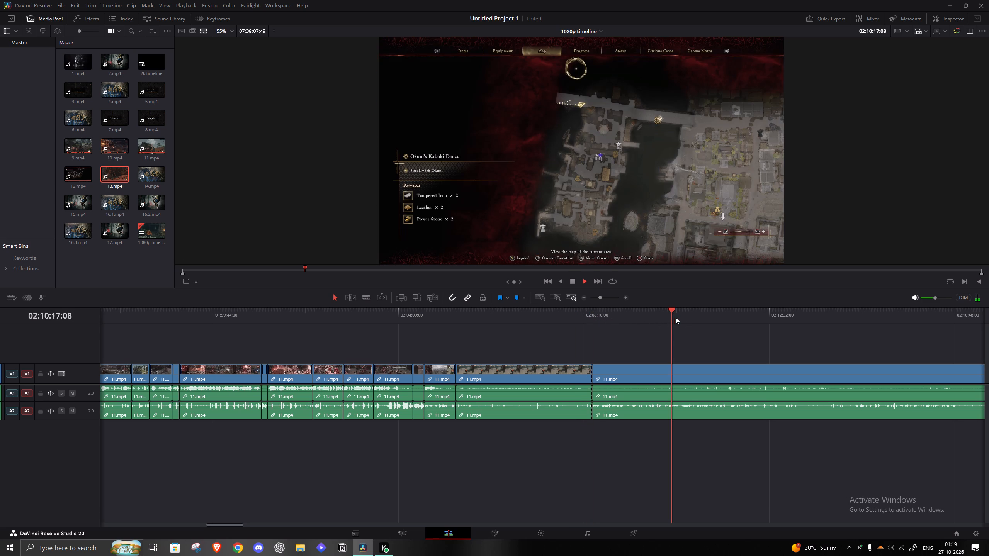
left_click(695, 314)
left_click(723, 307)
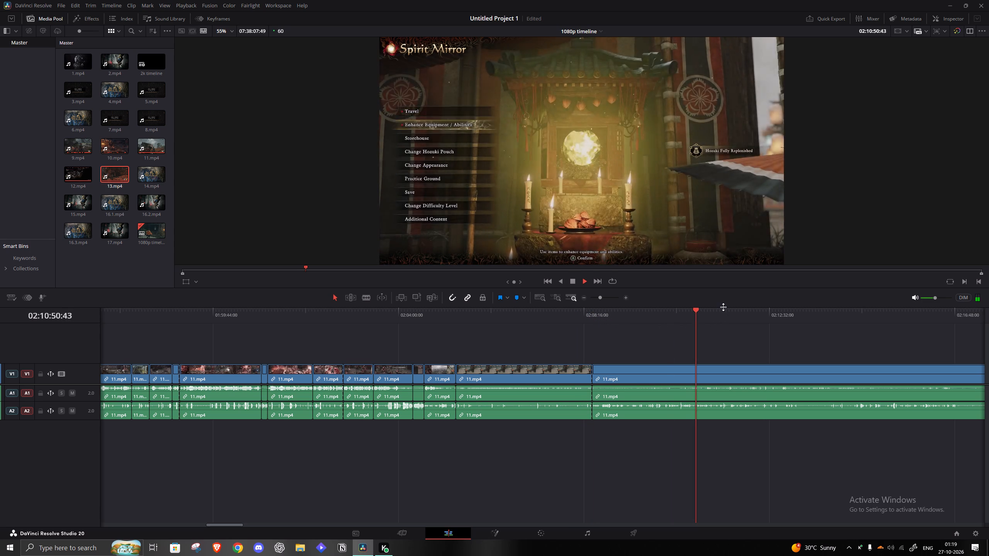
left_click(727, 311)
left_click(758, 311)
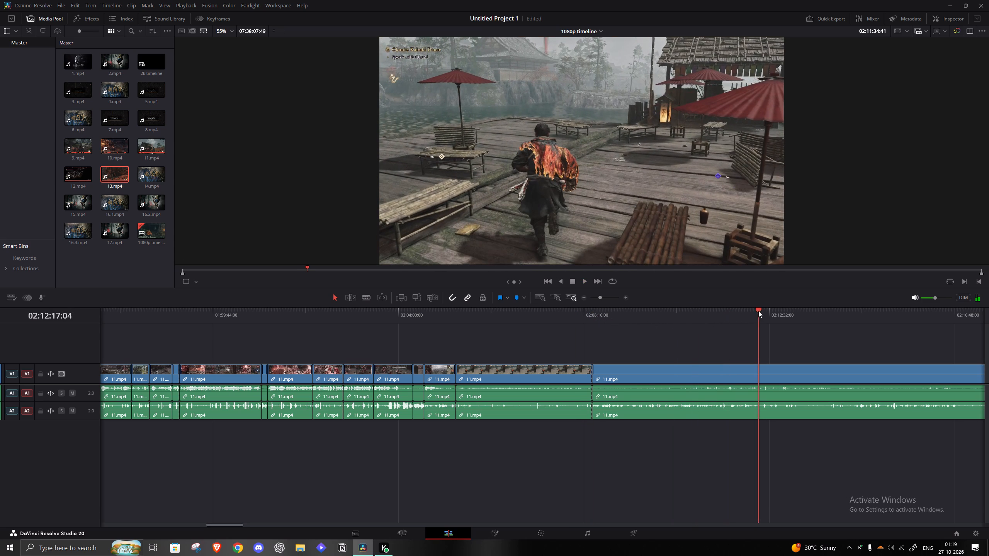
left_click(791, 314)
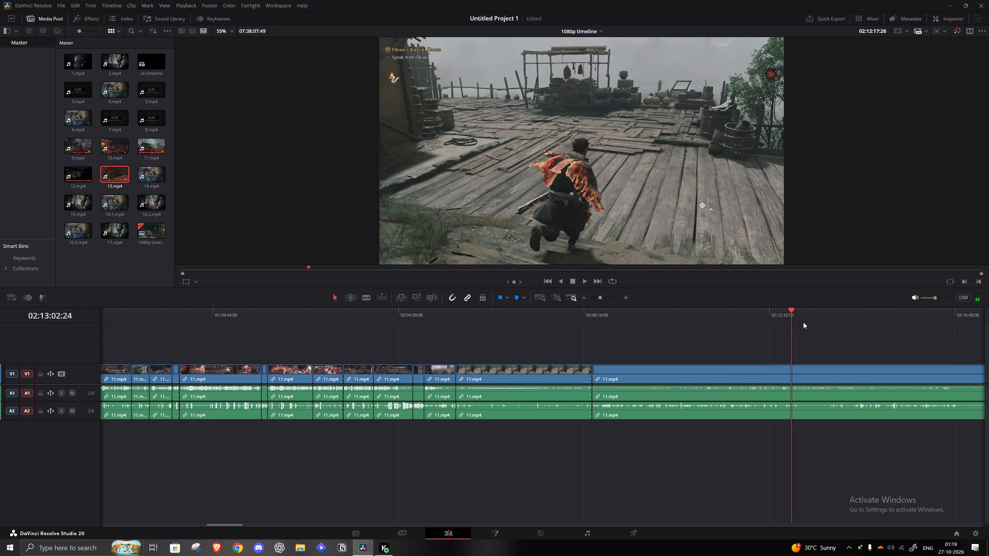
left_click(809, 317)
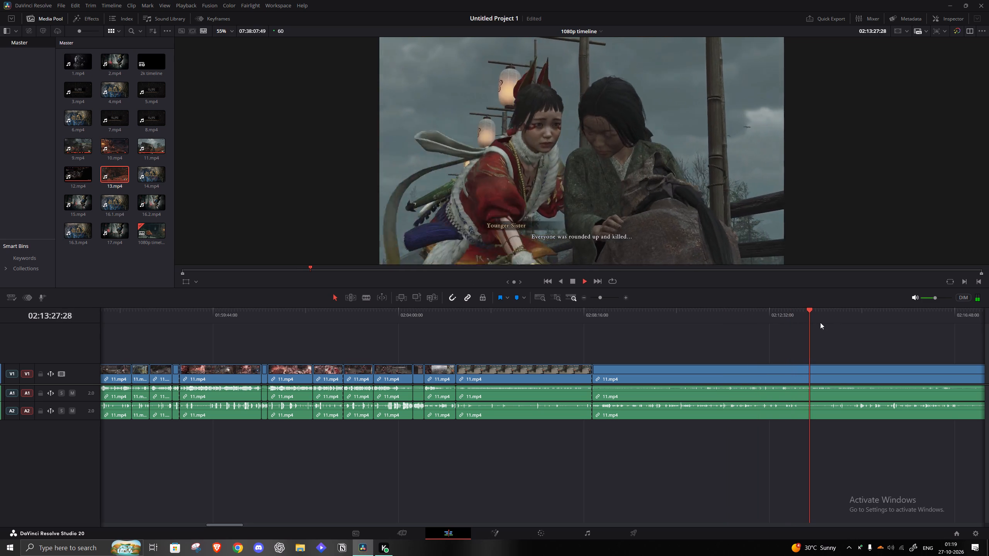
left_click(797, 327)
left_click(796, 321)
key("space")
key("q")
left_click(733, 387)
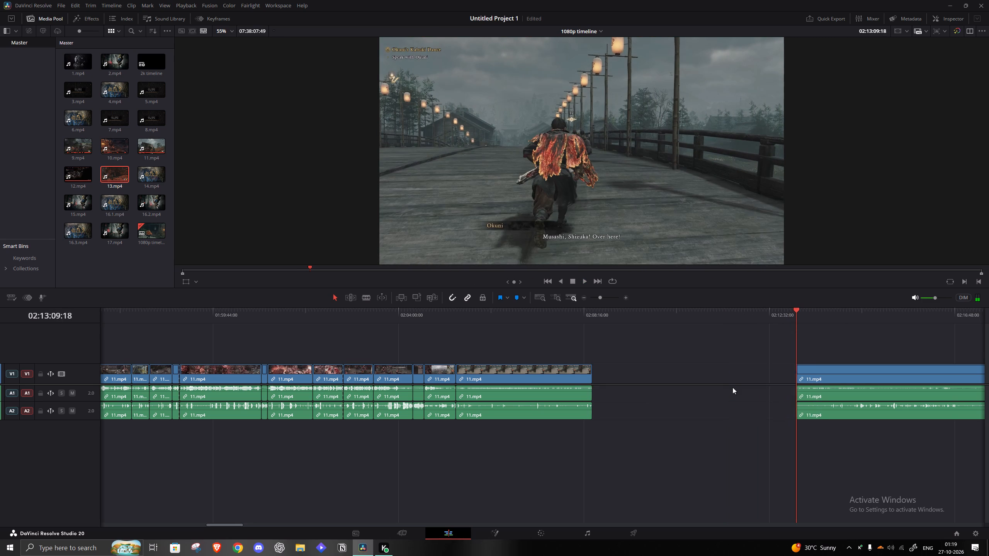
key("a")
Skim the bridge meeting with Okuni to its end, split the 11.mp4 clip at about 02:09:47, and save the project.
key("space")
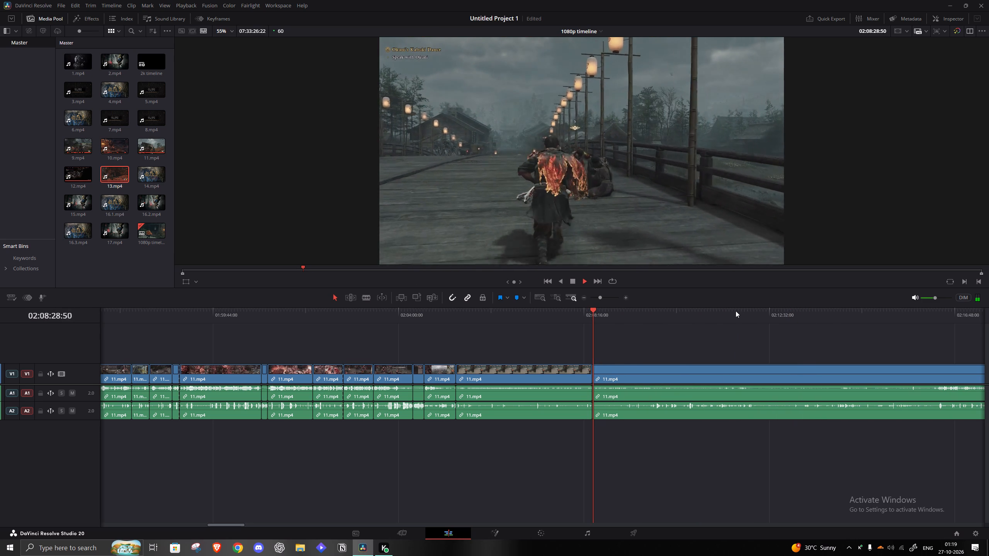
left_click_drag(598, 296, 605, 297)
left_click(562, 316)
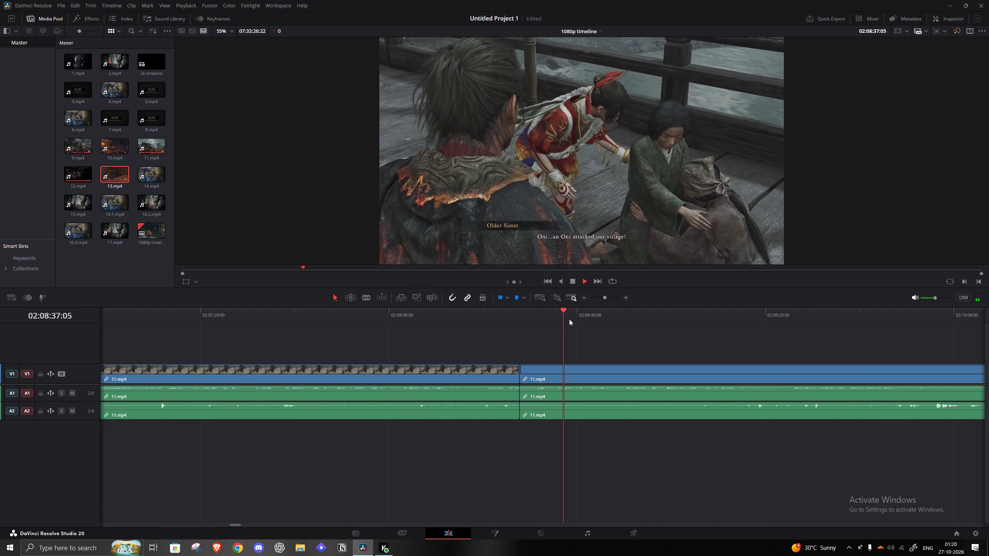
left_click(578, 314)
left_click(609, 307)
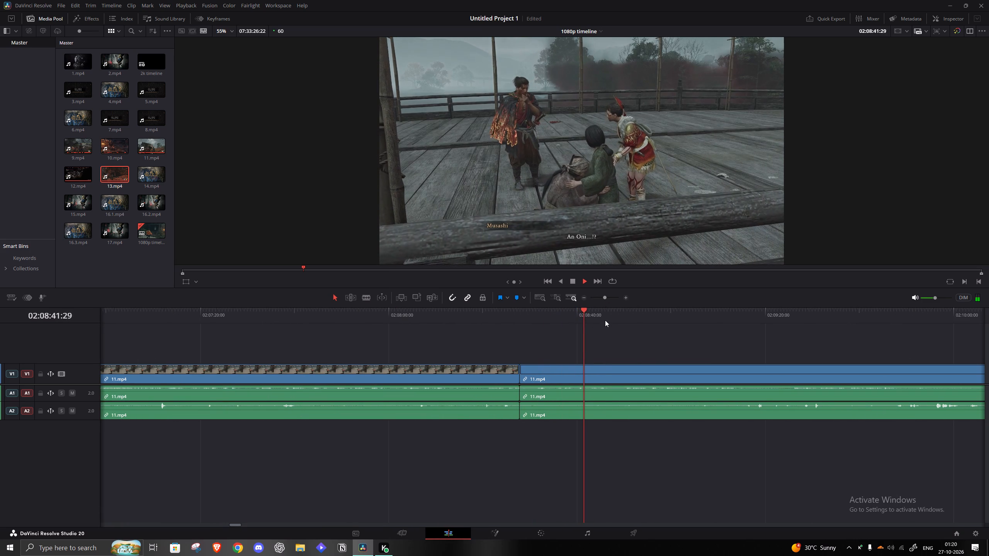
left_click(605, 320)
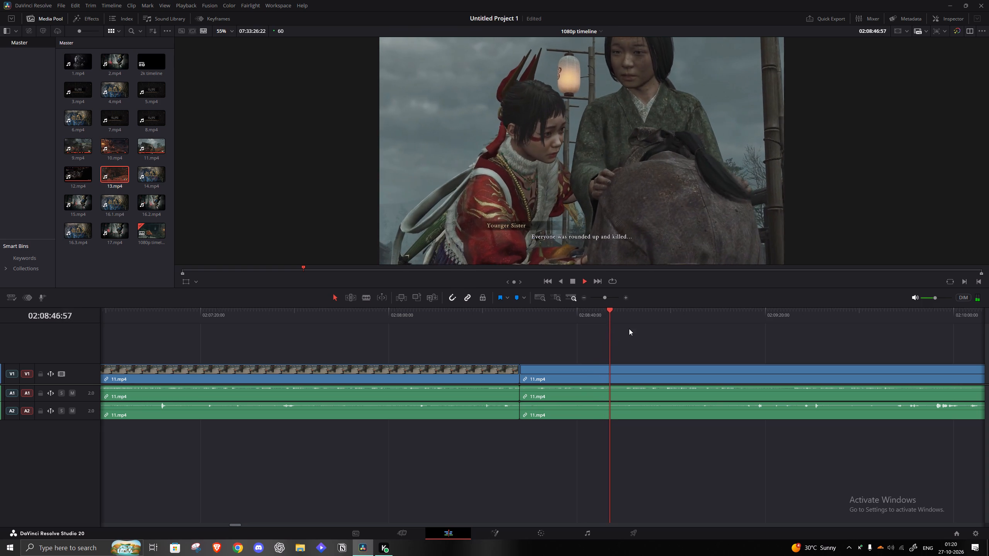
left_click(632, 314)
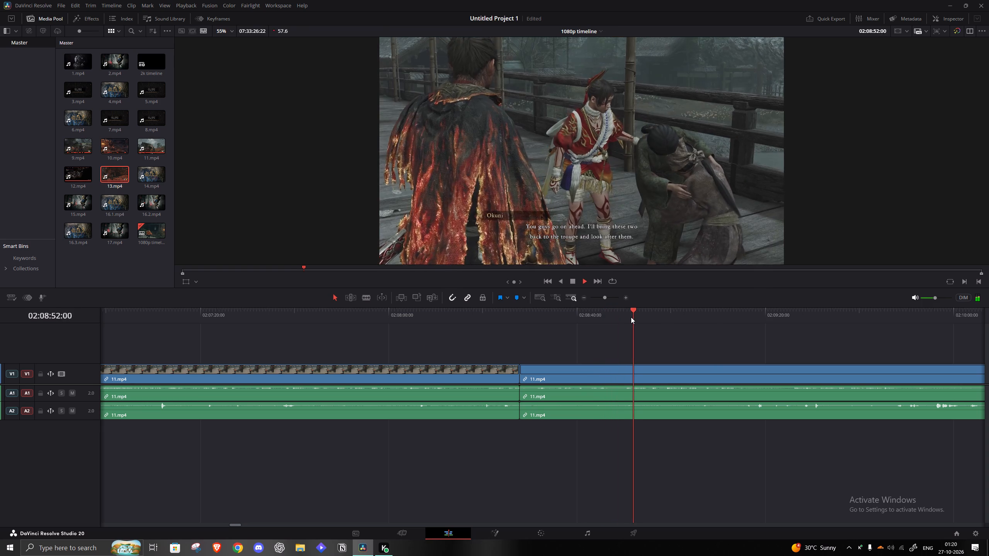
left_click(666, 311)
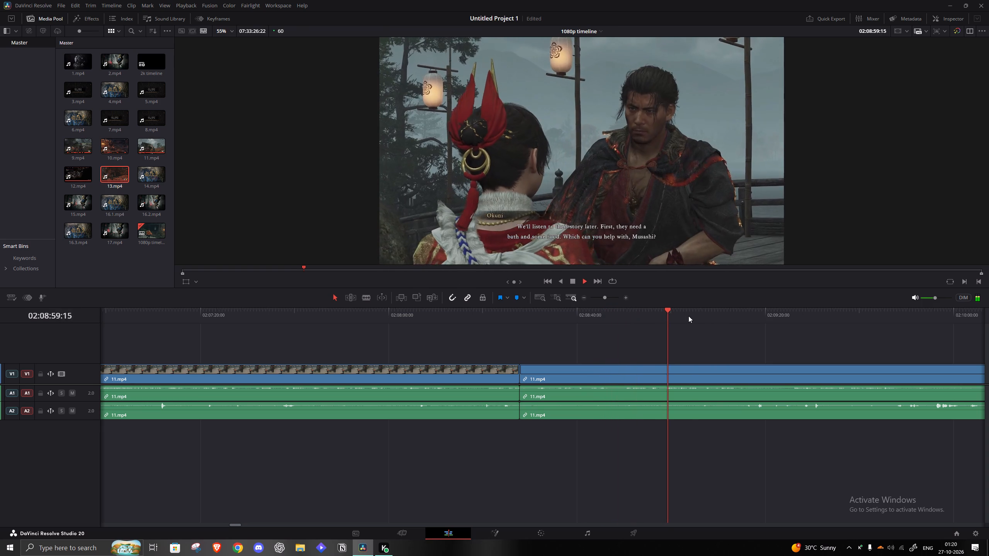
left_click(692, 310)
left_click(724, 319)
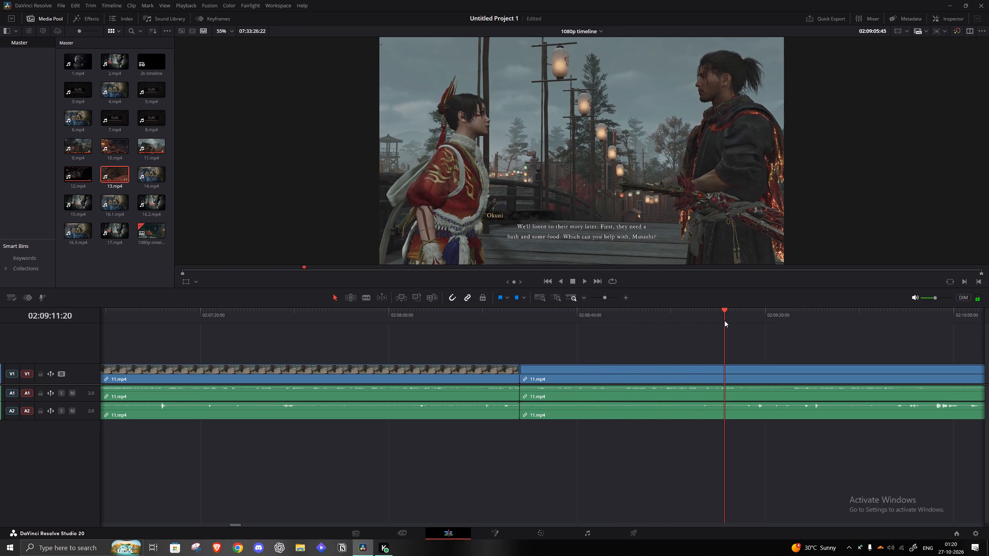
left_click(769, 321)
left_click(786, 322)
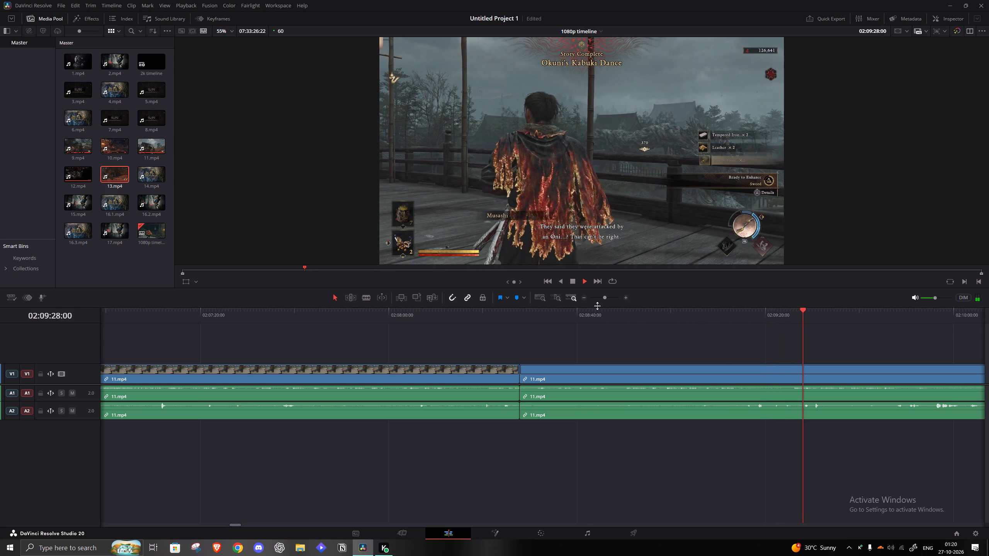
left_click(827, 307)
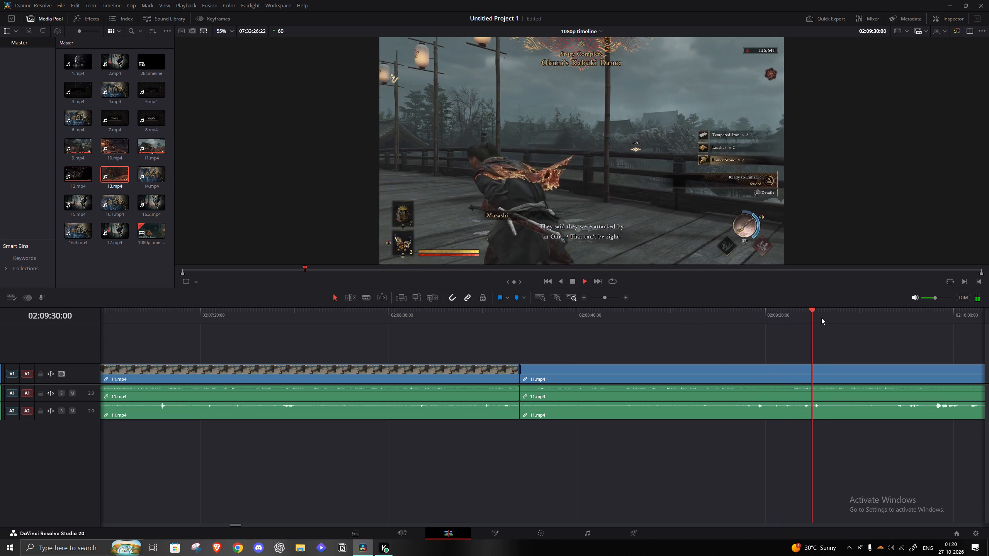
left_click(821, 318)
left_click(843, 322)
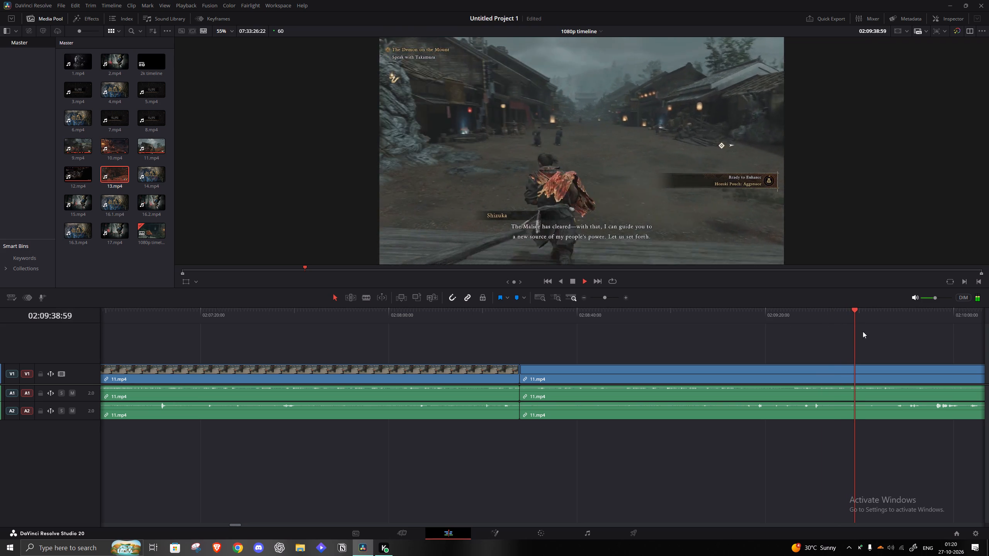
left_click(901, 330)
left_click(889, 318)
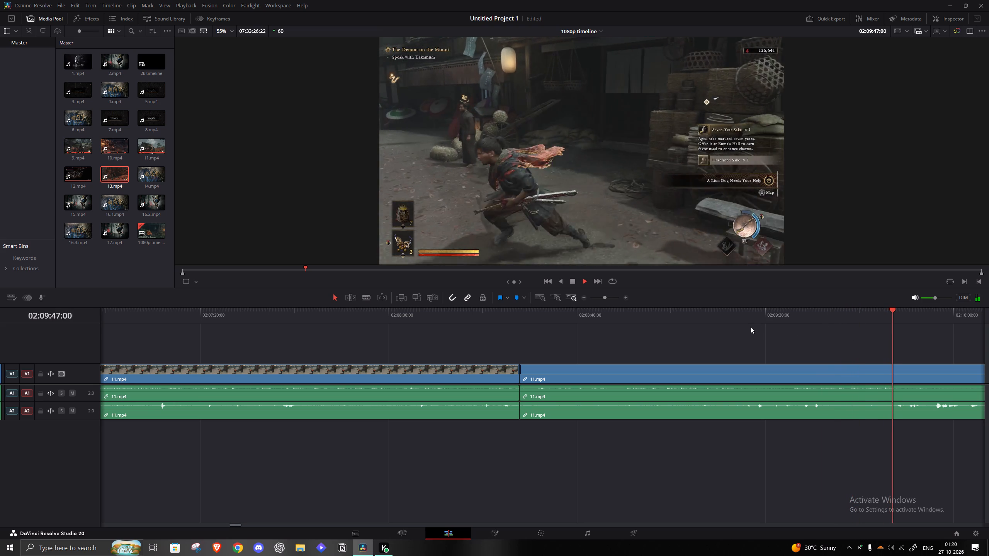
key("space")
key("s")
key("ctrl+s")
Find the village street fight, trim the 11.mp4 clip after the 02:09:47 cut to start at about 02:16:41, and close the gap.
left_click_drag(606, 300, 600, 297)
key("space")
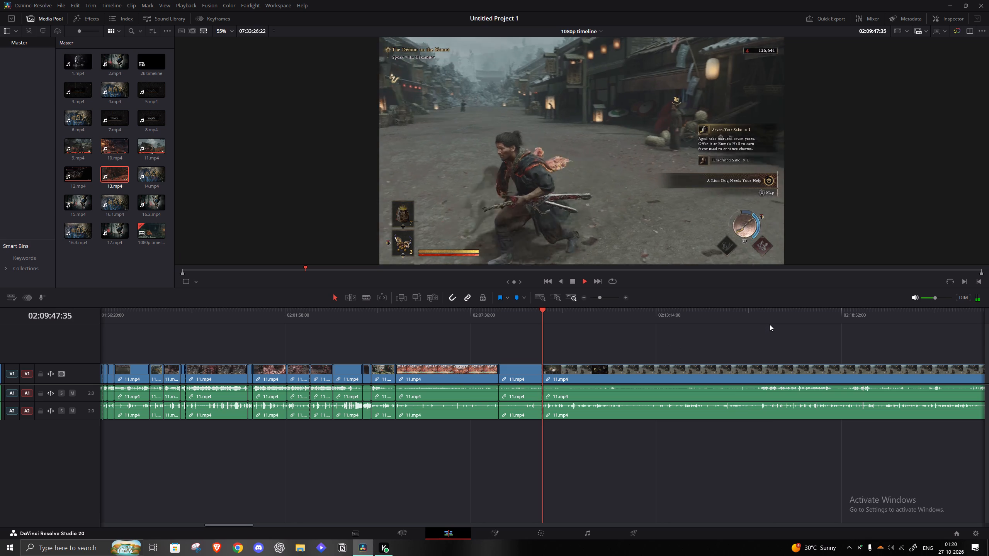
left_click(769, 319)
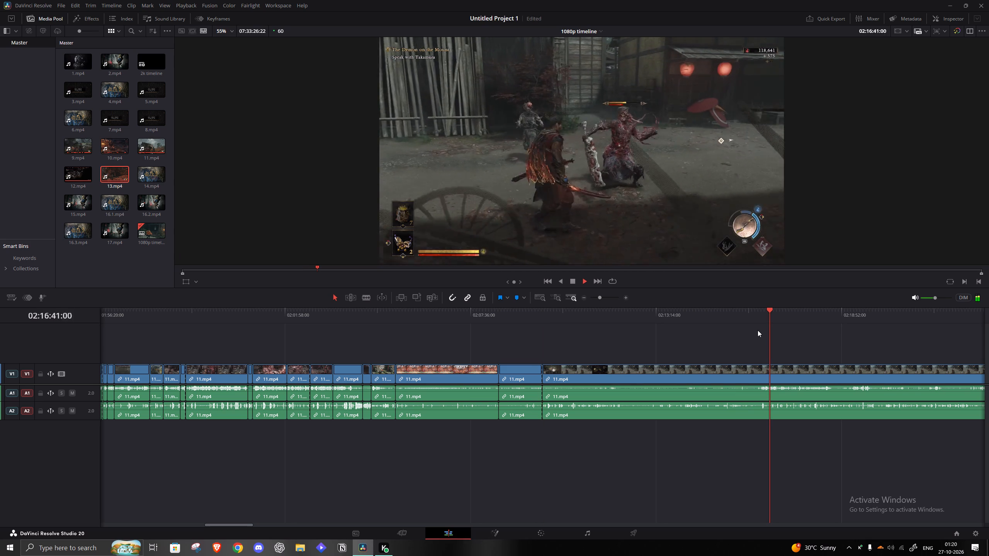
key("space")
key("q")
left_click(662, 373)
key("a")
Play through the start of the street fight and split the 11.mp4 clip at 02:10:11:43.
key("space")
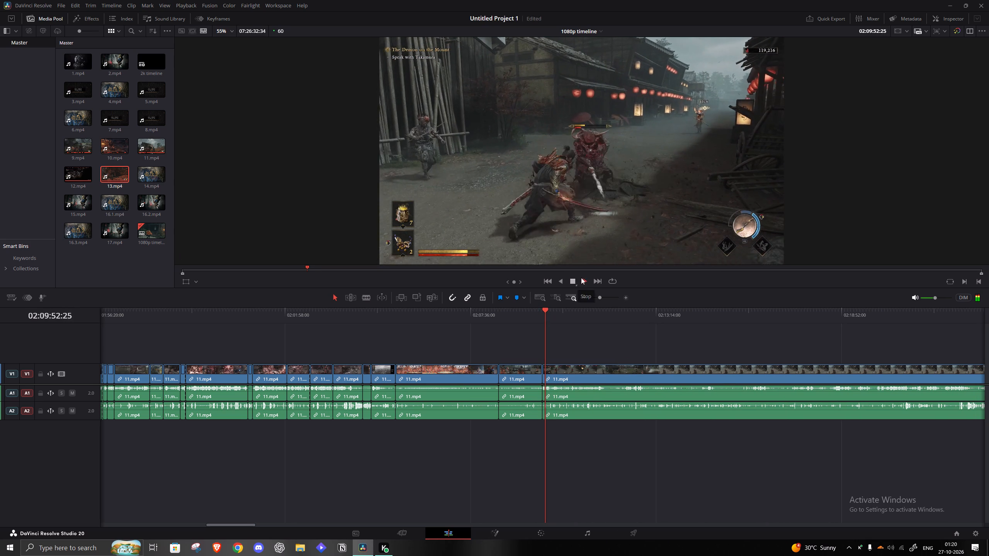
left_click_drag(601, 298, 605, 298)
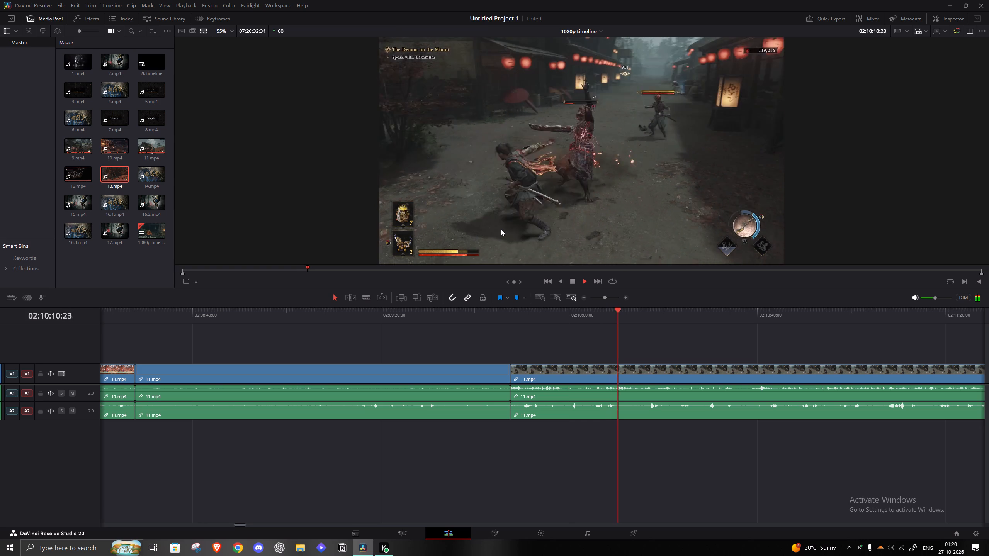
key("space")
key("s")
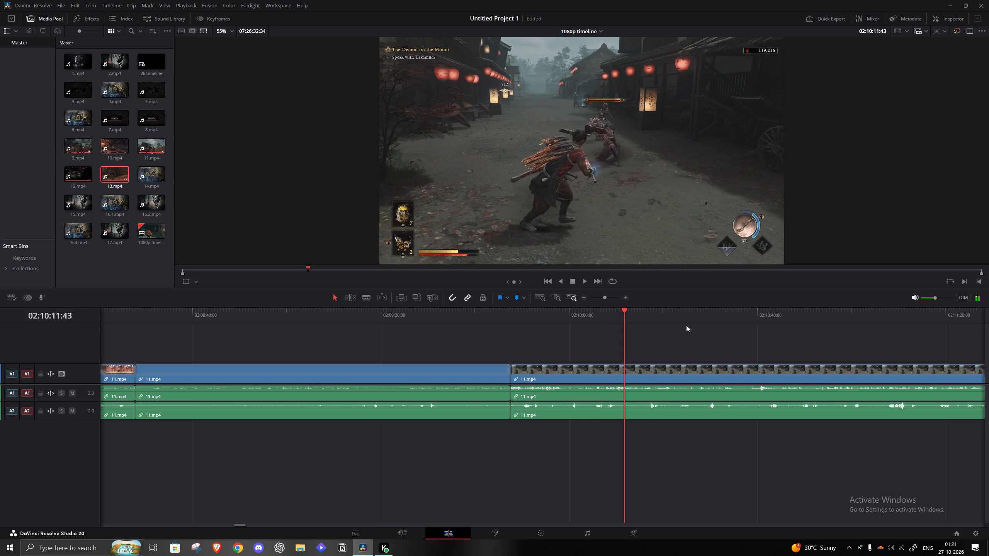
Trim the 11.mp4 clip after the 02:10:11 cut to start at 02:10:39:33 and close the gap.
left_click(747, 316)
key("space")
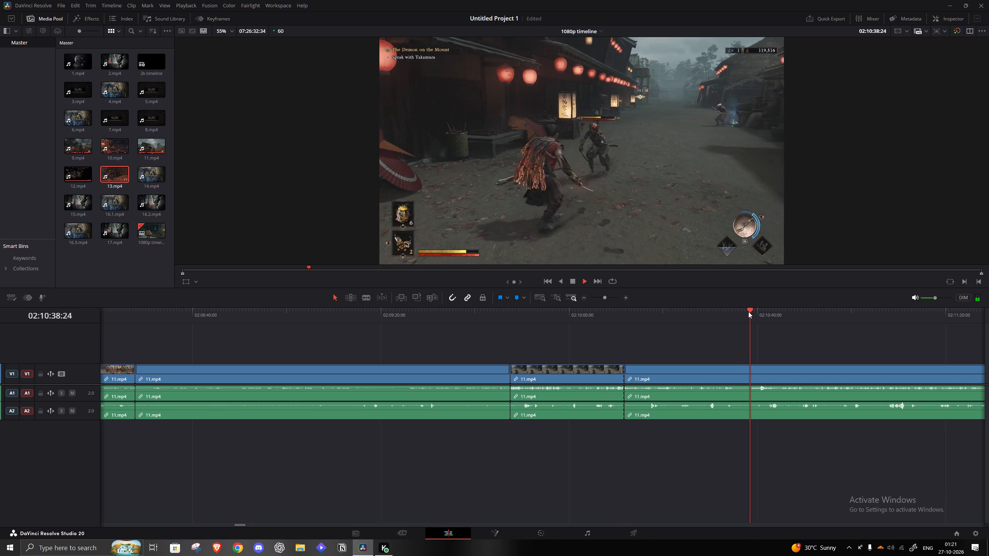
key("space")
key("q")
left_click(710, 363)
type("a")
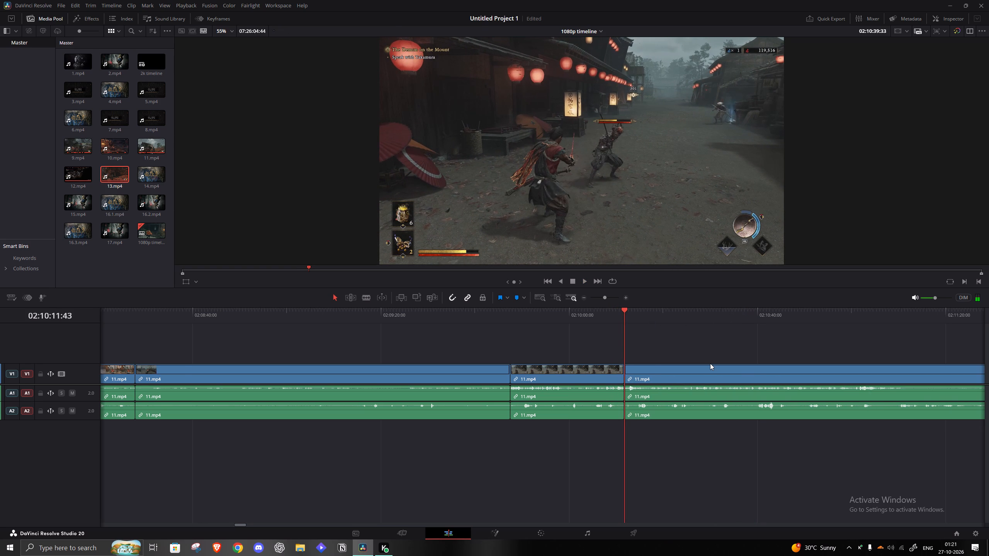
Play until the street enemy is killed and split the 11.mp4 clip at 02:10:16:22.
key("space")
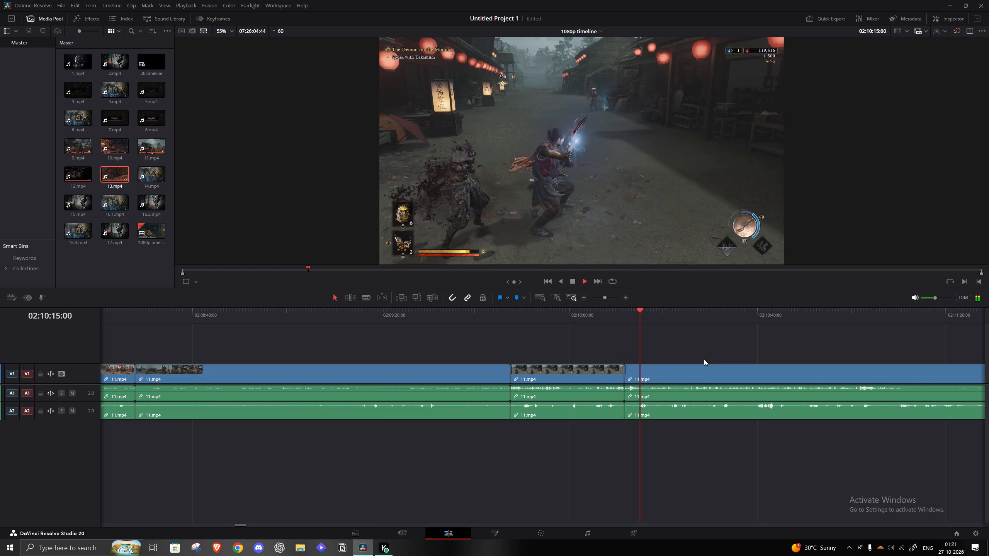
key("space")
key("s")
Find the fight in the grassy yard, trim the 11.mp4 clip after the 02:10:16 cut to start at 02:11:49:27, and close the gap.
left_click(691, 302)
key("space")
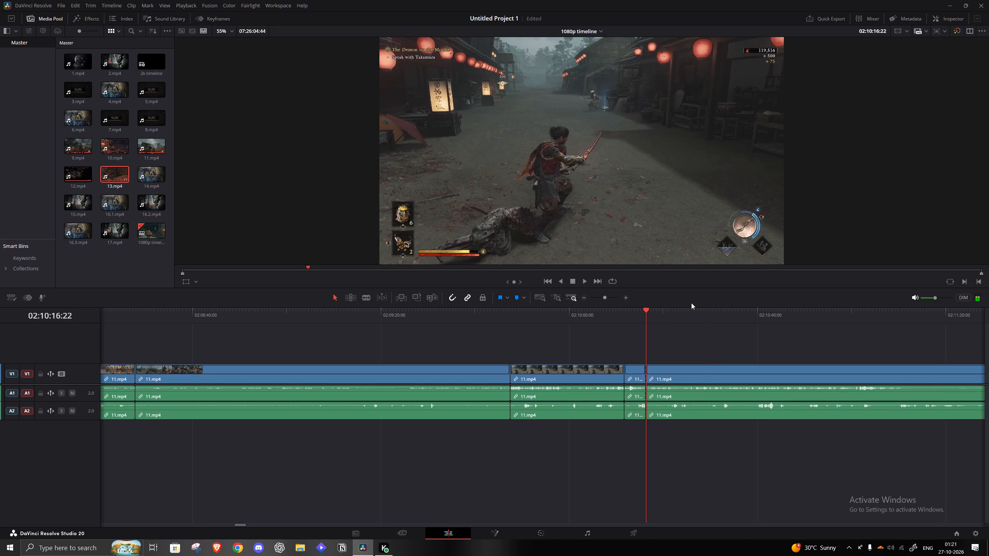
left_click(699, 315)
left_click(843, 327)
left_click(834, 305)
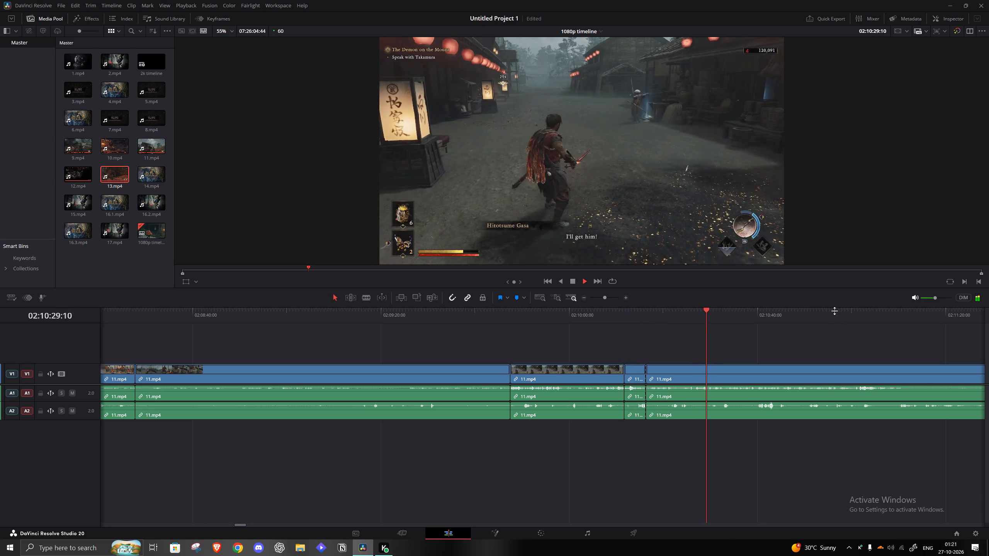
left_click(836, 317)
left_click(855, 317)
left_click(598, 298)
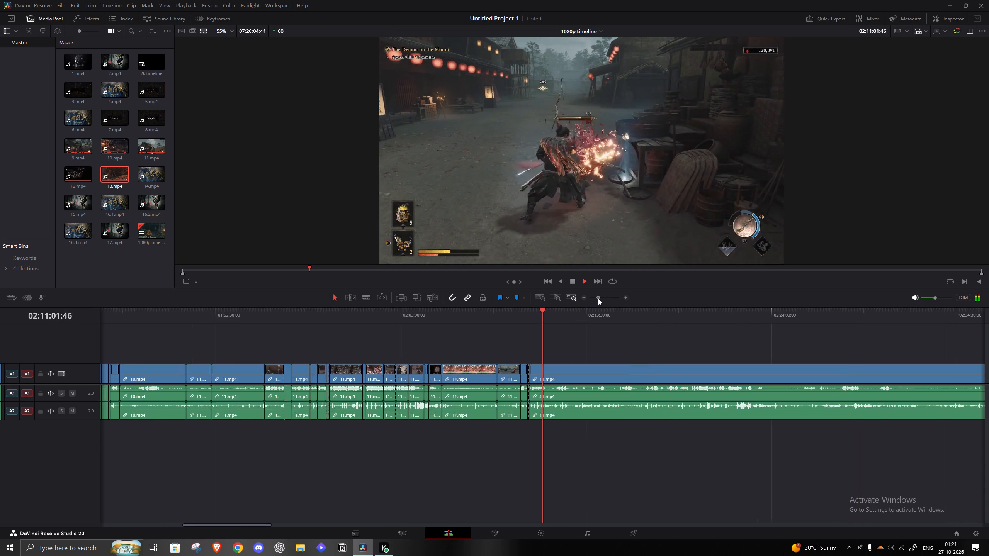
left_click(583, 309)
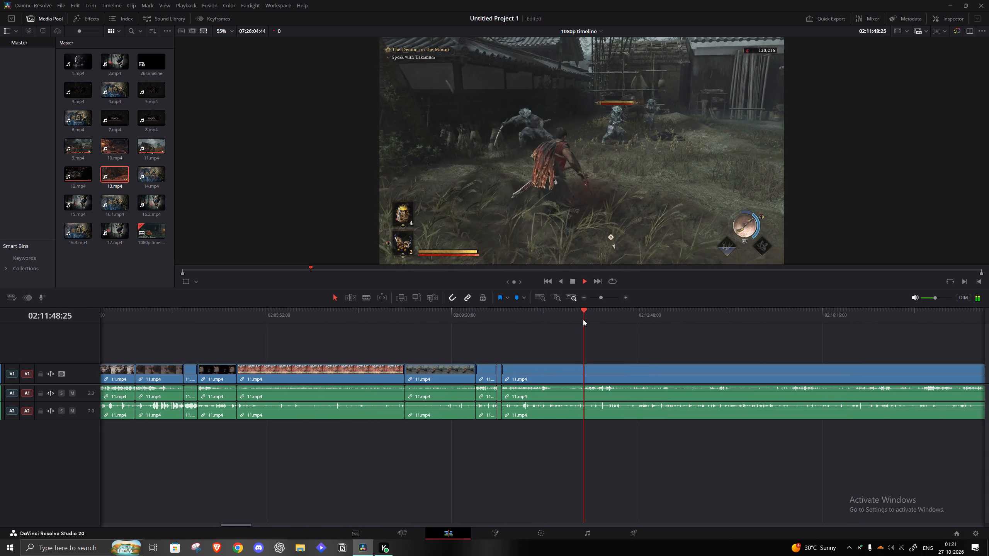
key("space")
key("q")
left_click(545, 362)
key("a")
left_click(556, 373)
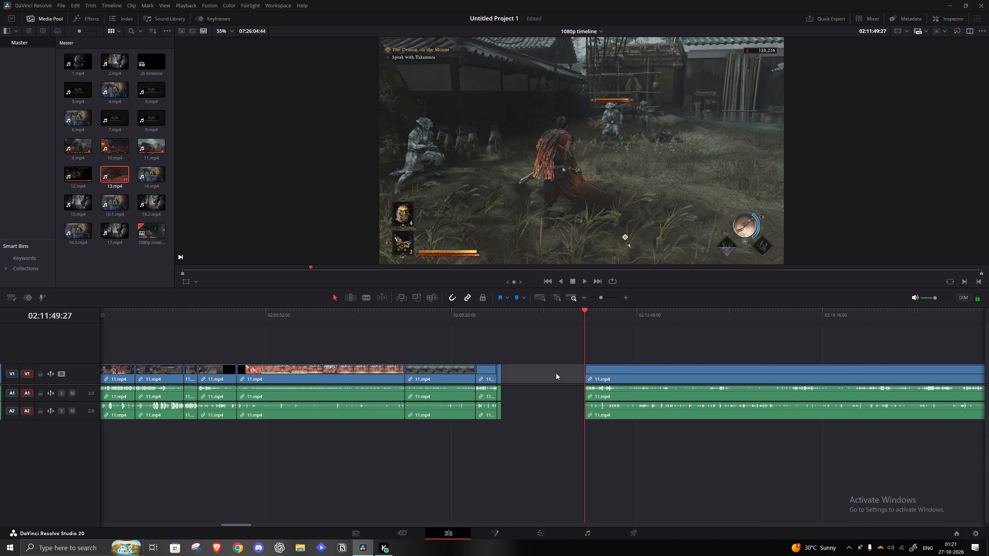
key("a")
Play through the grassy yard fight and split the 11.mp4 clip where it ends, at about 02:10:48.
key("space")
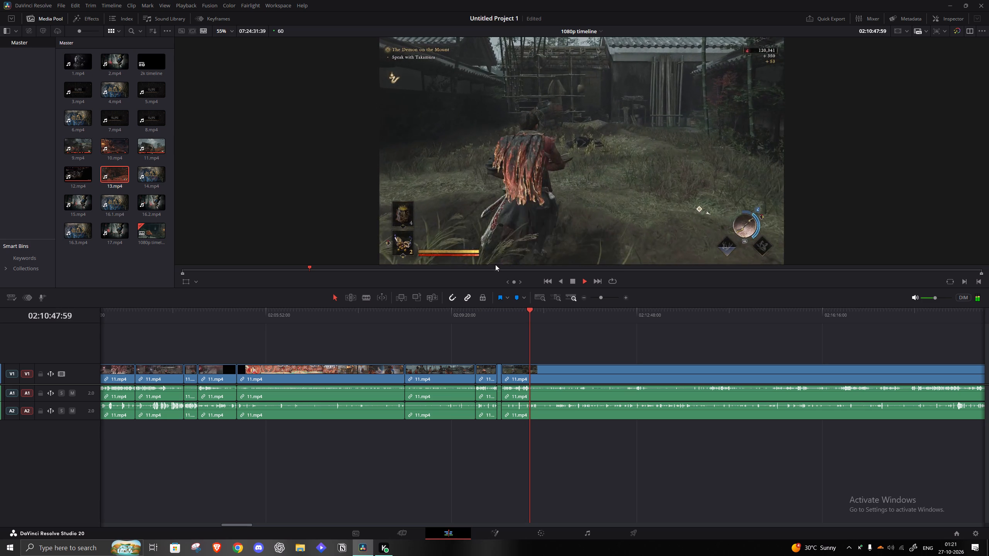
key("space")
key("s")
Find the fight beside the stacked crates, trim the 11.mp4 clip after the 02:10:48 cut to start at 02:14:15:19, and close the gap.
left_click(630, 321)
key("space")
left_click(641, 324)
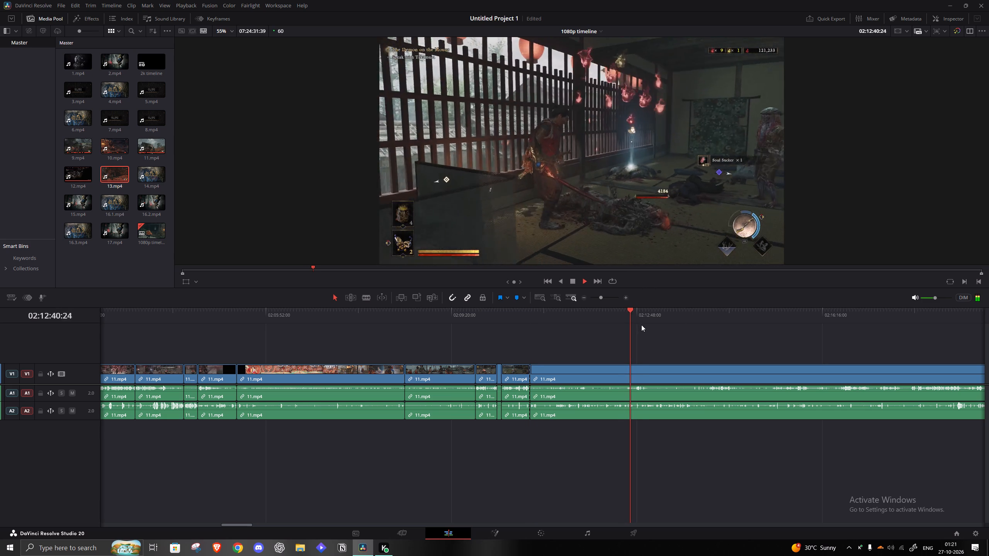
left_click(641, 322)
left_click(630, 319)
left_click(626, 318)
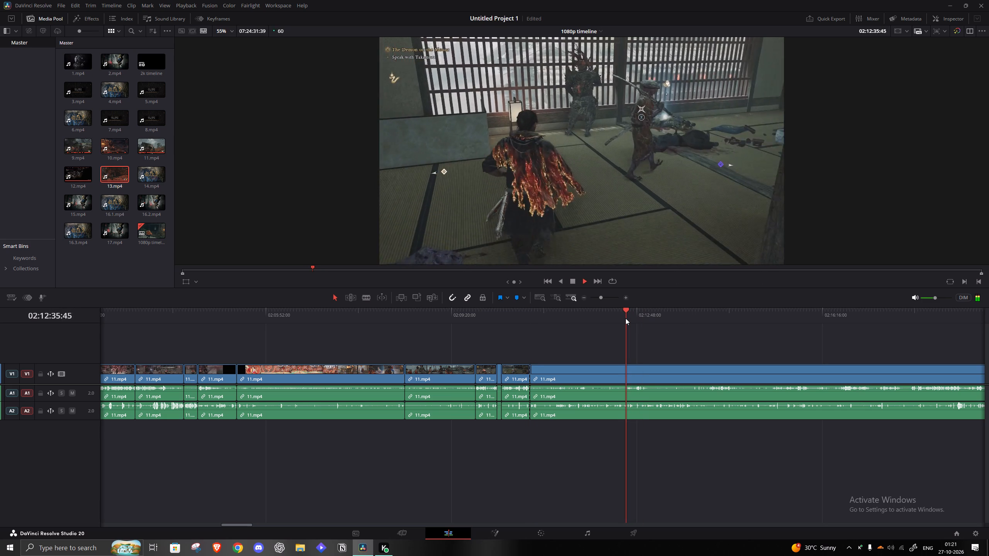
key("space")
left_click(702, 322)
key("space")
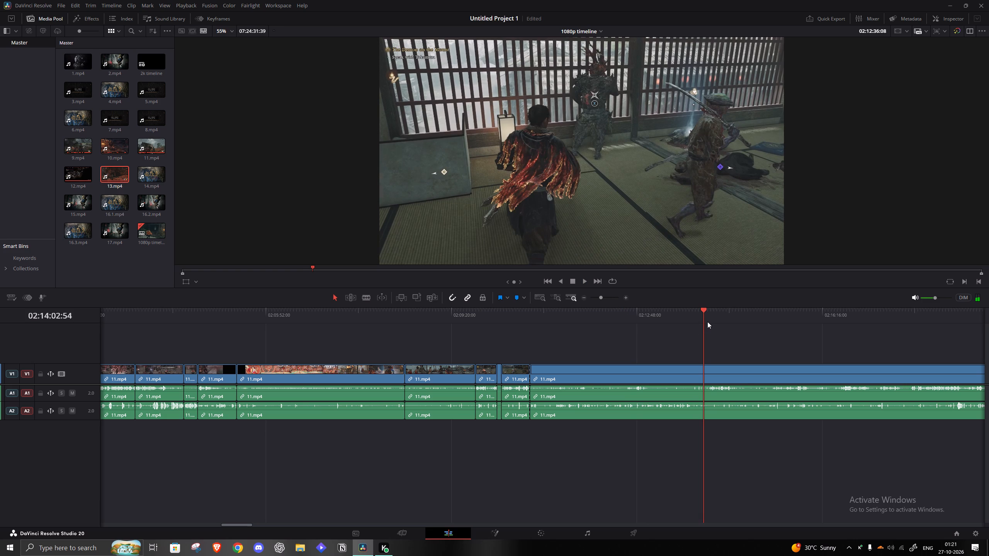
left_click(707, 321)
left_click(713, 319)
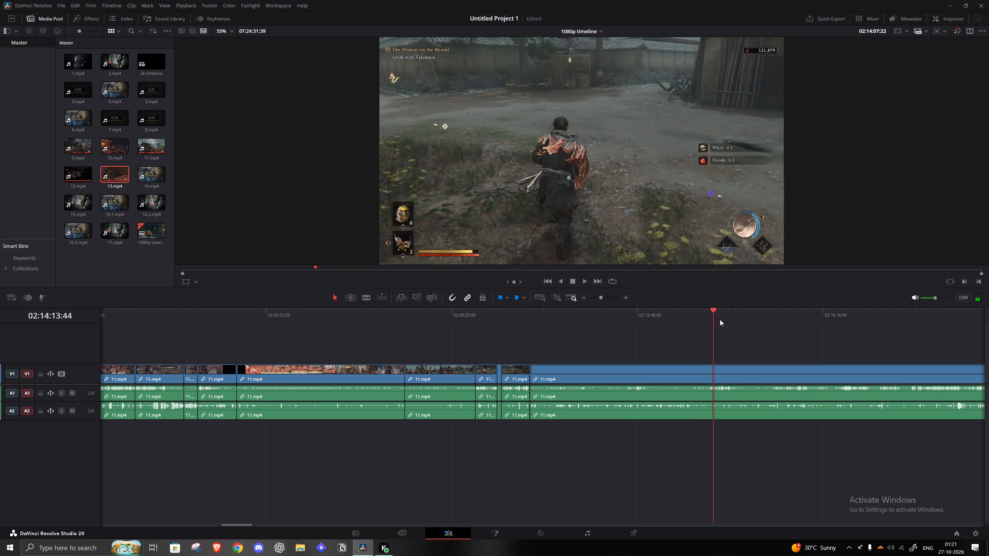
key("space")
key("q")
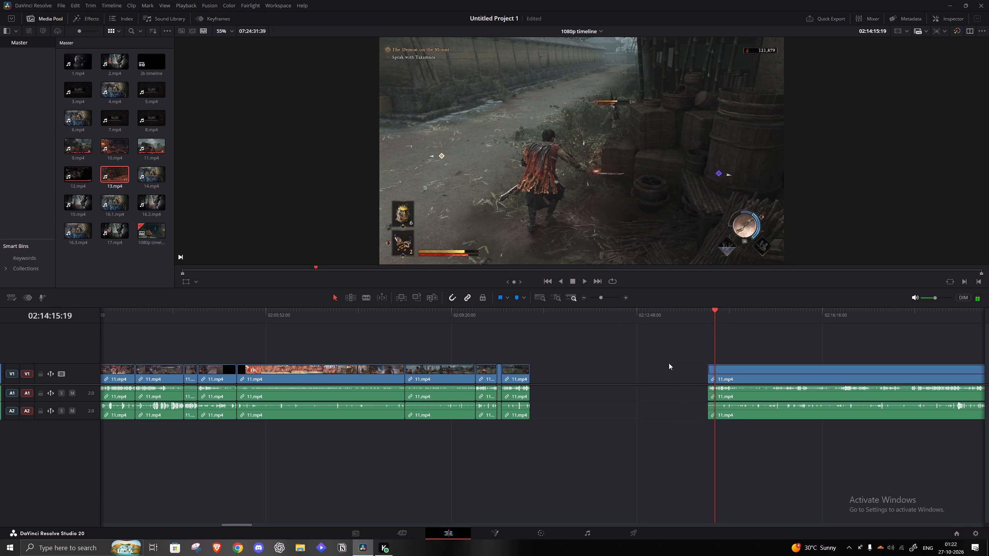
left_click(669, 363)
key("a")
left_click(653, 381)
key("a")
Play through the fight beside the crates and split the 11.mp4 clip where running resumes, at 02:11:06:22.
key("space")
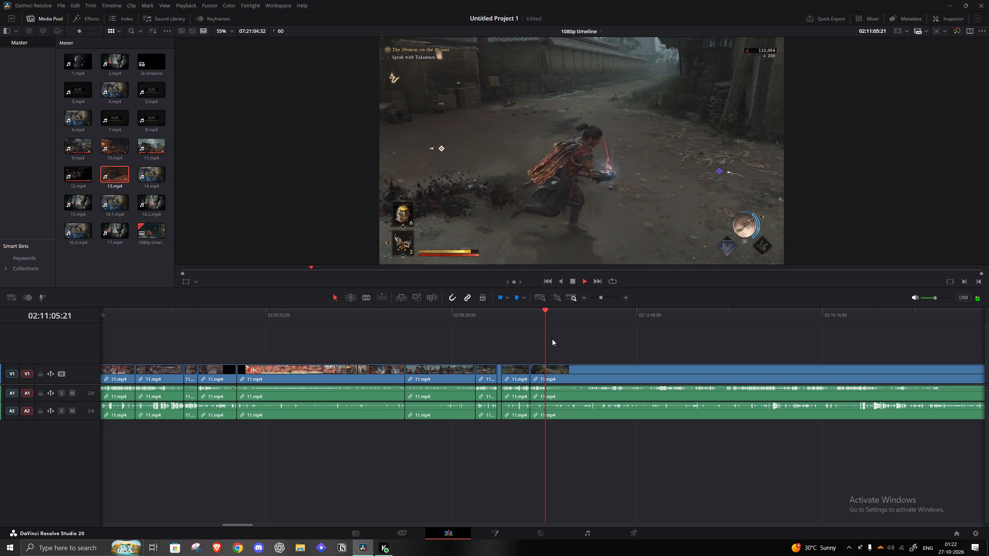
key("space")
key("s")
Find the fight by the wooden gate, trim the 11.mp4 clip after the 02:11:06 cut to start at 02:12:15:27, and close the gap.
left_click(595, 315)
key("space")
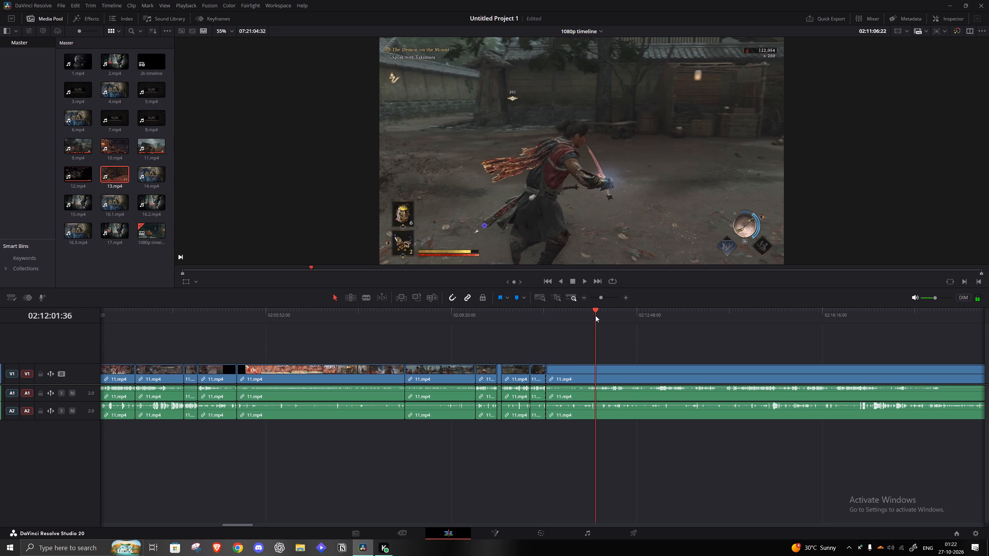
left_click(613, 317)
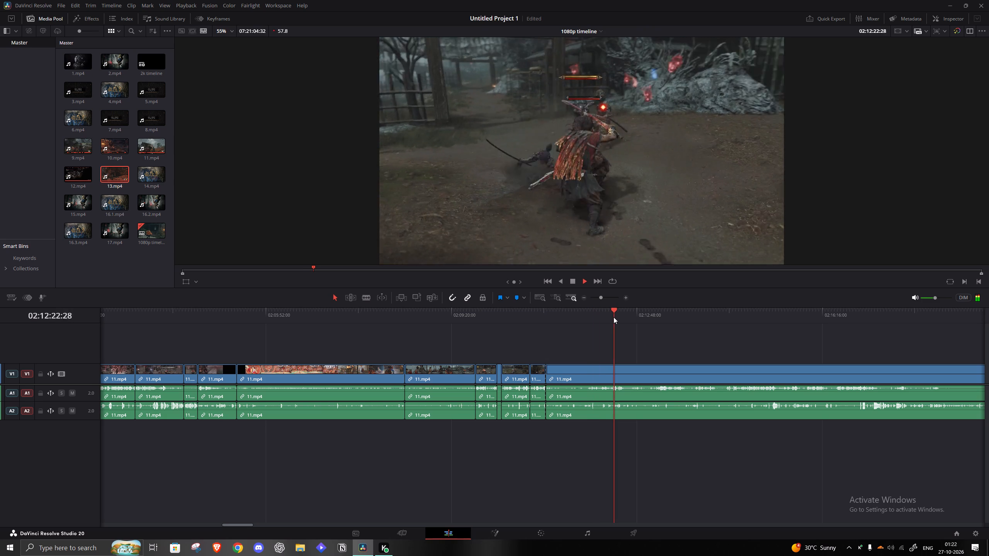
left_click(607, 317)
key("space")
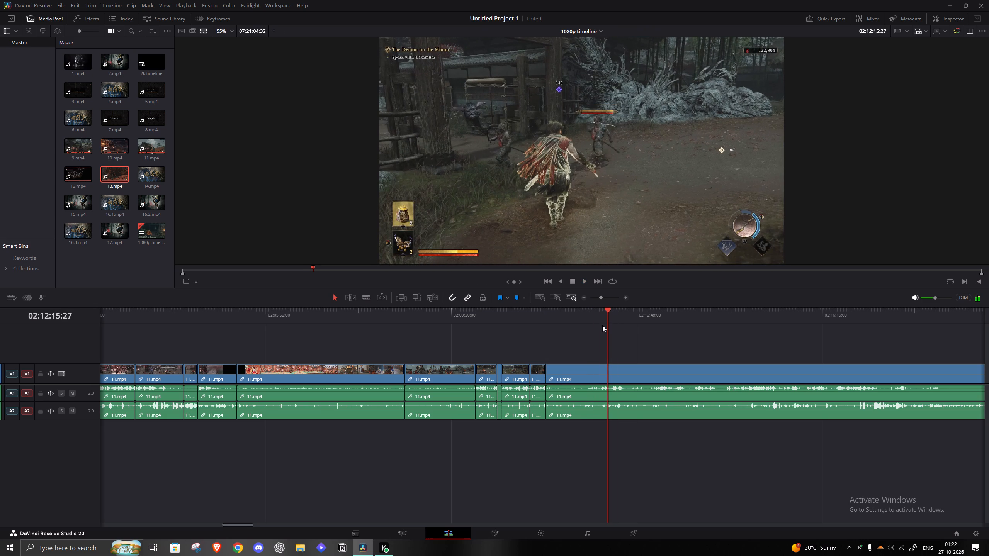
key("q")
left_click(579, 371)
key("a")
Play through the fight by the wooden gate and split the 11.mp4 clip where running resumes, at about 02:11:23.
key("space")
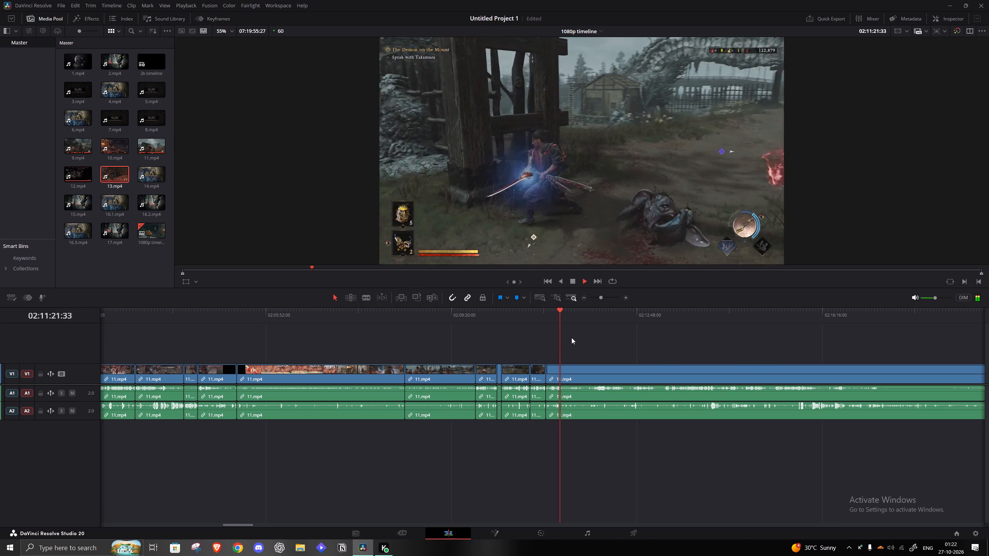
key("space")
key("space")
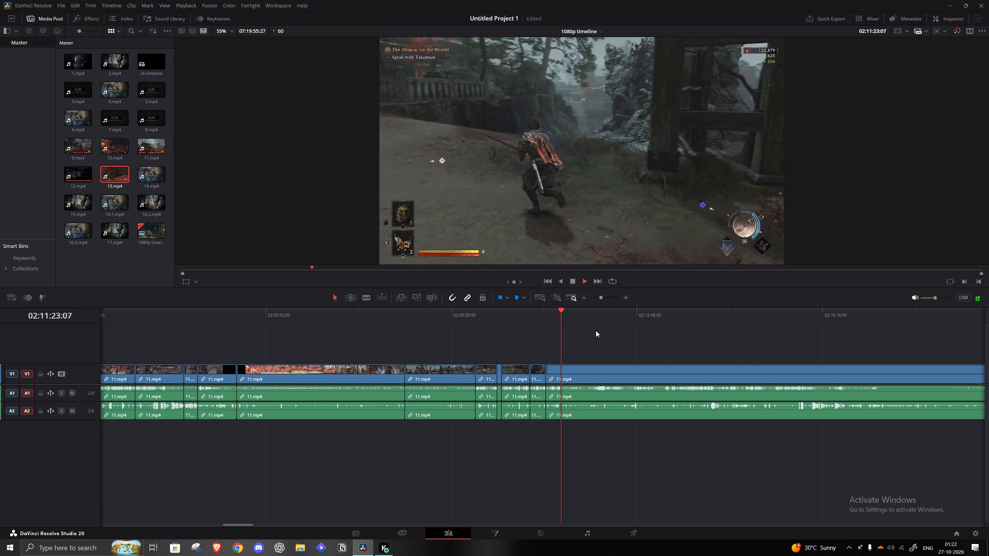
key("space")
key("s")
Find the fight beside the garden chest, trim the 11.mp4 clip after the 02:11:23 cut to start at 02:15:45:24, and close the gap.
left_click(604, 317)
key("space")
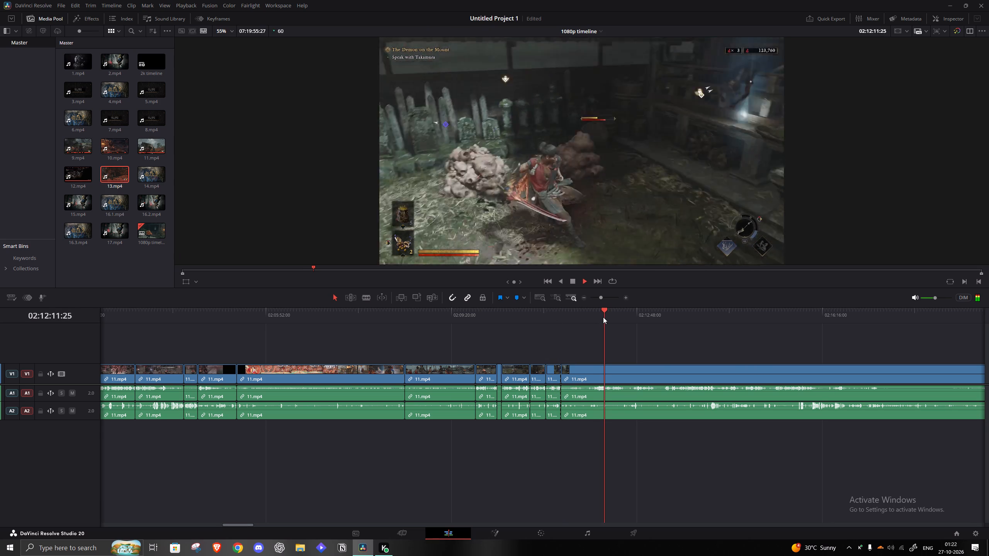
left_click(619, 314)
left_click(650, 319)
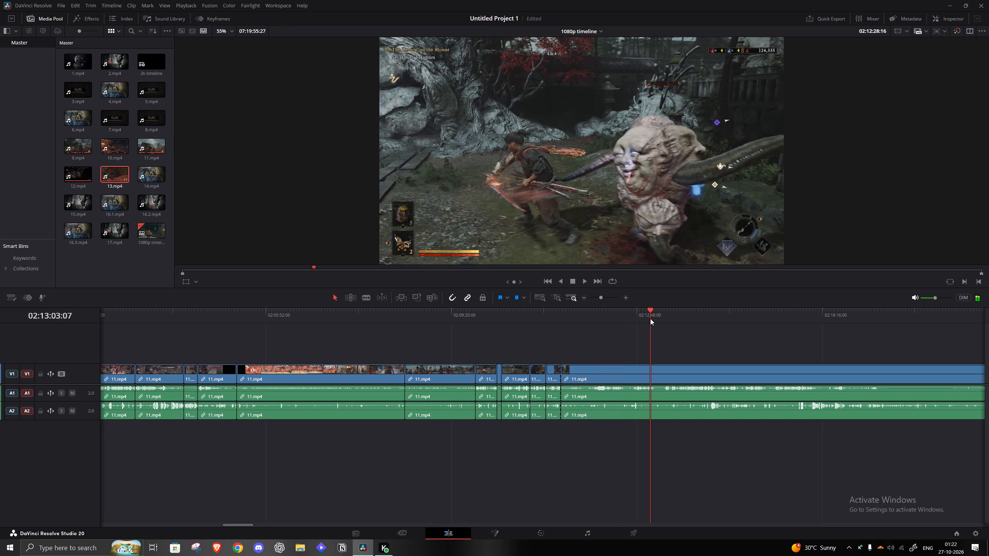
left_click(607, 315)
left_click(613, 317)
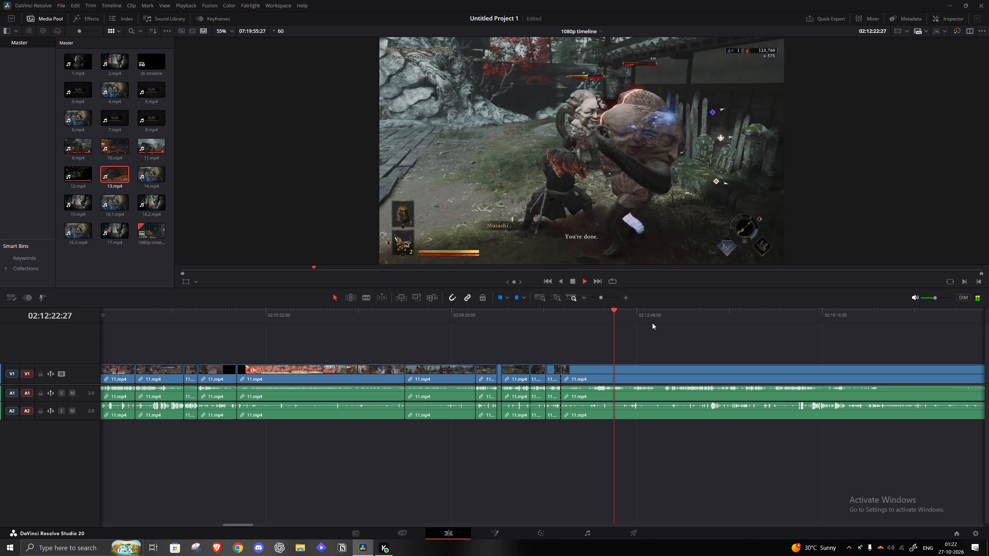
left_click(652, 323)
left_click(643, 320)
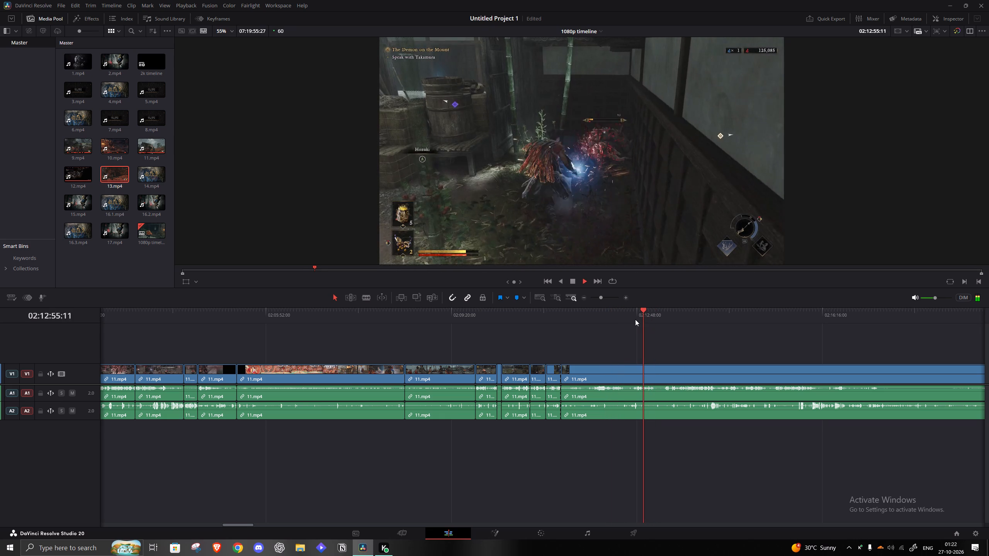
left_click(632, 318)
left_click(633, 322)
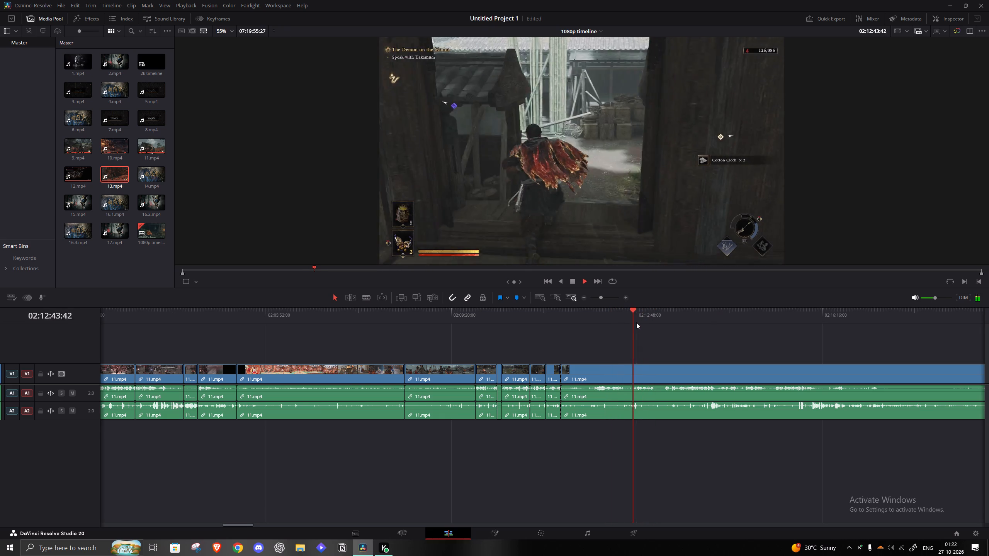
left_click(637, 322)
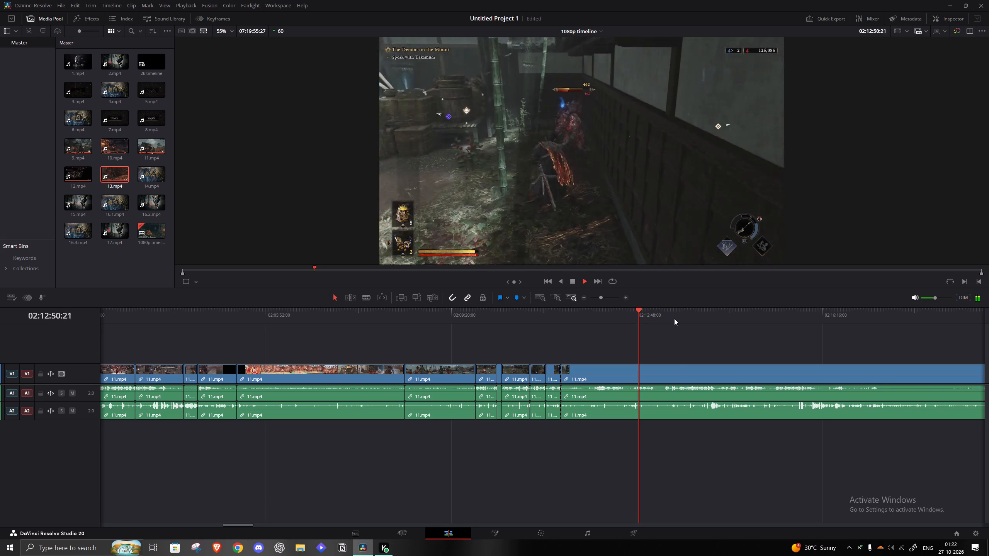
left_click(681, 319)
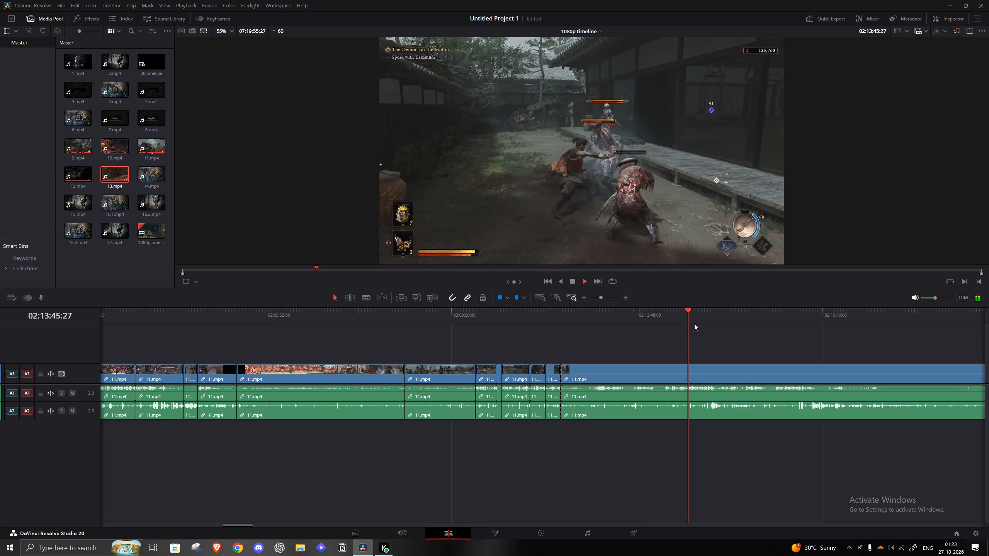
left_click(694, 324)
left_click(695, 315)
left_click(702, 315)
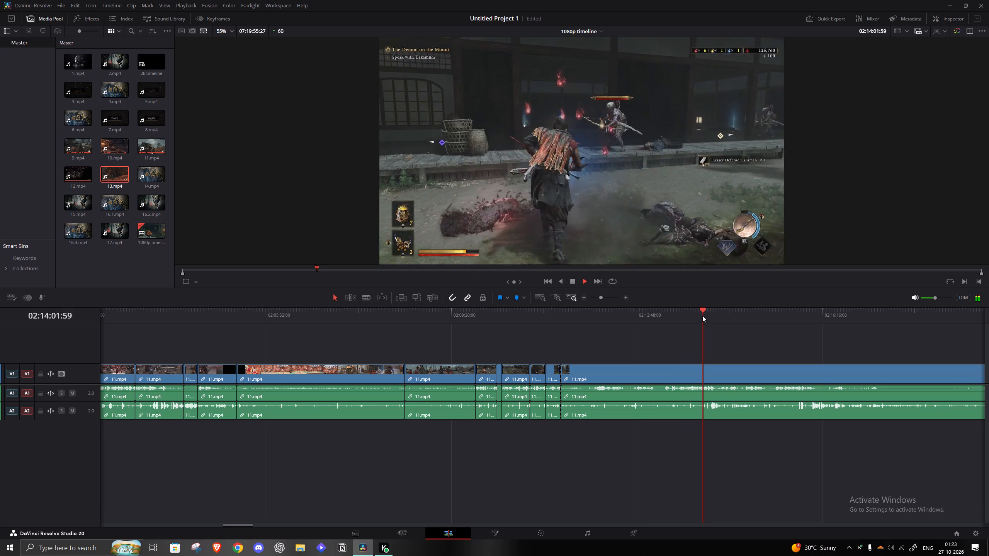
left_click(707, 315)
left_click(716, 319)
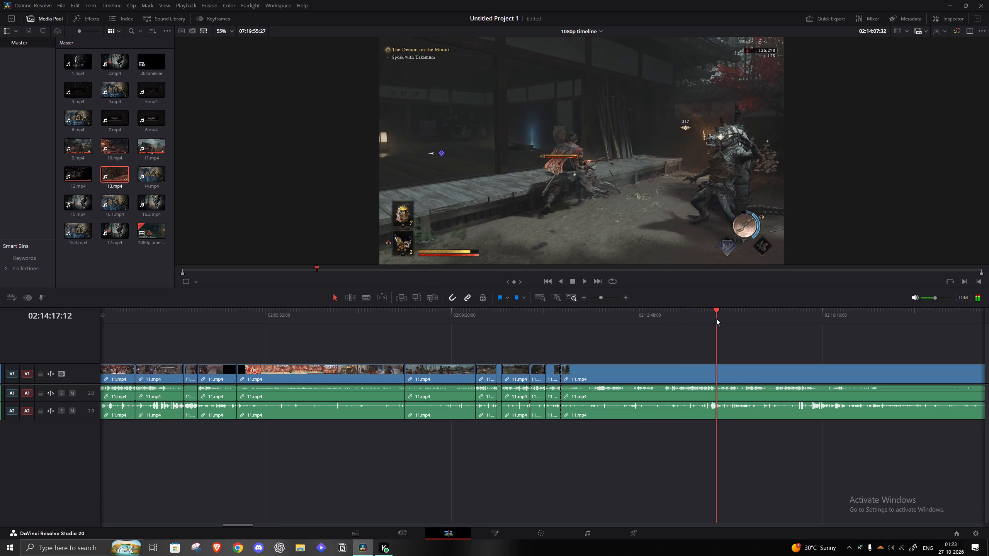
left_click(747, 320)
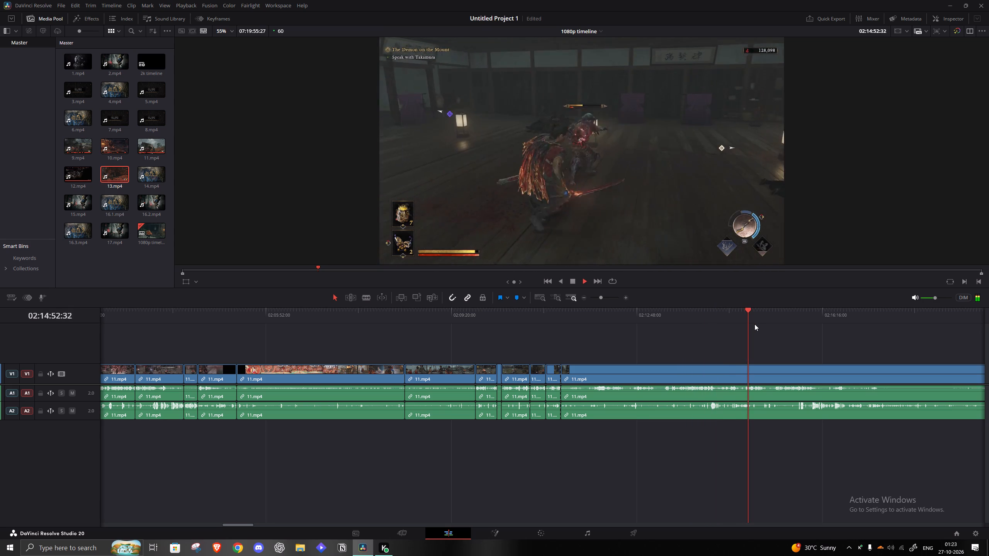
left_click(772, 329)
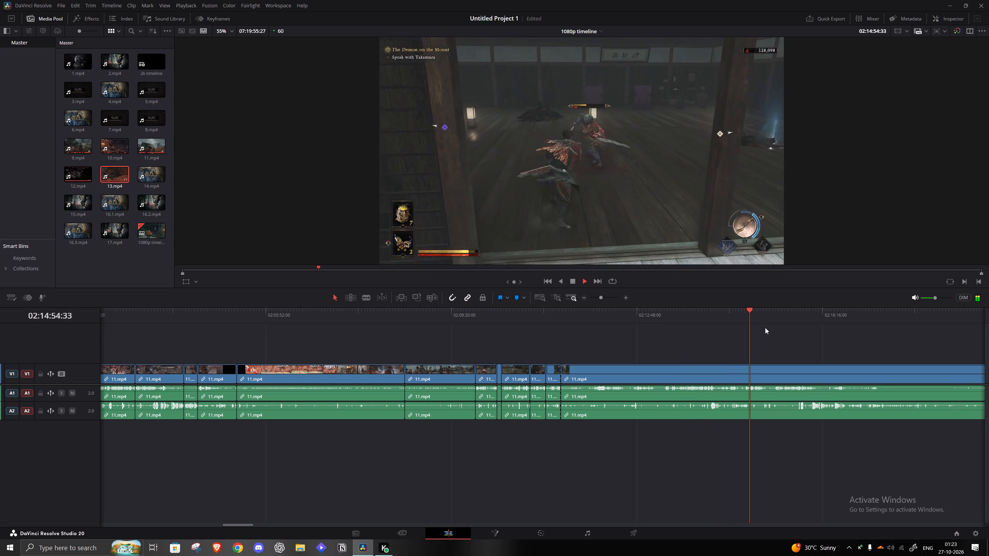
left_click(763, 327)
left_click(763, 321)
left_click(783, 323)
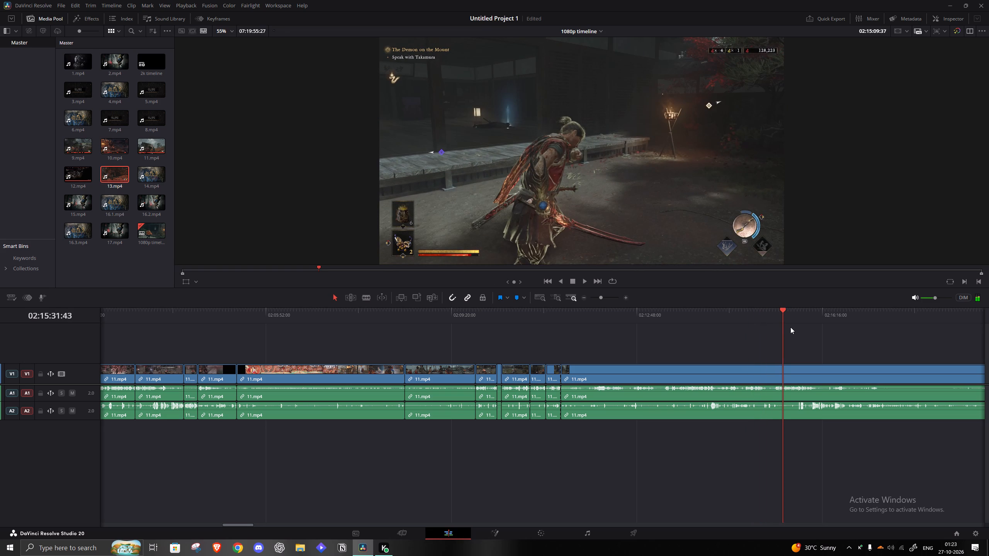
left_click(793, 326)
left_click(793, 327)
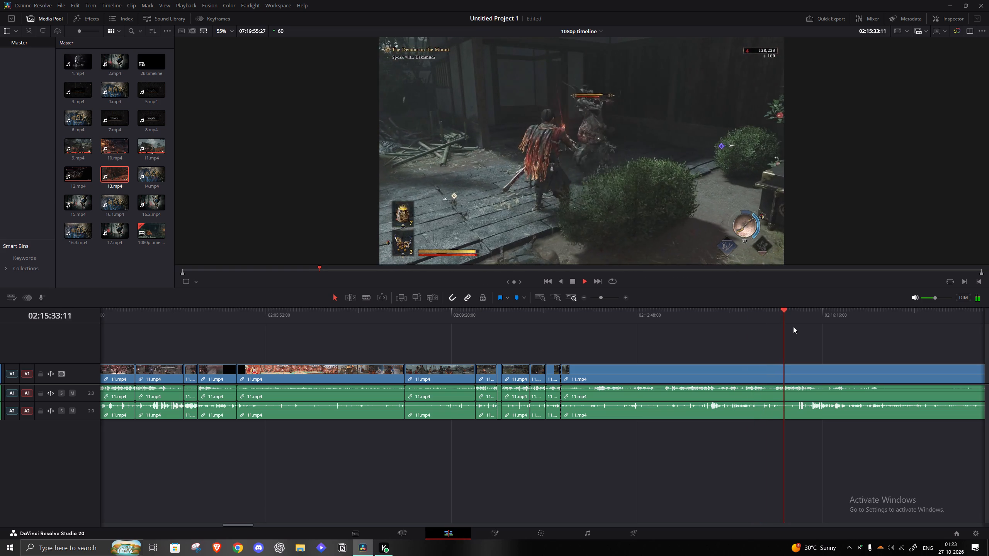
left_click(794, 319)
key("space")
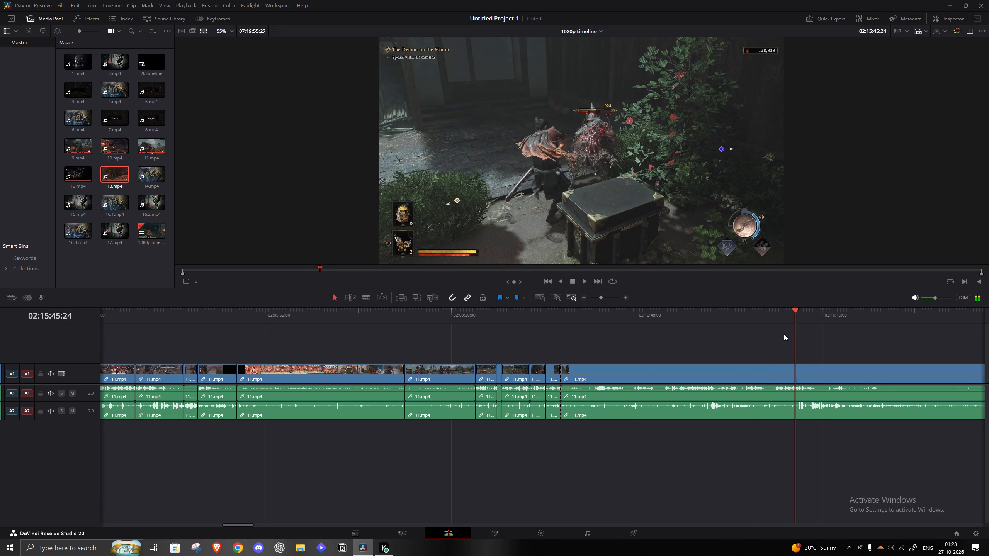
key("q")
left_click(756, 369)
key("a")
Play through the chest opening and courtyard fight, and split the 11.mp4 clip during the run along the wooden porch, at 02:11:59:22.
key("space")
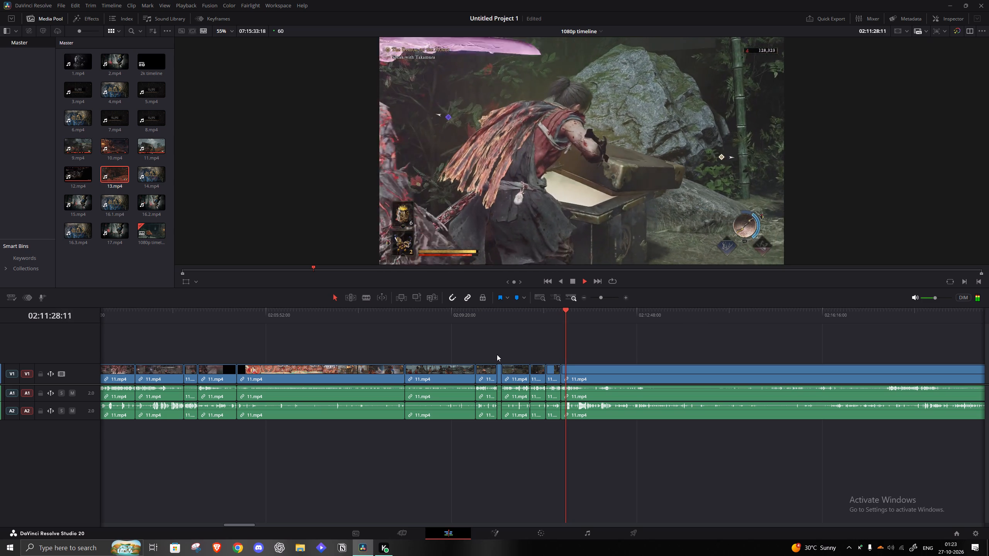
left_click(561, 311)
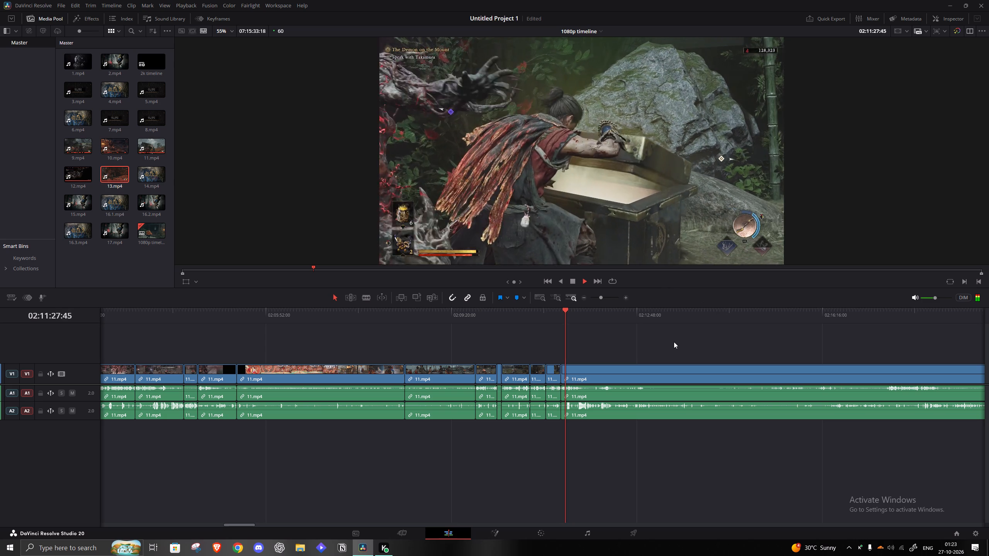
left_click(932, 295)
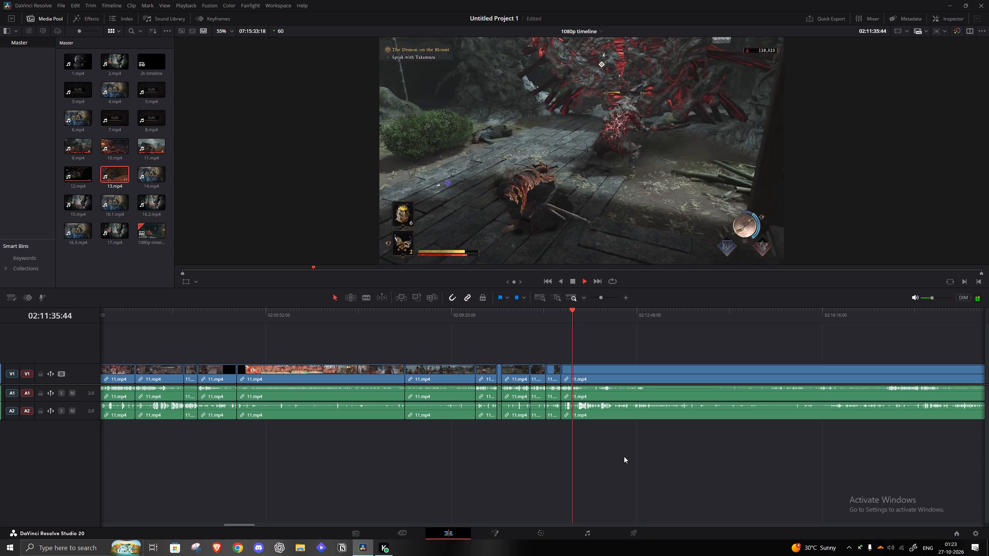
left_click(602, 300)
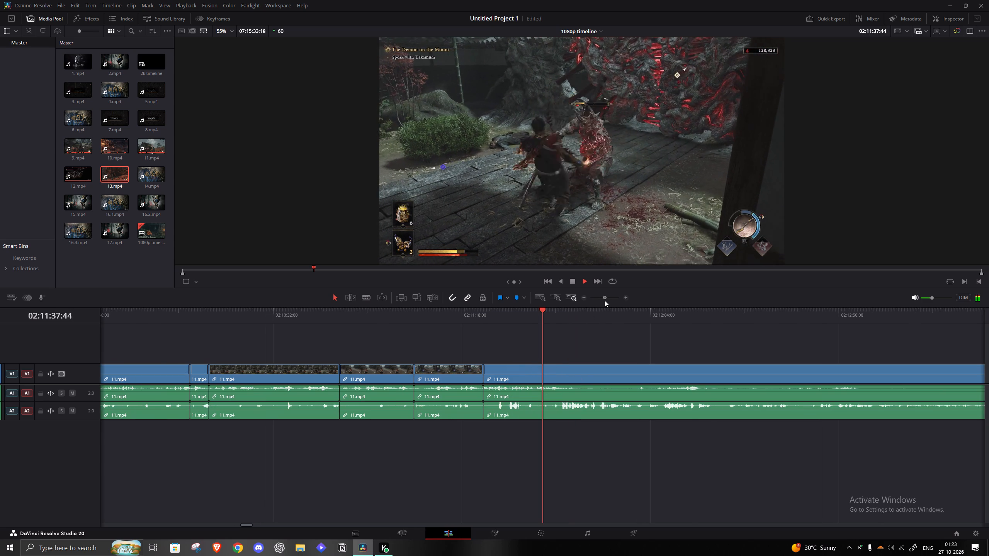
left_click(936, 299)
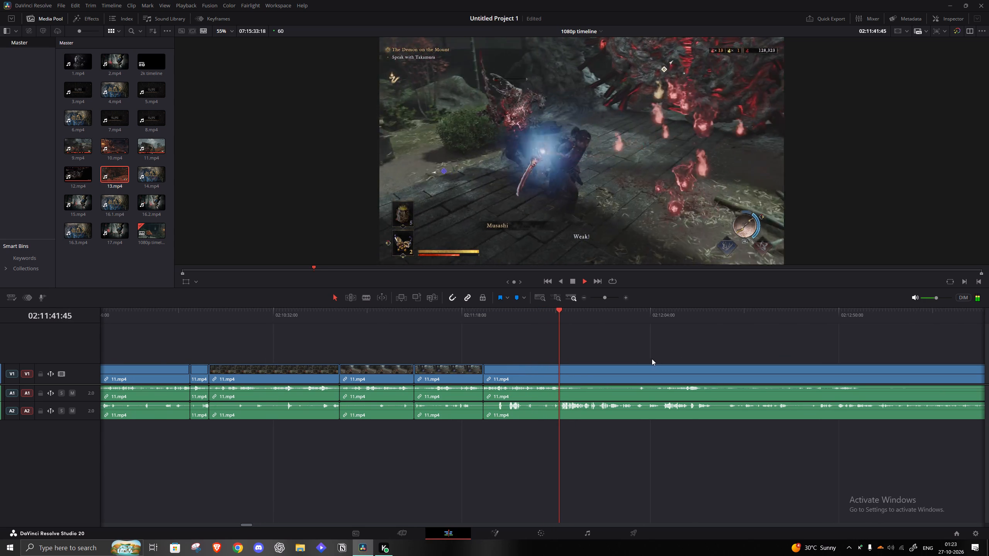
left_click(582, 316)
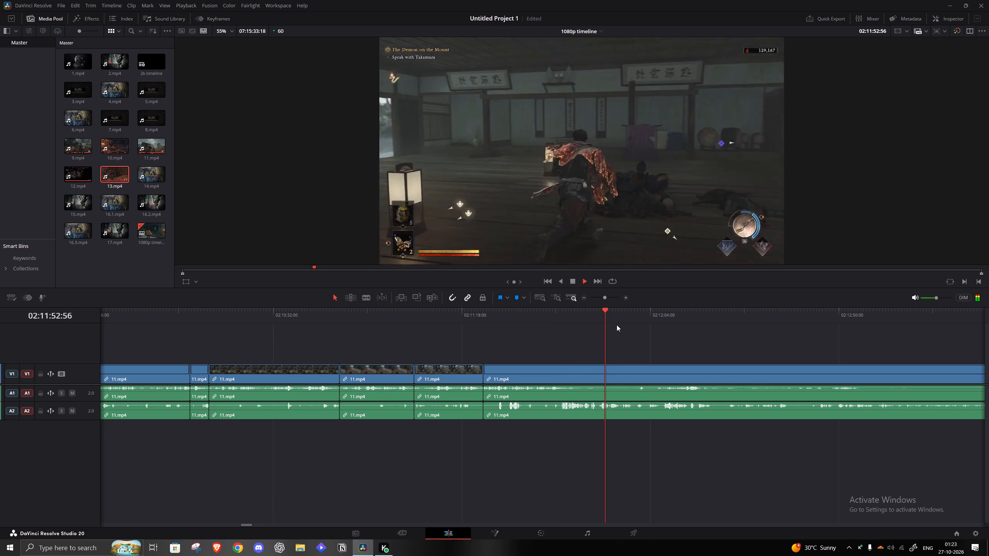
left_click(616, 320)
key("space")
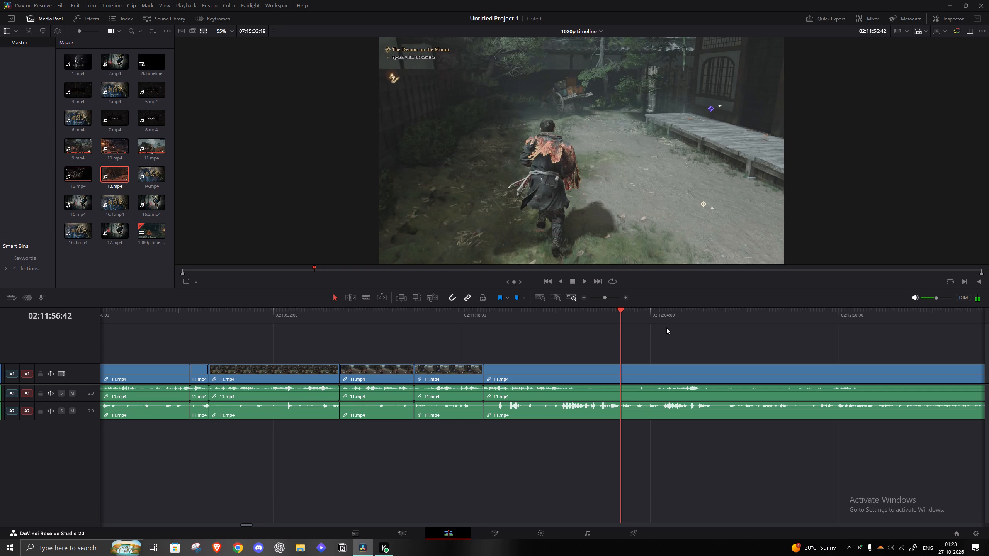
key("space")
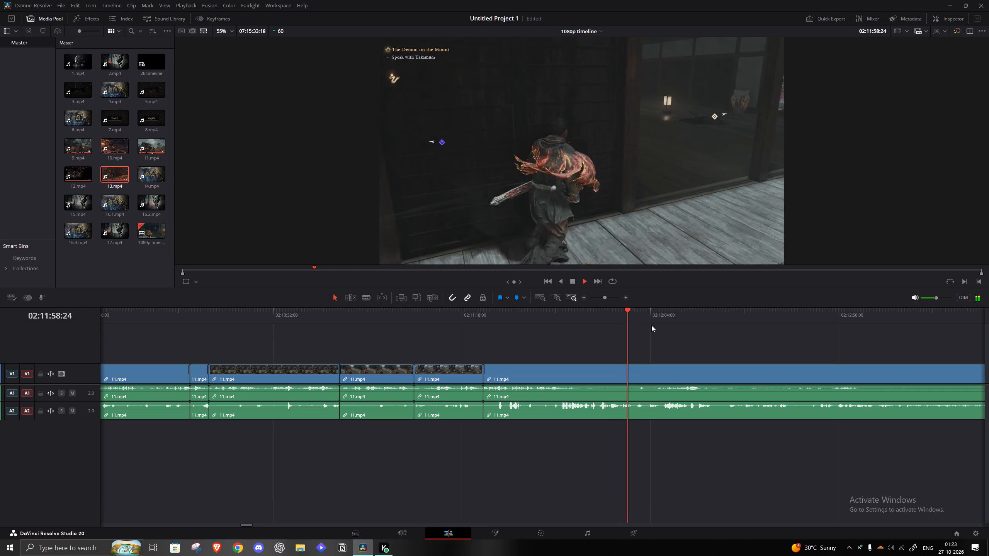
key("space")
key("s")
Skim the 11.mp4 footage after the 02:11:59 cut, through the chest and village fights up to about 02:21:51, for the next key moment.
left_click(680, 321)
key("space")
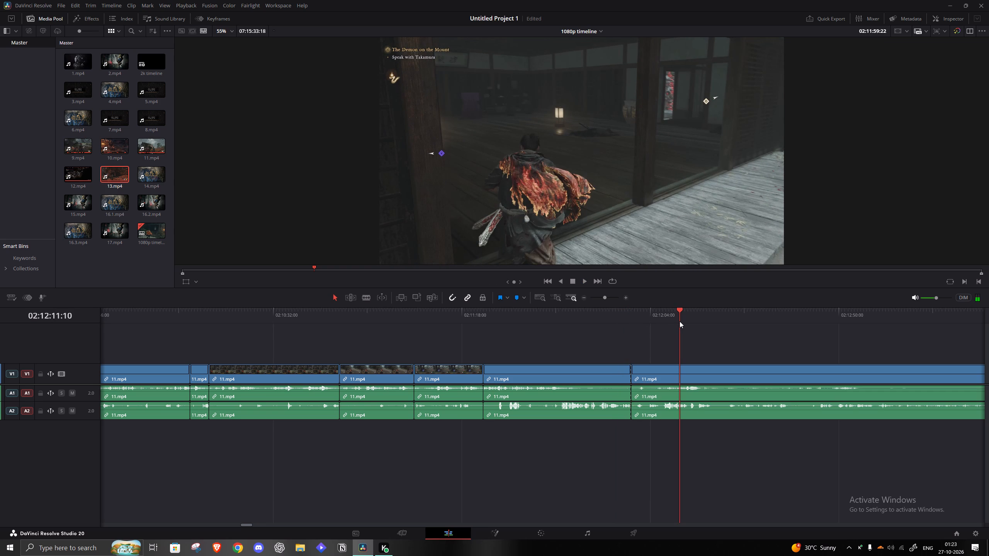
left_click(684, 322)
left_click(692, 323)
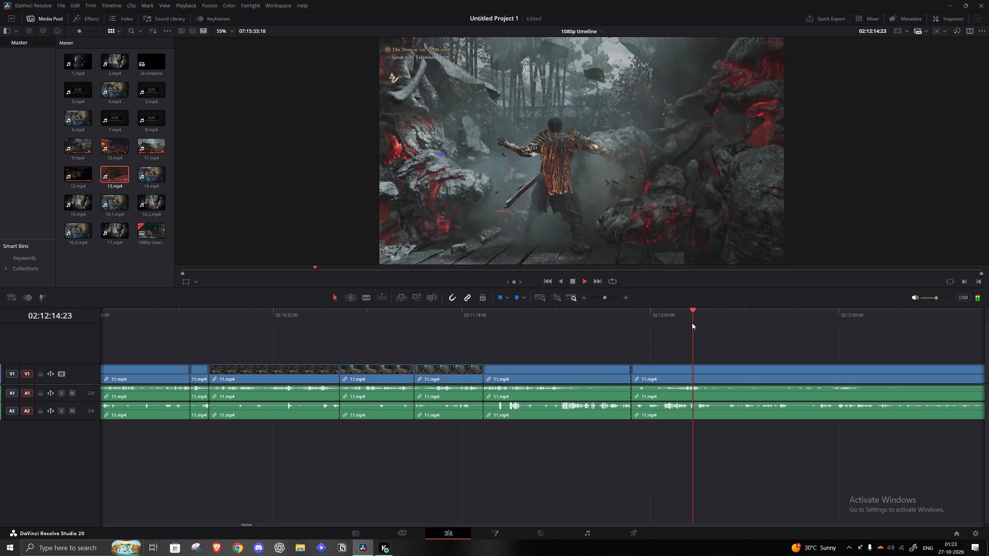
left_click(791, 333)
left_click_drag(795, 319, 799, 319)
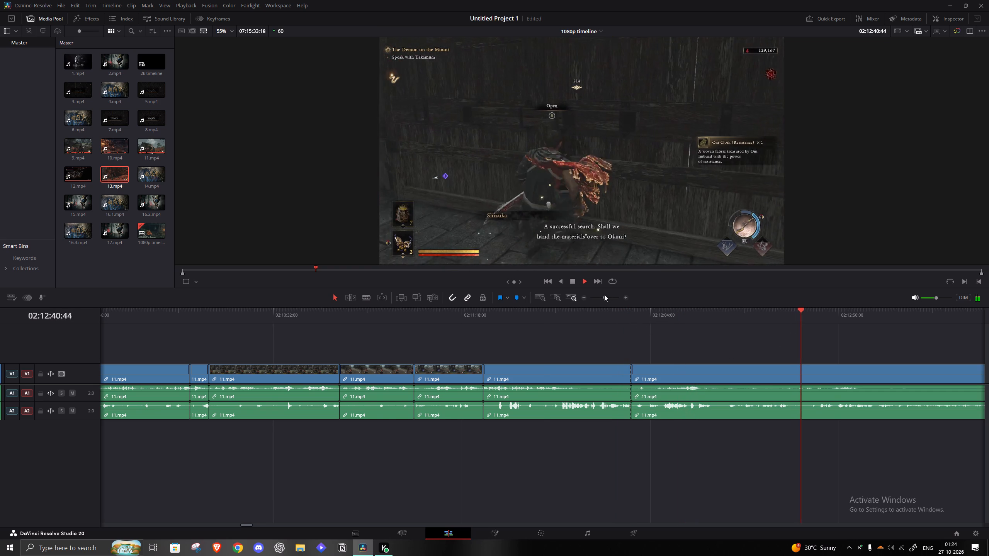
left_click_drag(604, 295, 600, 294)
left_click(728, 329)
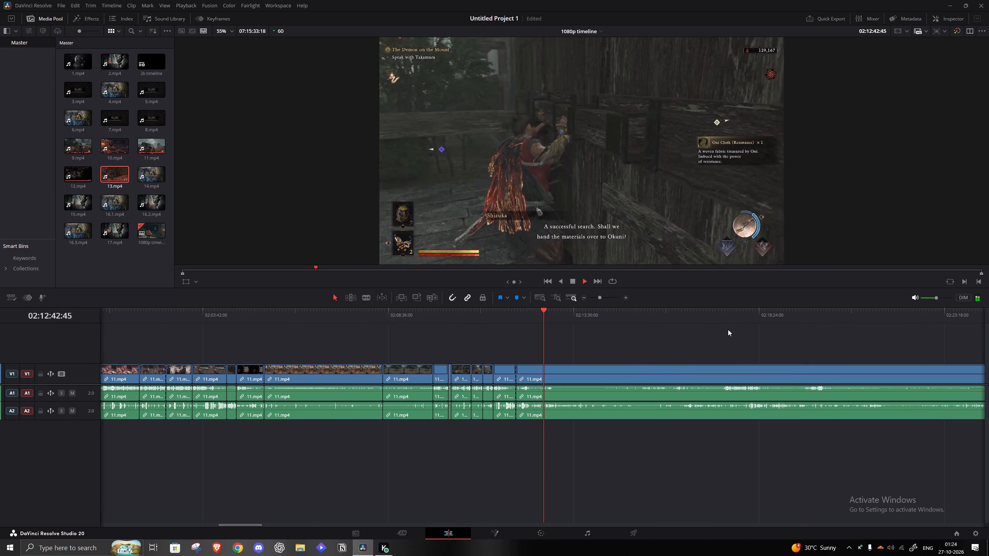
left_click(732, 302)
left_click(719, 319)
left_click(728, 319)
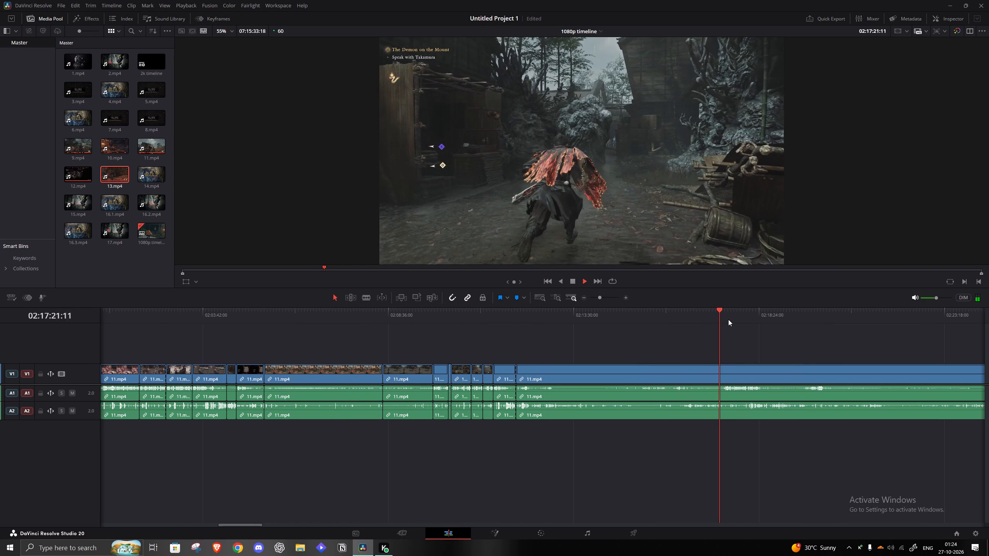
left_click(743, 319)
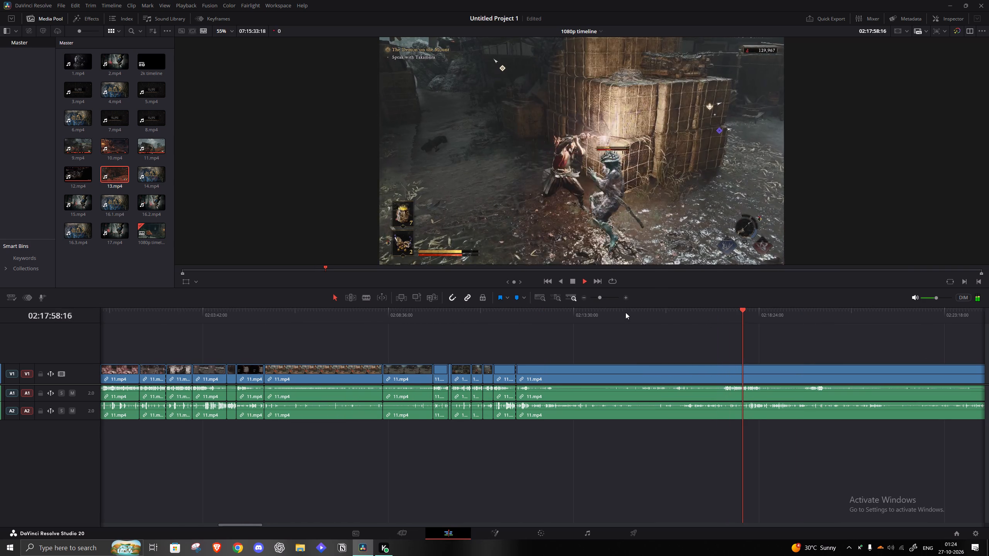
left_click(601, 298)
left_click(637, 319)
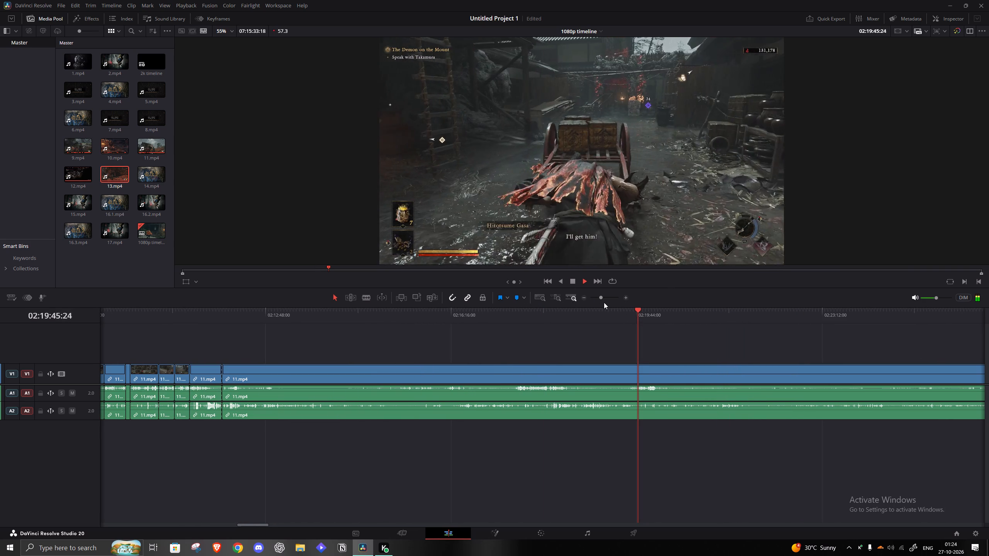
left_click(604, 301)
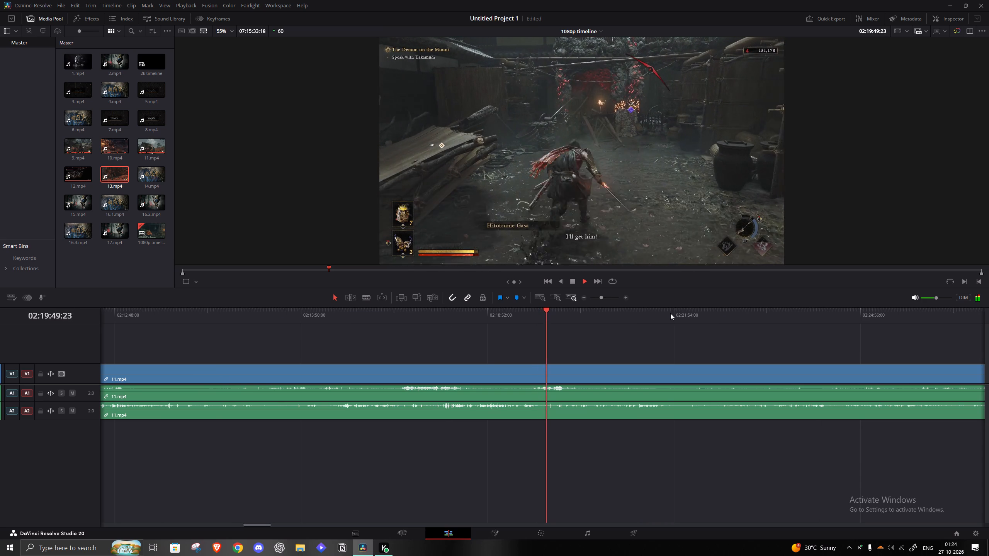
left_click(670, 313)
left_click_drag(604, 301, 599, 298)
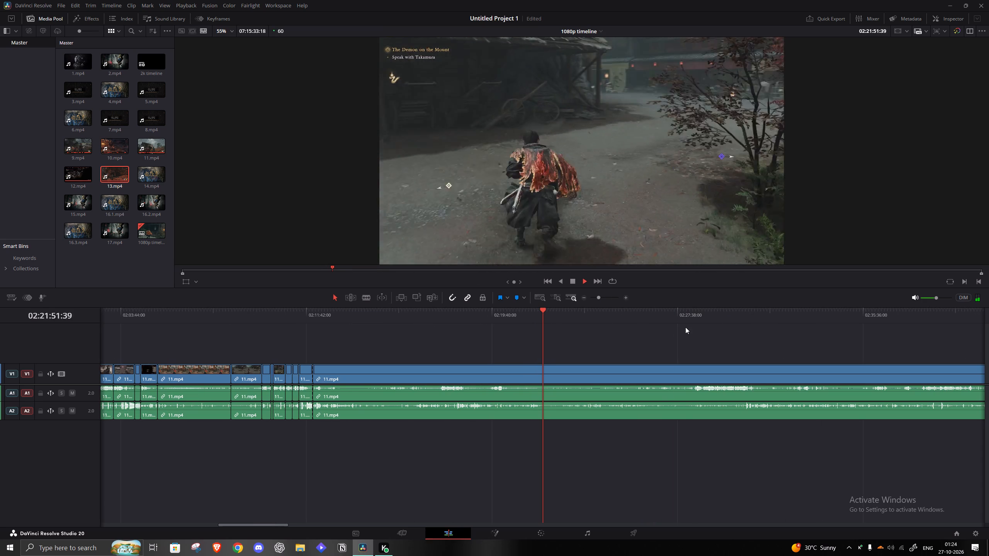
Find the approach to the wooden deck before the Dohatsu-ten boss, trim the 11.mp4 clip after the 02:11:59 cut to start at 02:27:58:07, and close the gap.
left_click(689, 322)
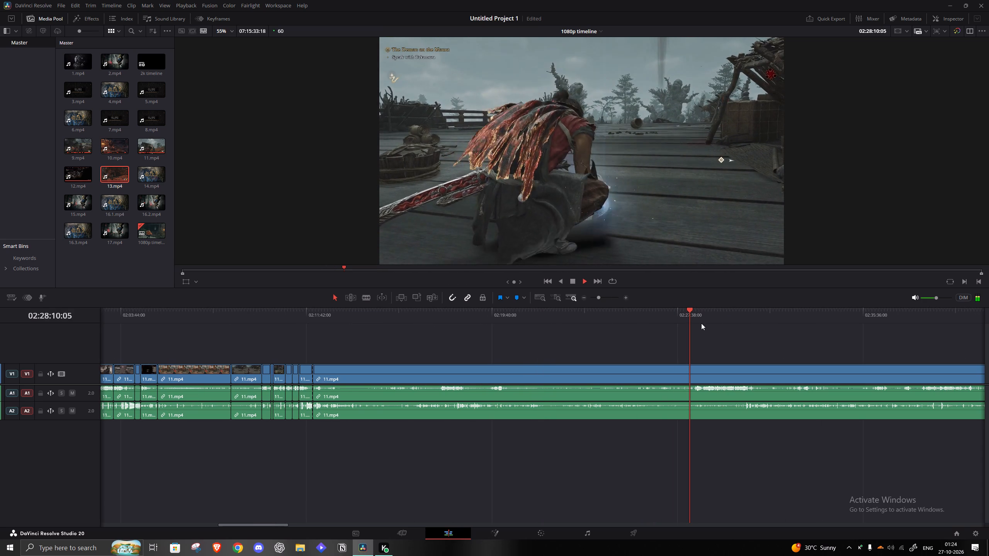
left_click(681, 317)
left_click(684, 317)
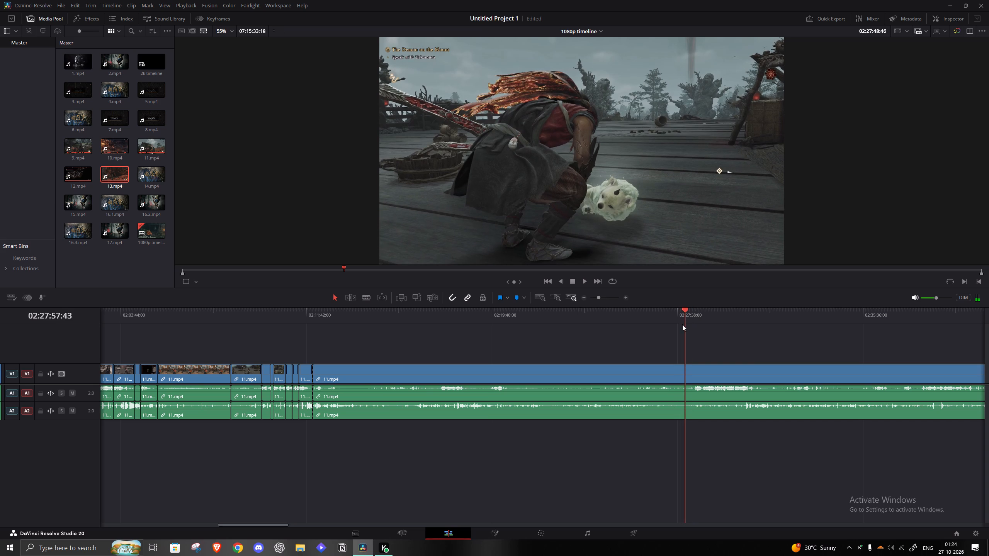
key("space")
key("q")
left_click(600, 374)
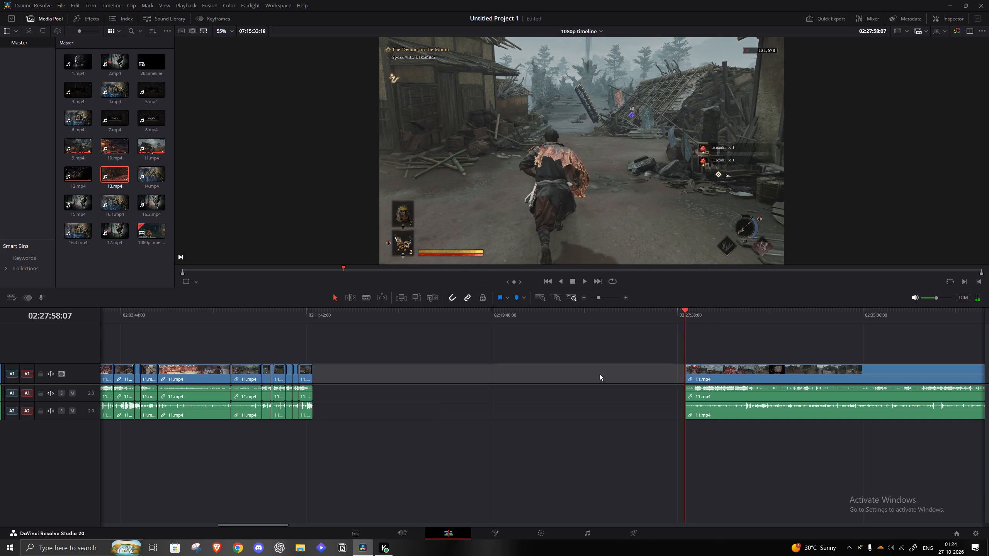
type("a")
Skim through the Dohatsu-ten boss fight, split the 11.mp4 clip after the loot is collected, at 02:15:08:07, and save the project.
key("space")
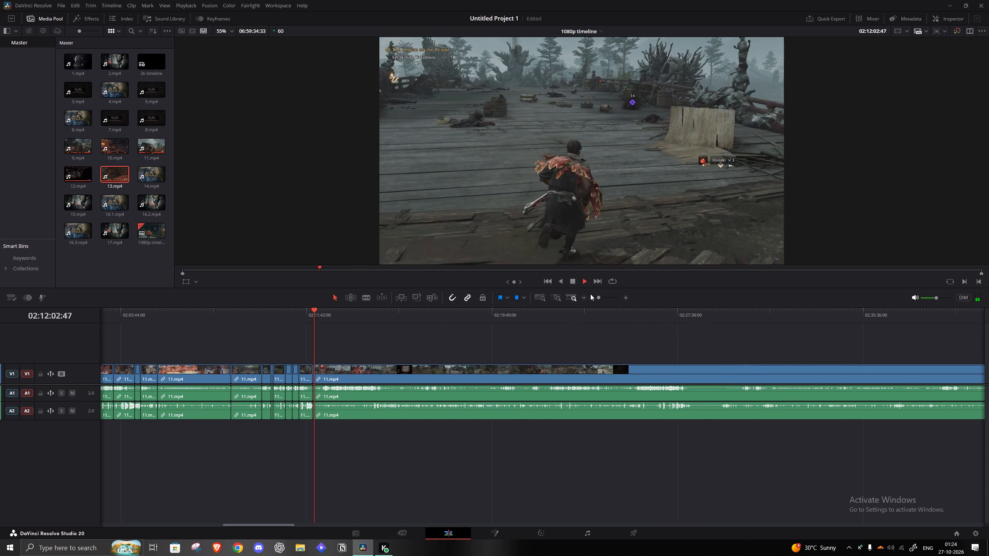
left_click(604, 294)
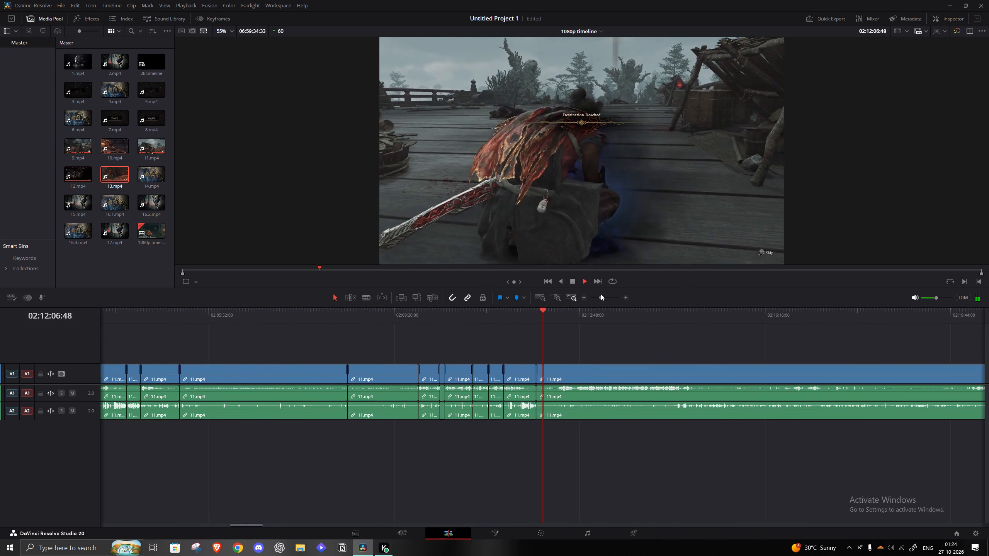
left_click(577, 311)
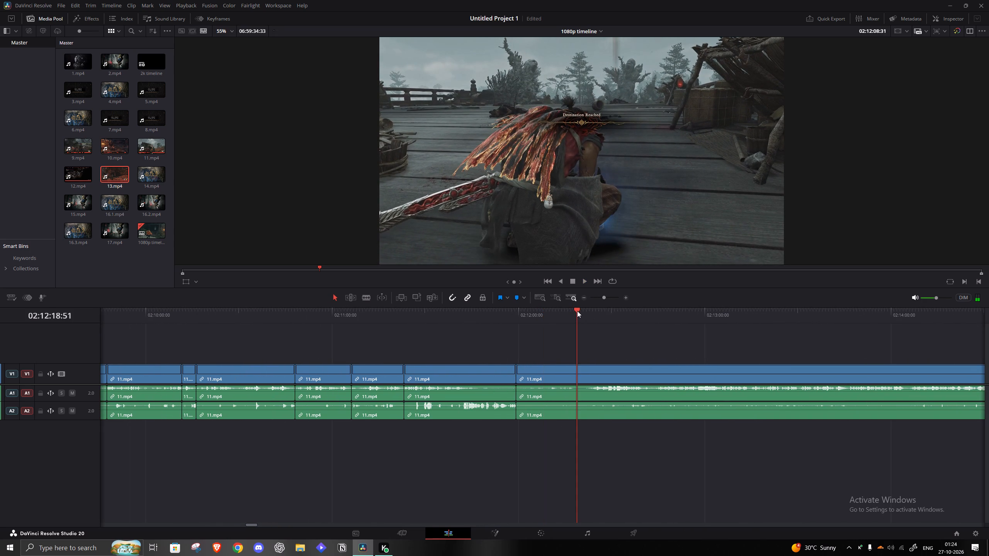
left_click(586, 316)
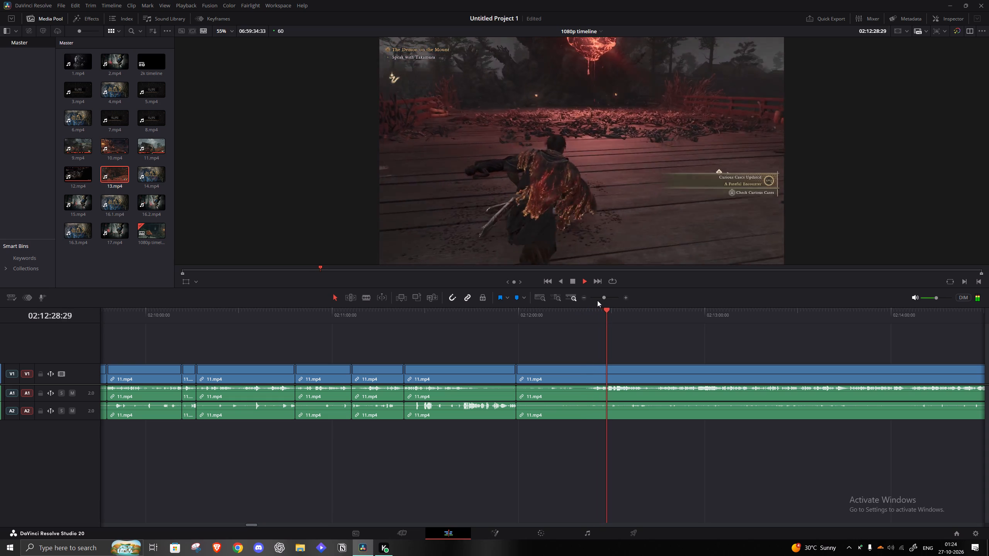
left_click(632, 317)
left_click(604, 298)
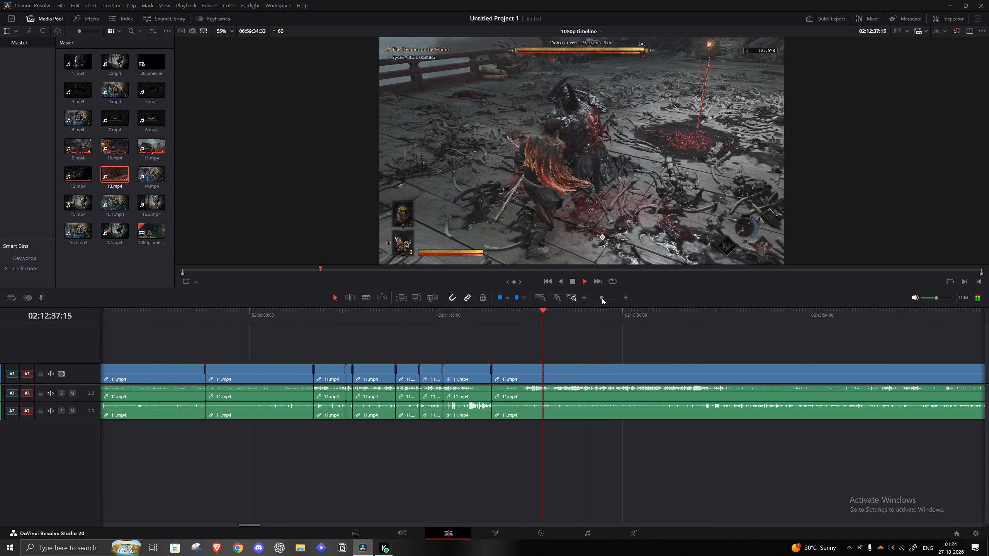
left_click(650, 307)
left_click(655, 298)
left_click(661, 313)
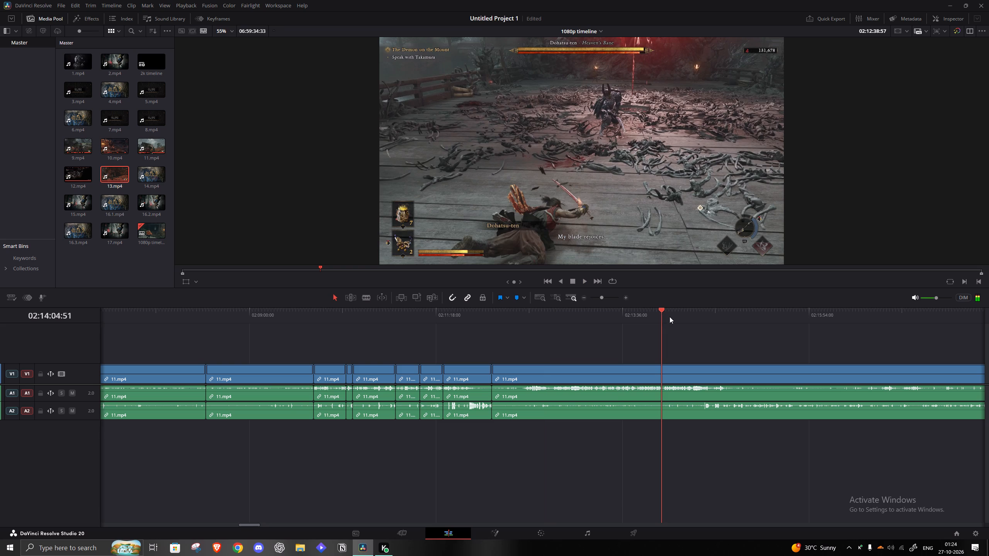
left_click(717, 312)
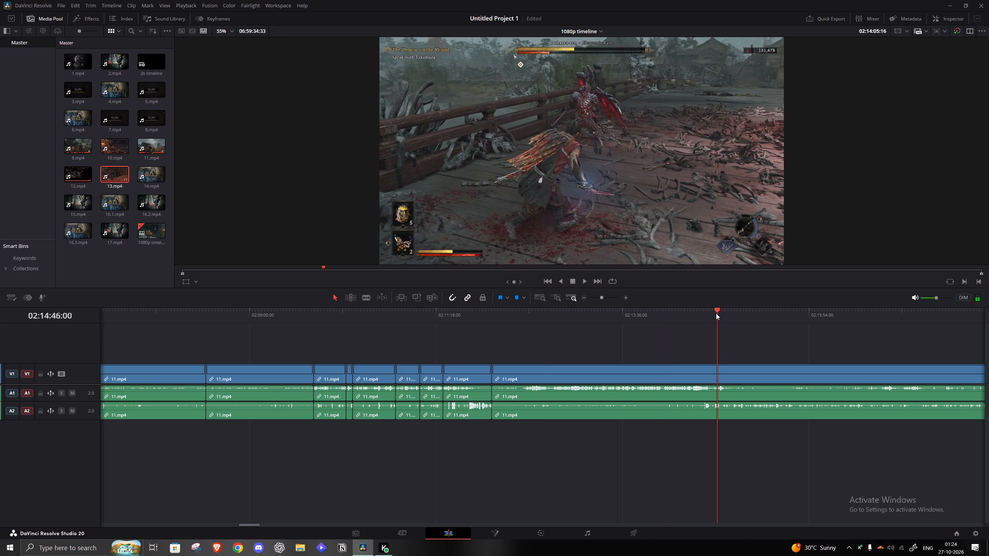
left_click(727, 317)
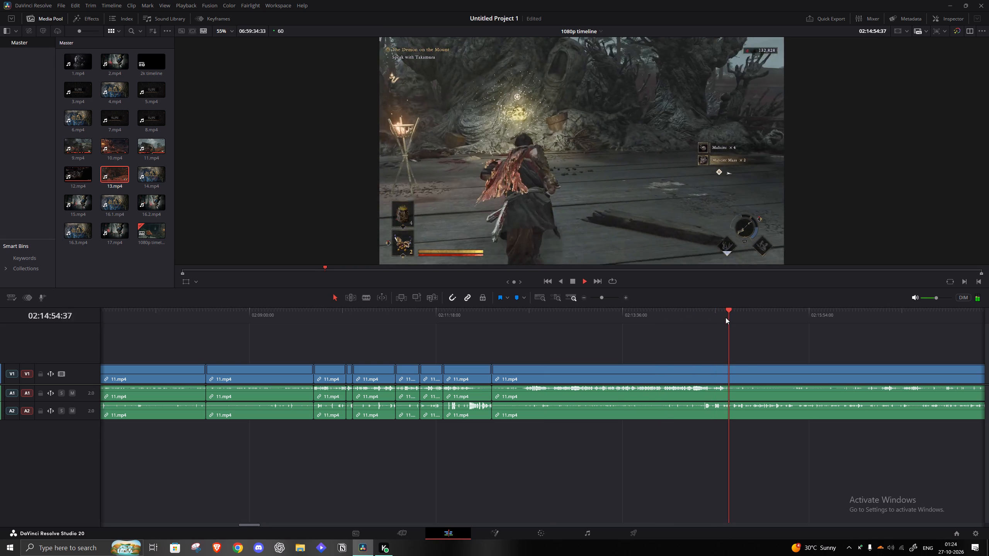
left_click(738, 313)
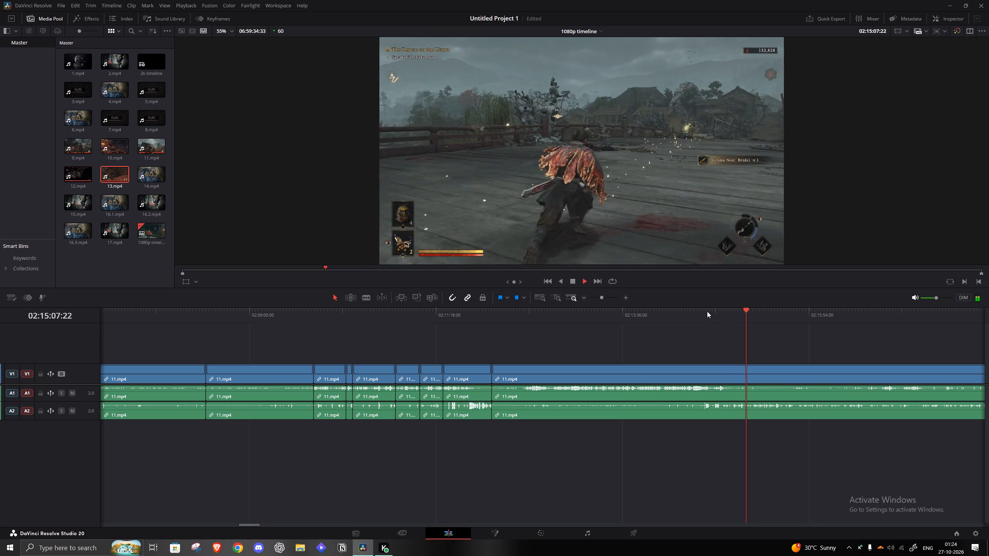
key("space")
key("s")
key("ctrl+s")
Find the fight beside the tall grass, trim the 11.mp4 clip after the 02:15:08 cut to start at 02:16:46:59, and close the gap.
left_click(853, 315)
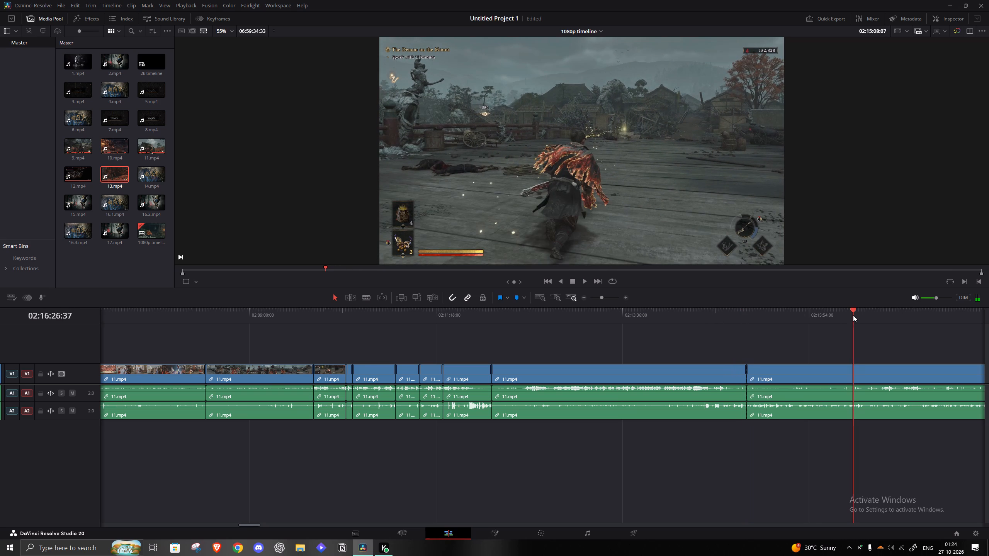
key("space")
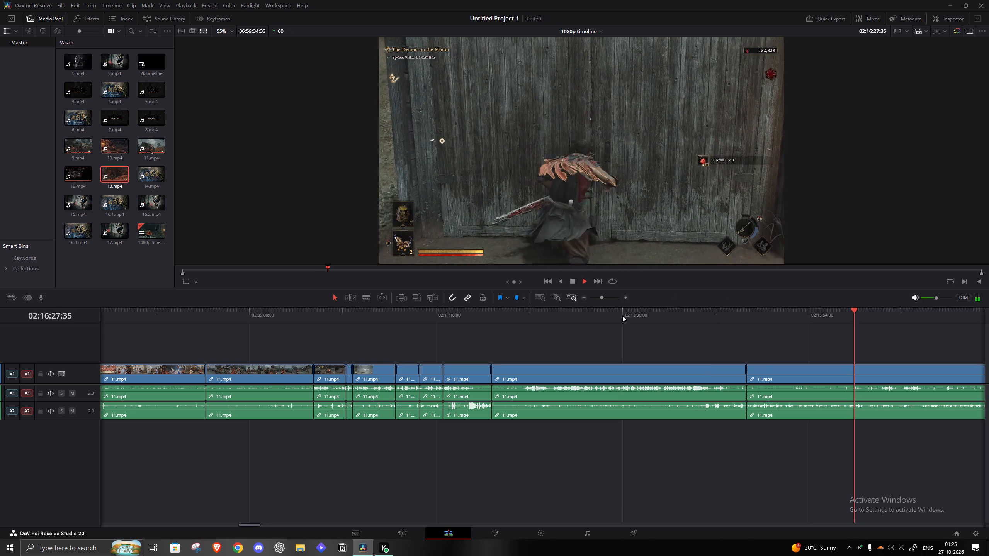
left_click(602, 301)
left_click(600, 299)
left_click(557, 312)
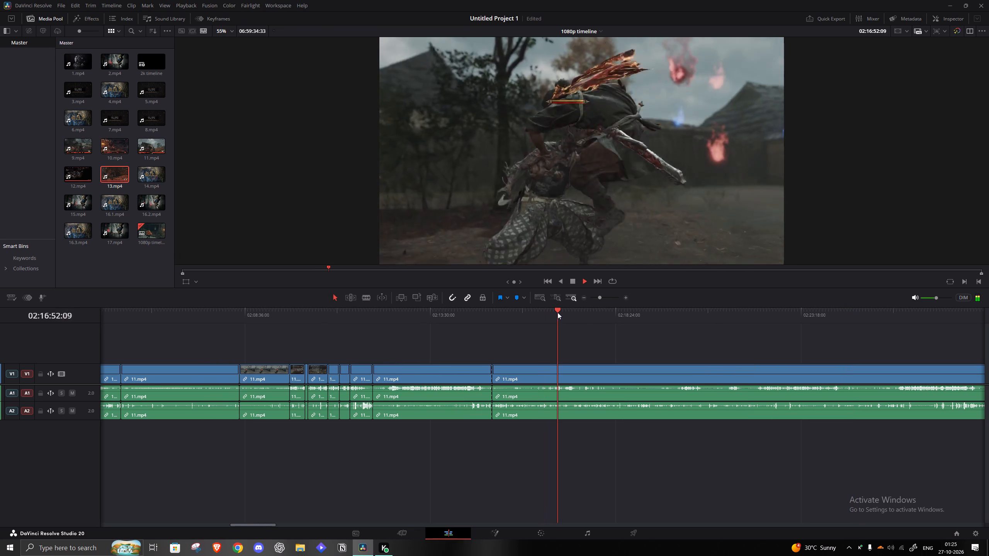
left_click(561, 315)
left_click(557, 315)
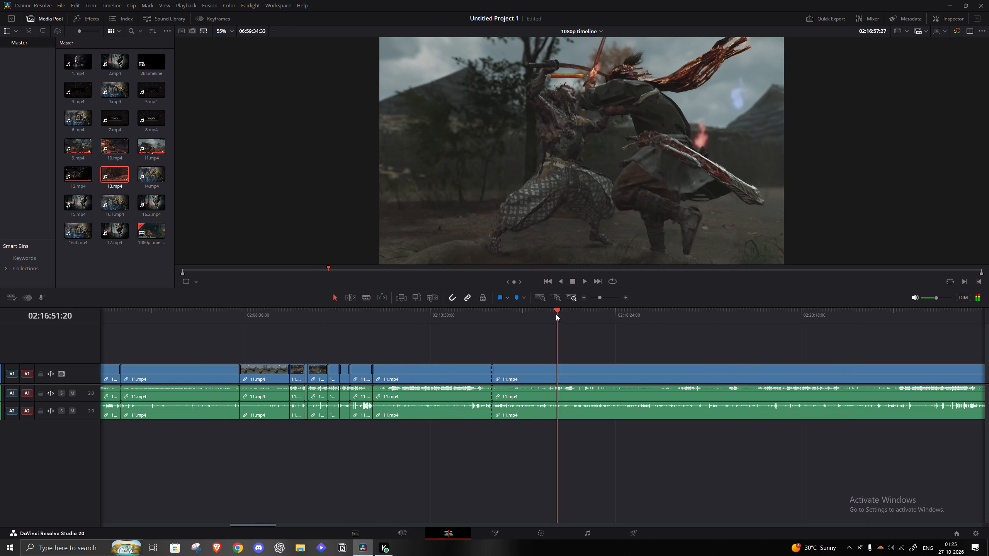
left_click(554, 314)
key("space")
key("q")
left_click(512, 370)
key("a")
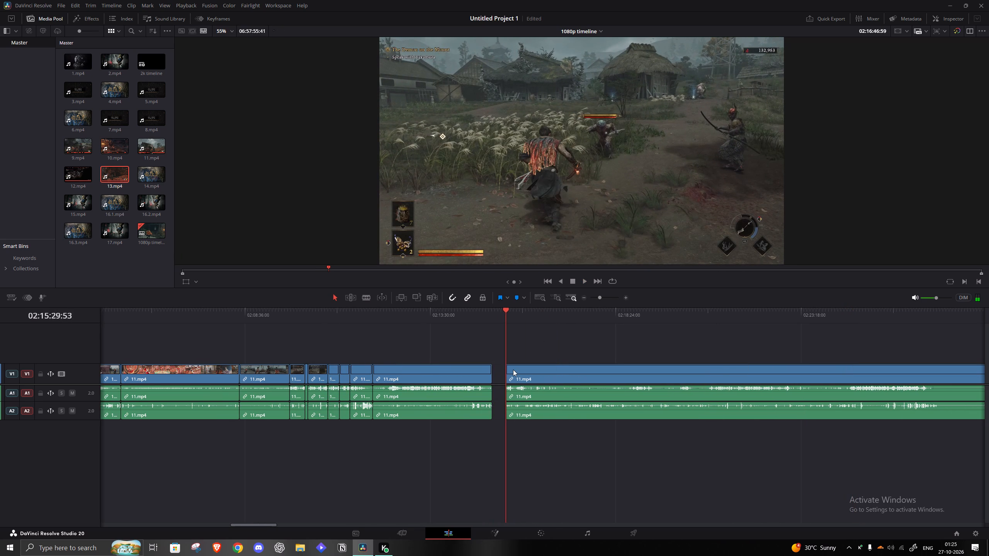
Play through the fight and its finishing move, and split the 11.mp4 clip where walking resumes, at 02:15:16:49.
key("space")
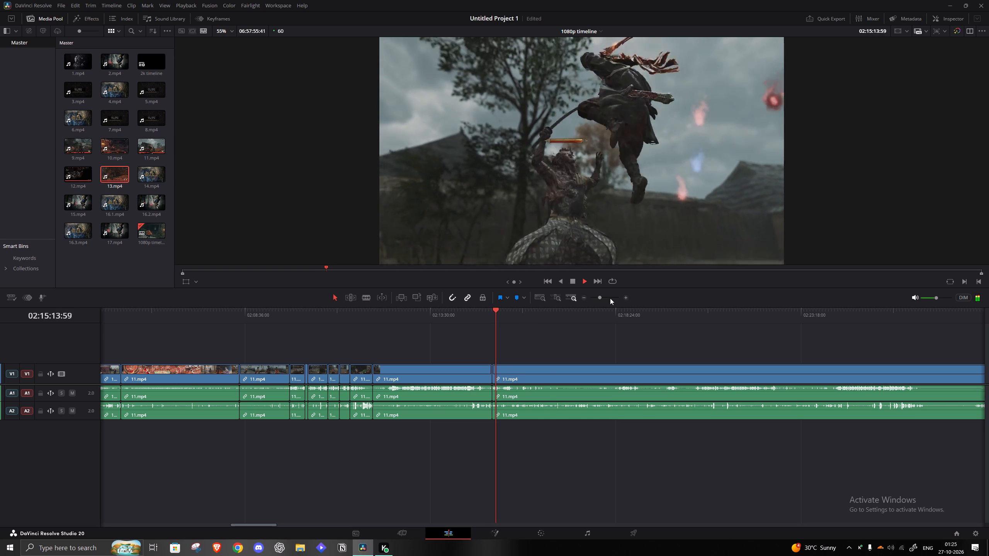
left_click(610, 298)
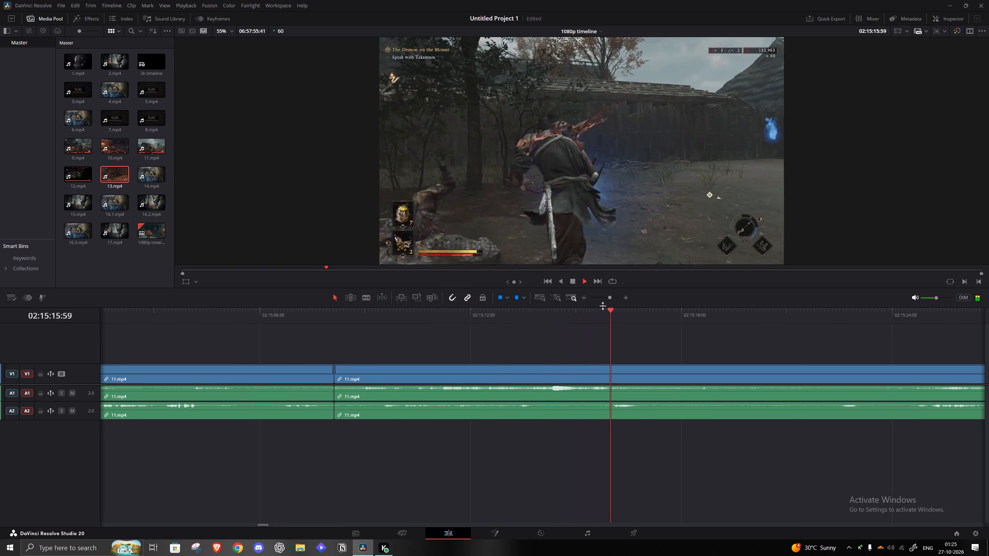
key("space")
key("s")
Find the approach to the courtyard fight, trim the 11.mp4 clip after the 02:15:16:49 cut to start at about 02:20:30, and close the gap.
left_click_drag(609, 297, 598, 297)
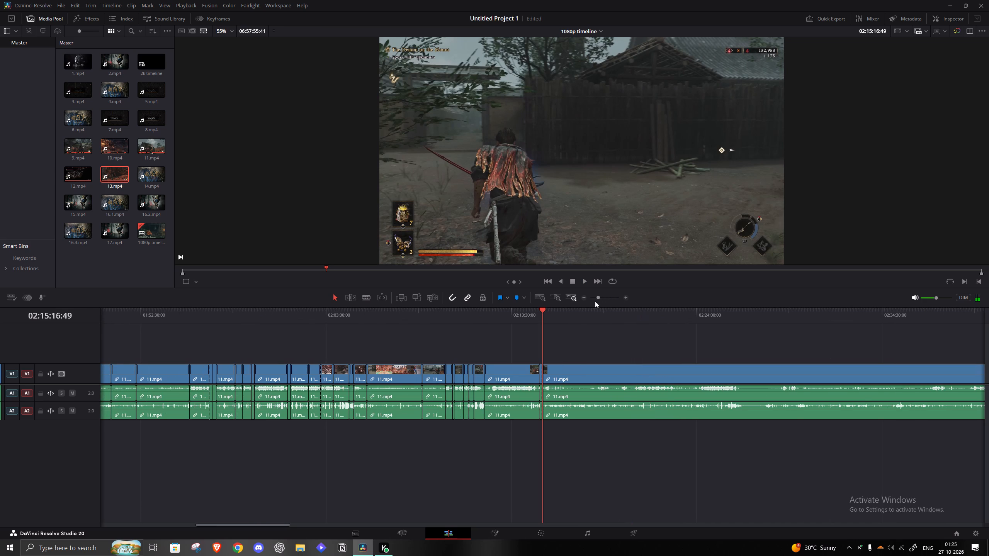
left_click(612, 317)
left_click(597, 314)
key("space")
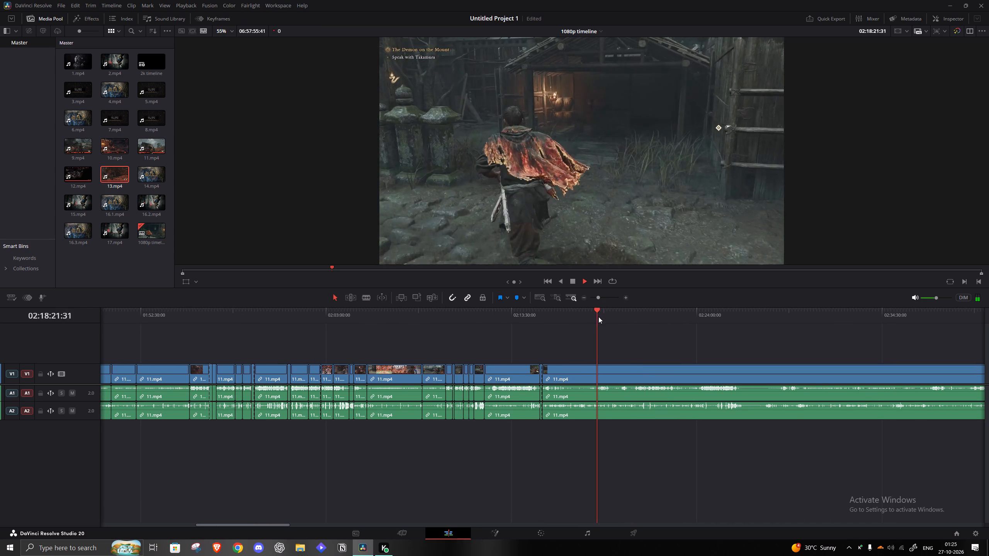
left_click(605, 310)
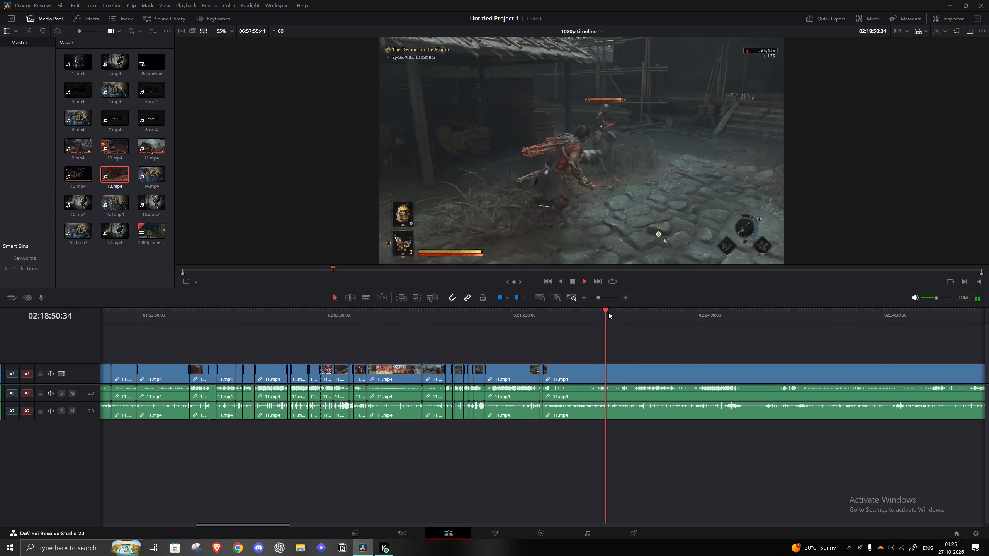
left_click(602, 312)
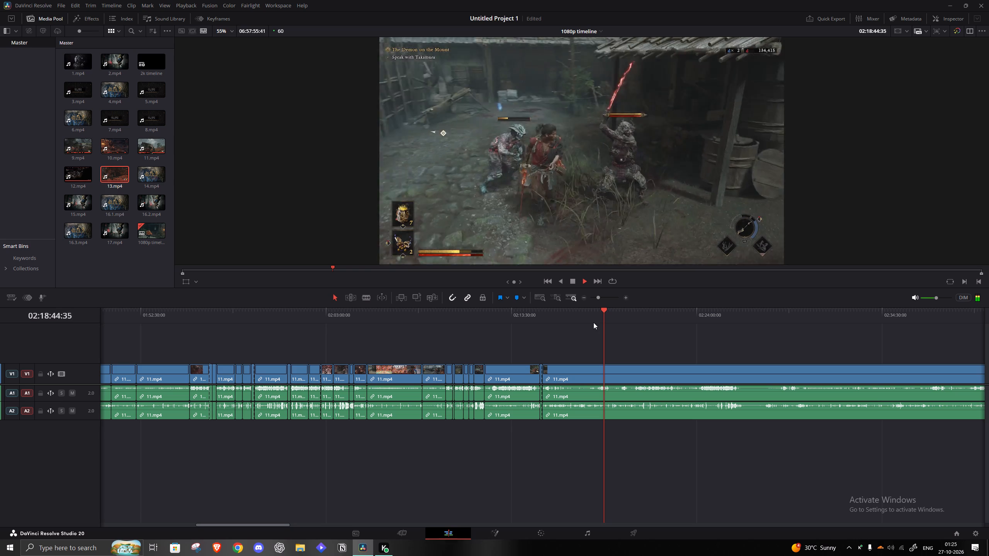
left_click(616, 317)
left_click(622, 318)
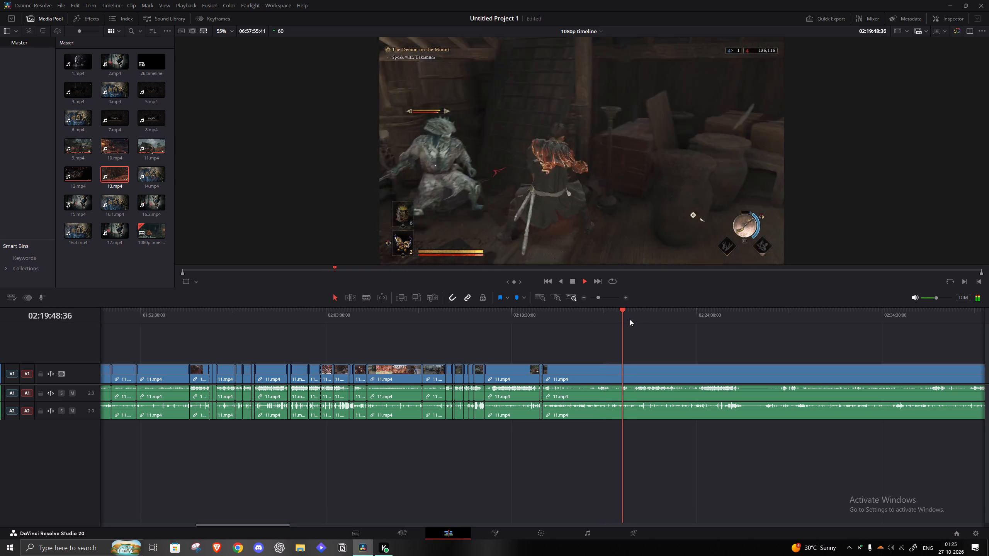
left_click(630, 319)
left_click(637, 320)
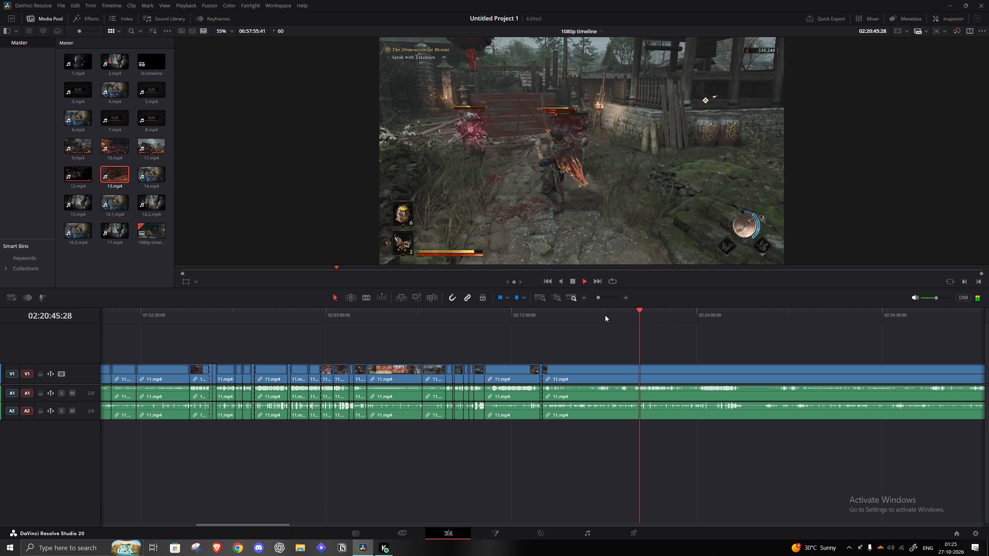
key("space")
left_click(637, 320)
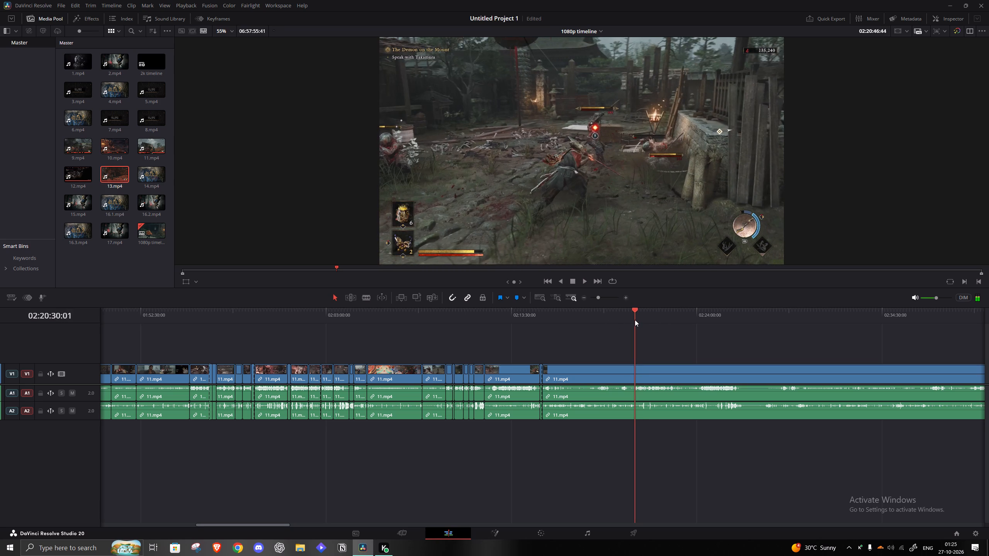
key("q")
left_click(620, 370)
key("a")
Play through the approach to the courtyard enemies and split the 11.mp4 clip as the fight gets going, at about 02:15:35.
key("space")
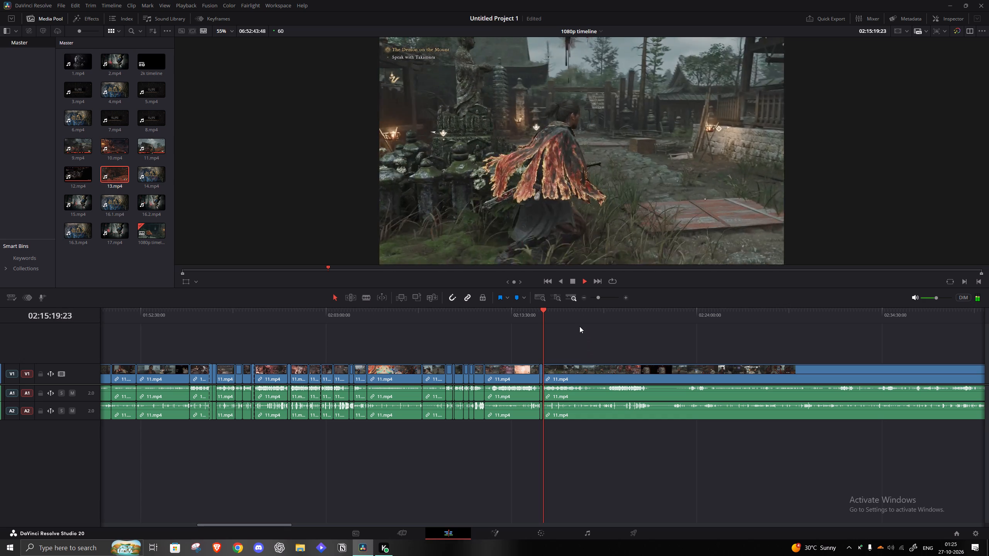
left_click_drag(596, 299, 600, 299)
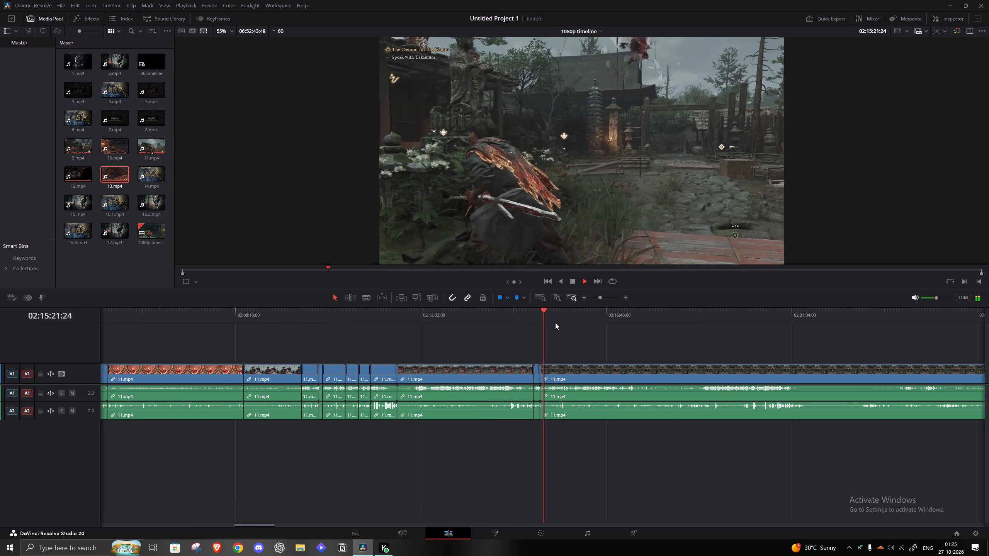
left_click(547, 318)
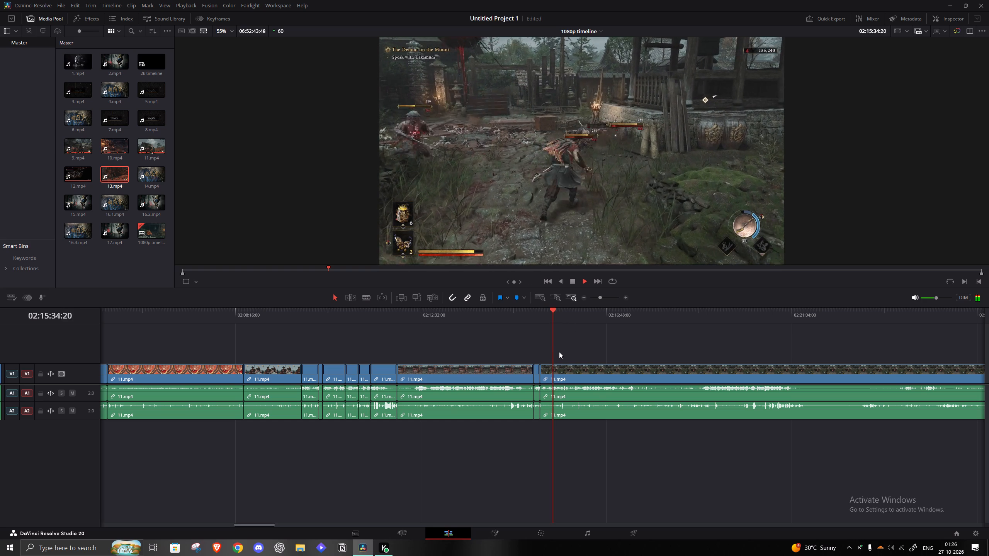
key("space")
key("s")
Find the run through the fenced garden before the boss, trim the 11.mp4 clip after the 02:15:35 cut to start at 02:19:02:59, and close the gap.
left_click(581, 329)
key("space")
left_click(578, 318)
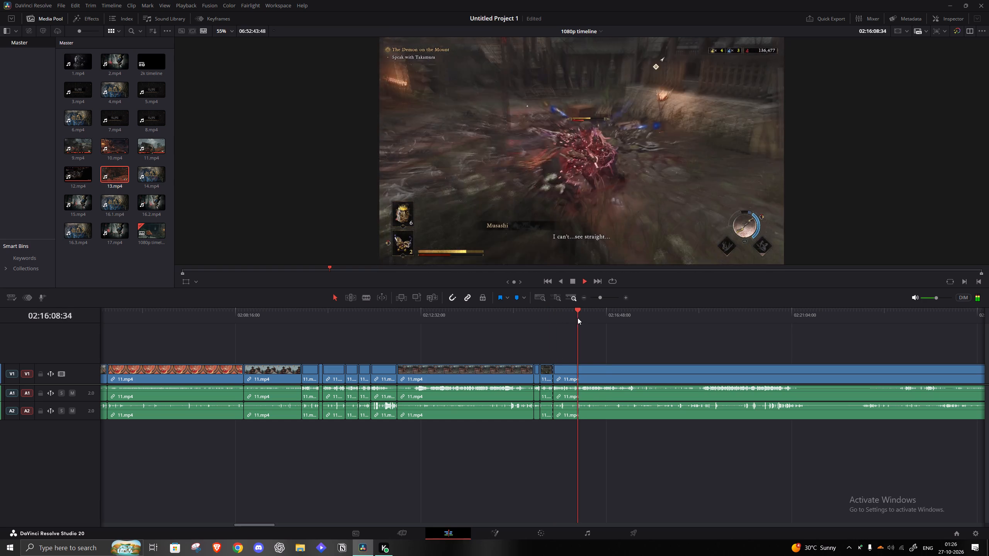
left_click(605, 320)
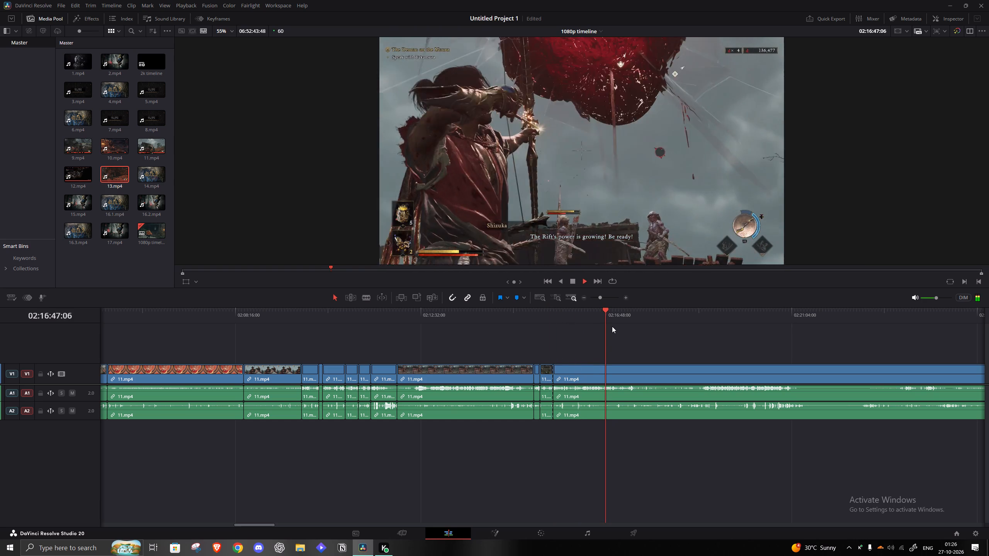
left_click(612, 326)
left_click(619, 324)
left_click(596, 324)
left_click(603, 314)
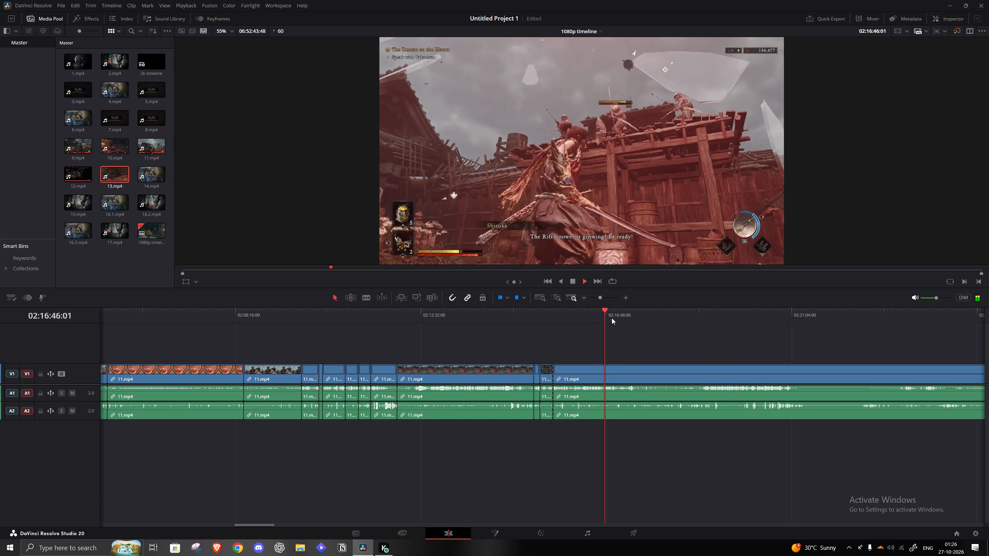
left_click(613, 319)
left_click(626, 317)
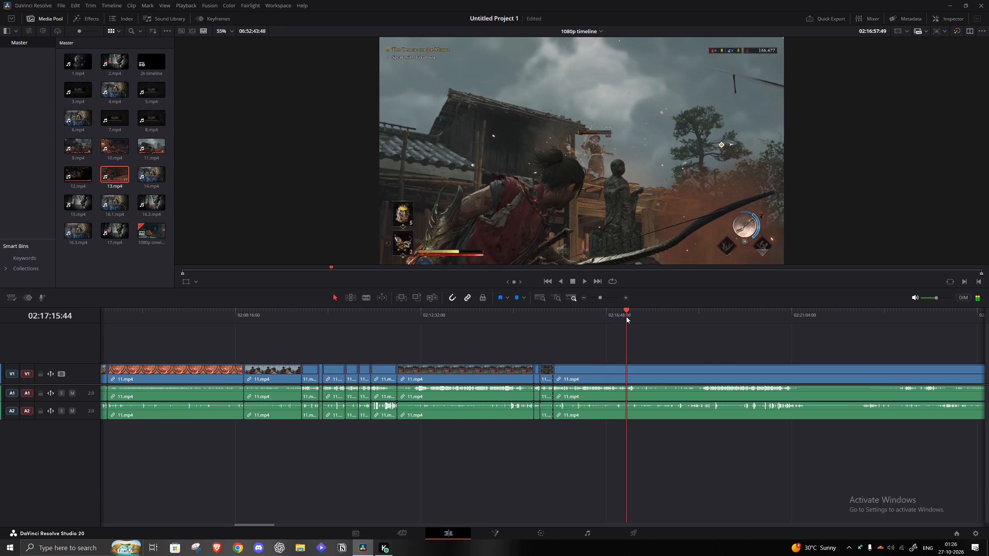
left_click(690, 315)
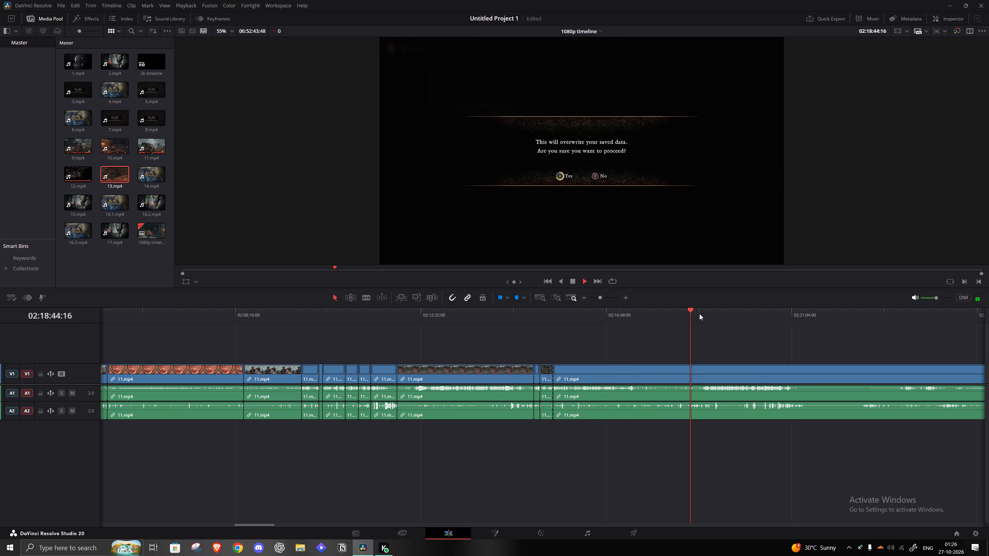
left_click(699, 313)
left_click(653, 314)
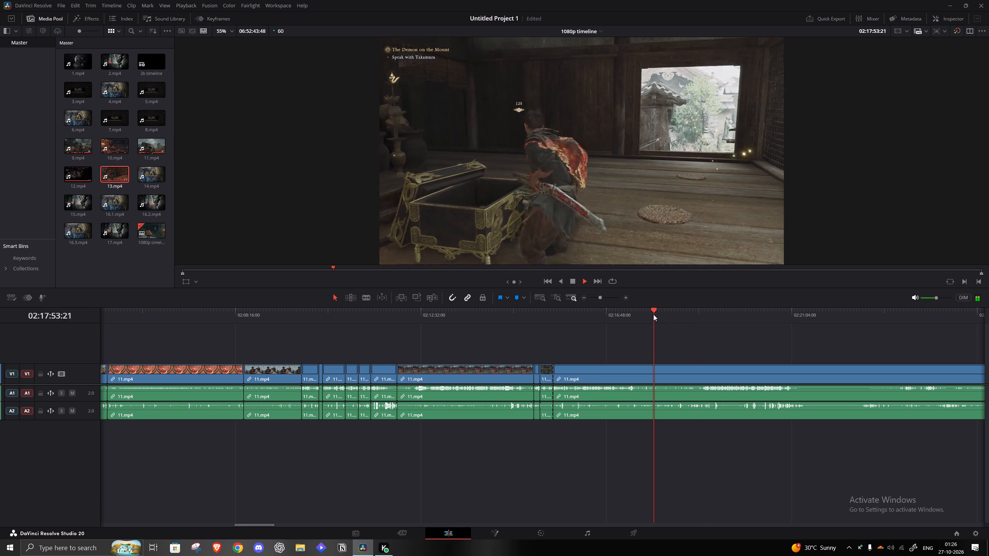
left_click(670, 317)
left_click(693, 317)
left_click(703, 315)
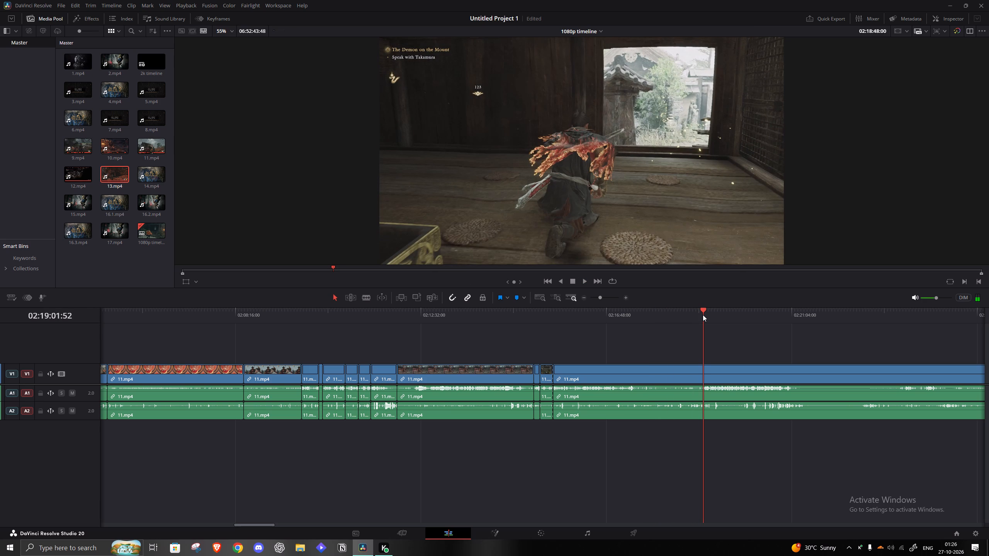
key("space")
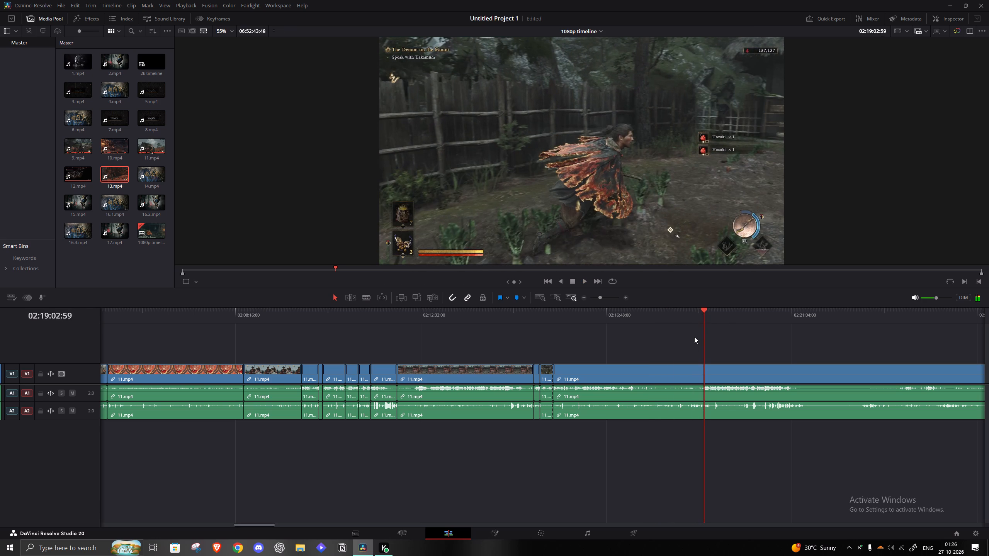
key("q")
left_click(639, 376)
key("a")
Skim through the opening of the giant red boss fight, trim the 11.mp4 clip after the 02:15:35 cut to about 02:16:55, and close the gap.
key("space")
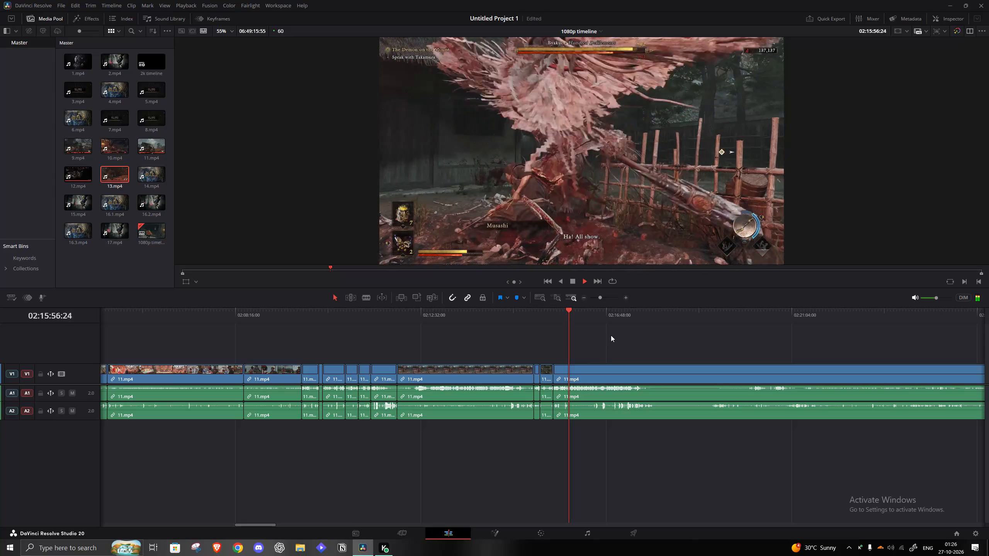
left_click(576, 307)
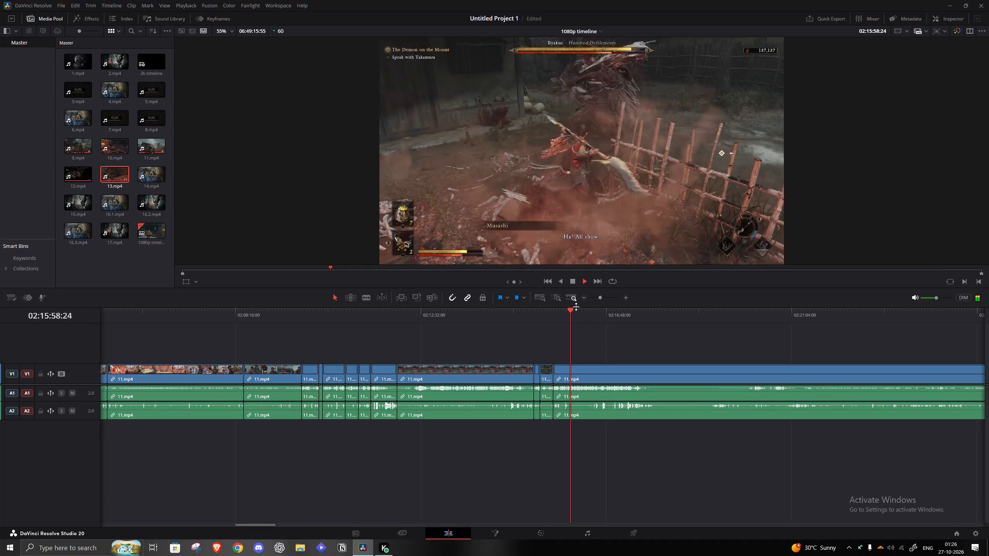
left_click(580, 312)
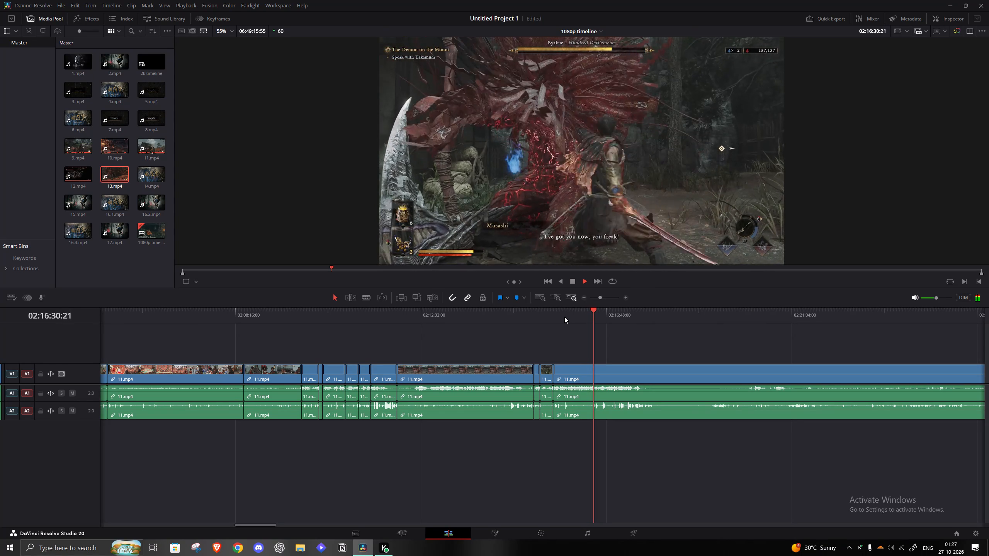
left_click(605, 313)
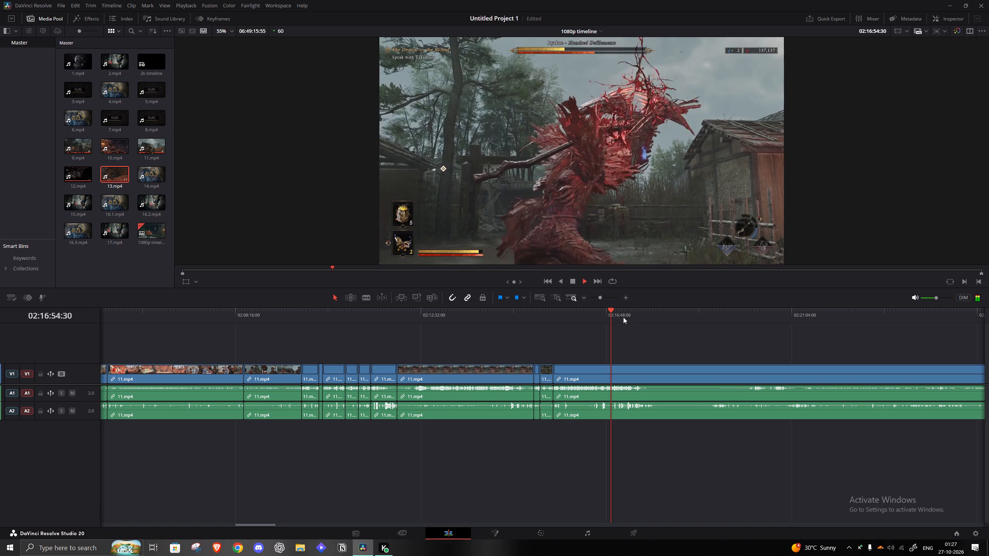
key("space")
key("q")
left_click(592, 373)
key("a")
Skim through the end of the boss fight, split the 11.mp4 clip where walking resumes, at 02:16:20:33, and save the project.
key("space")
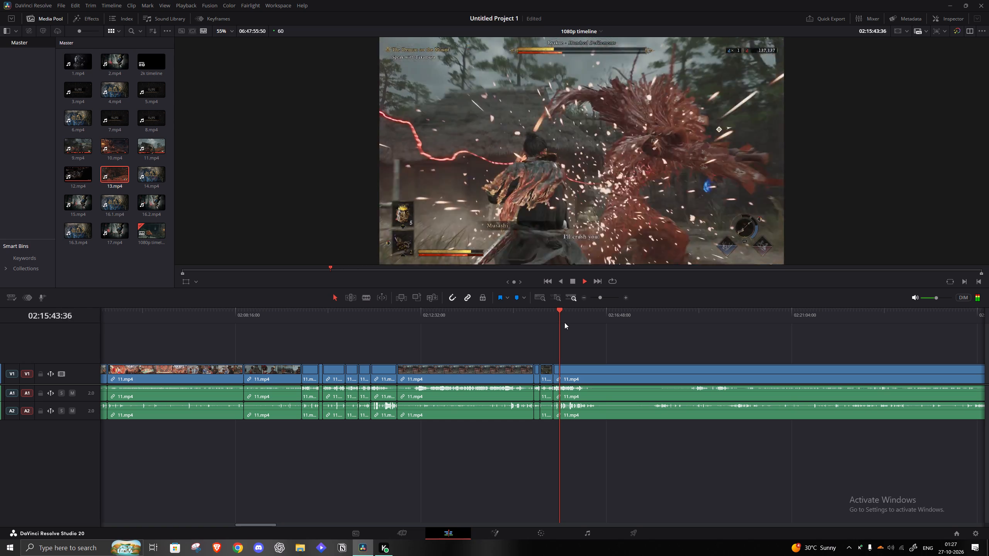
left_click(564, 322)
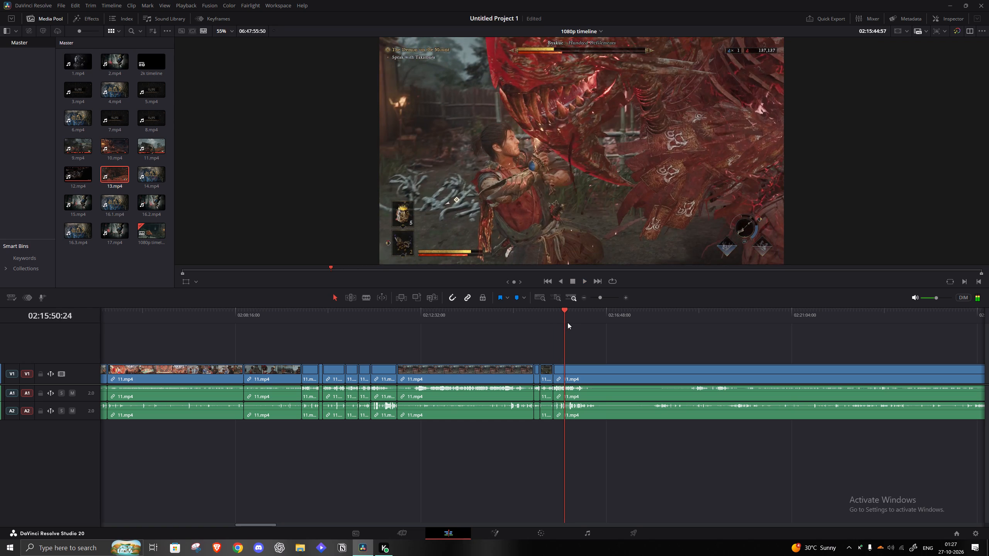
left_click(571, 322)
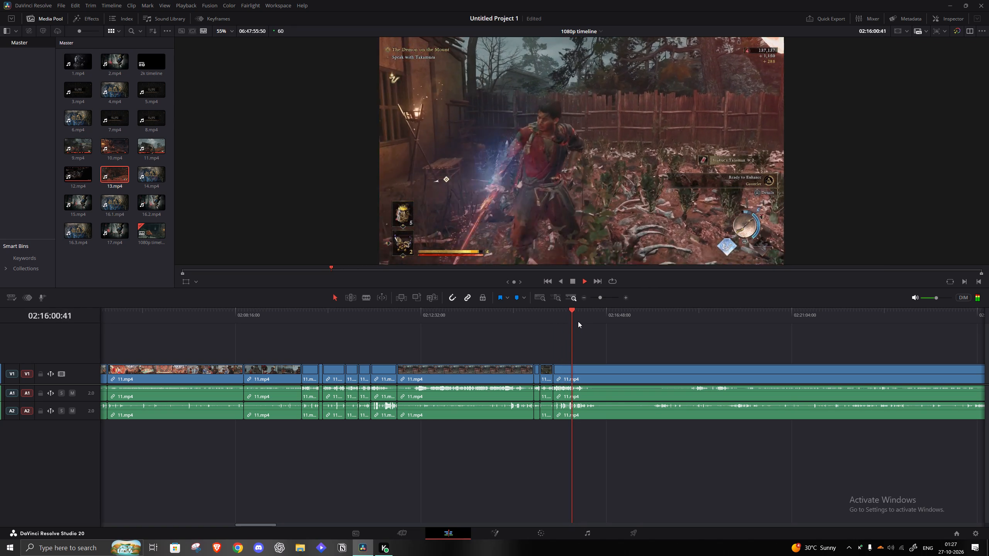
left_click(578, 321)
left_click(584, 322)
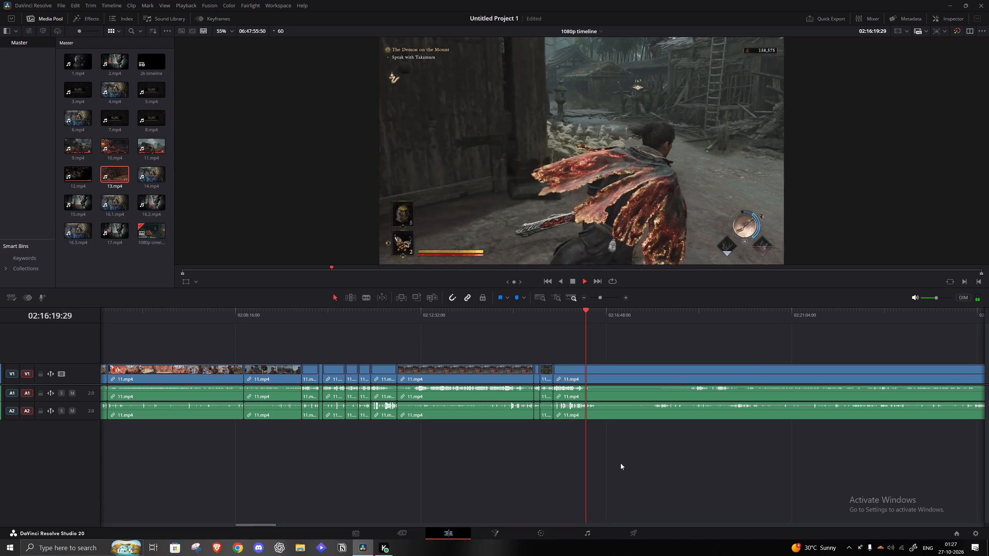
key("space")
key("s")
key("ctrl+s")
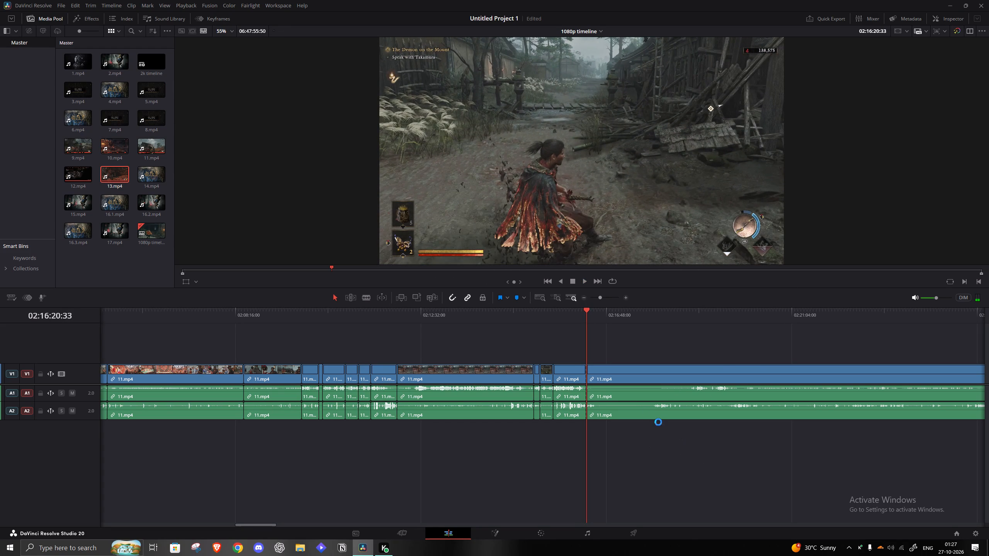
Examine the map-screen footage that follows the 02:16:20:33 split in 11.mp4.
left_click_drag(593, 295, 608, 297)
left_click(631, 306)
left_click(639, 315)
key("space")
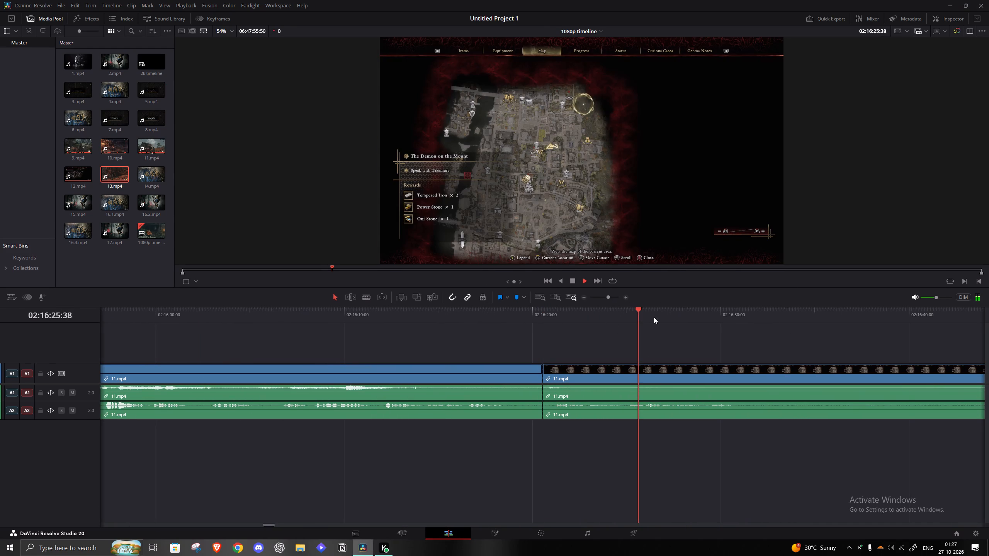
left_click(671, 323)
left_click(673, 314)
left_click_drag(614, 298, 610, 298)
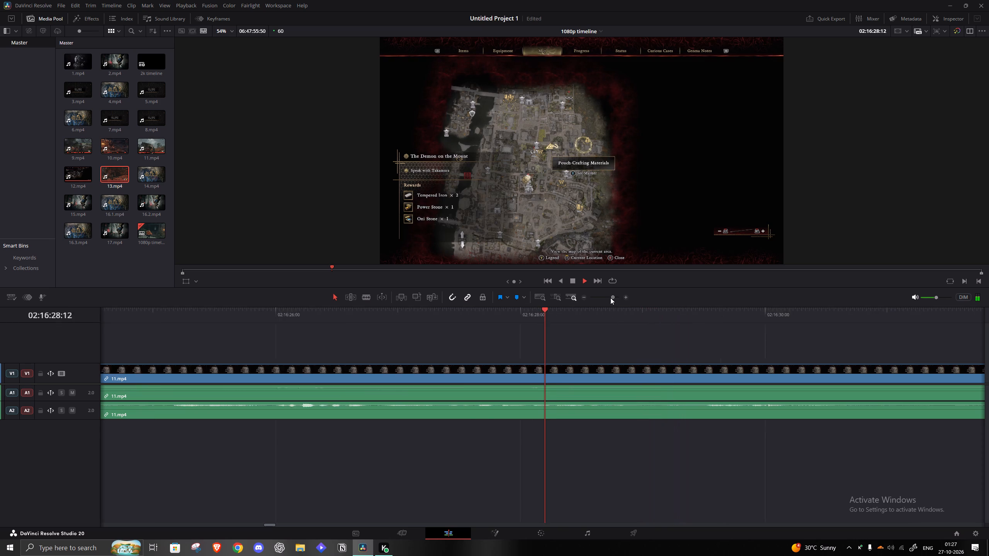
left_click_drag(610, 298, 600, 297)
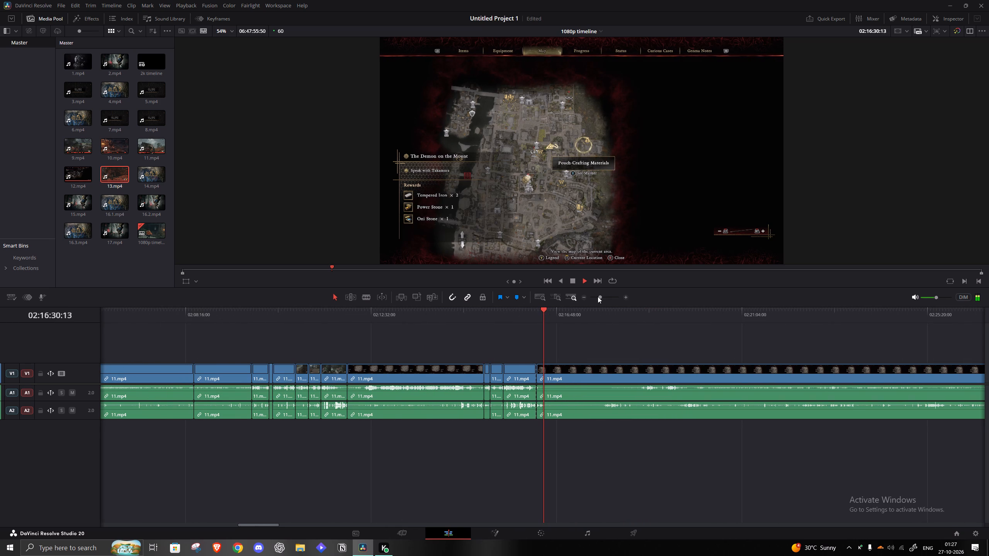
key("space")
Review the already trimmed 11.mp4 fights, boss battles and stage cutscene from about 01:58:57 up to the 02:16:20:33 split.
left_click(598, 297)
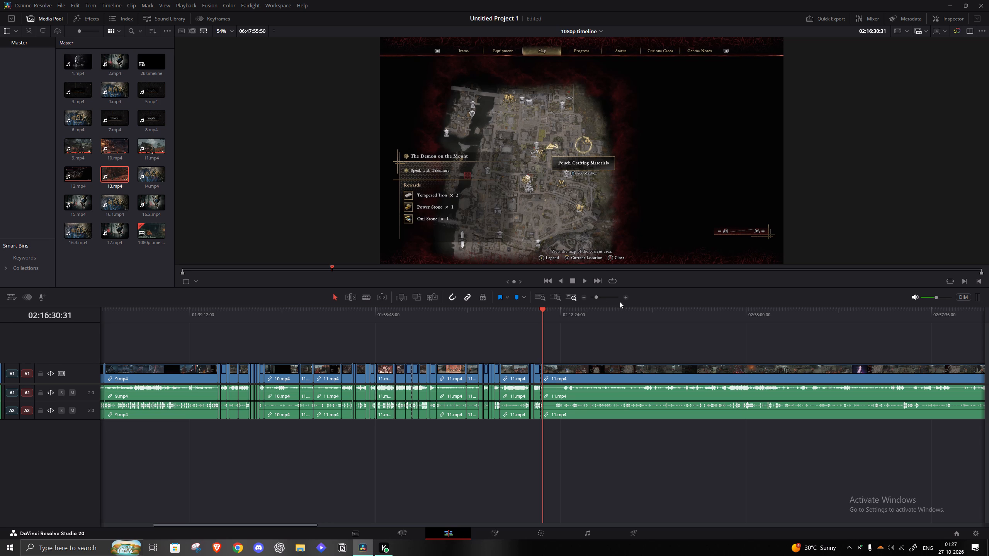
left_click(376, 315)
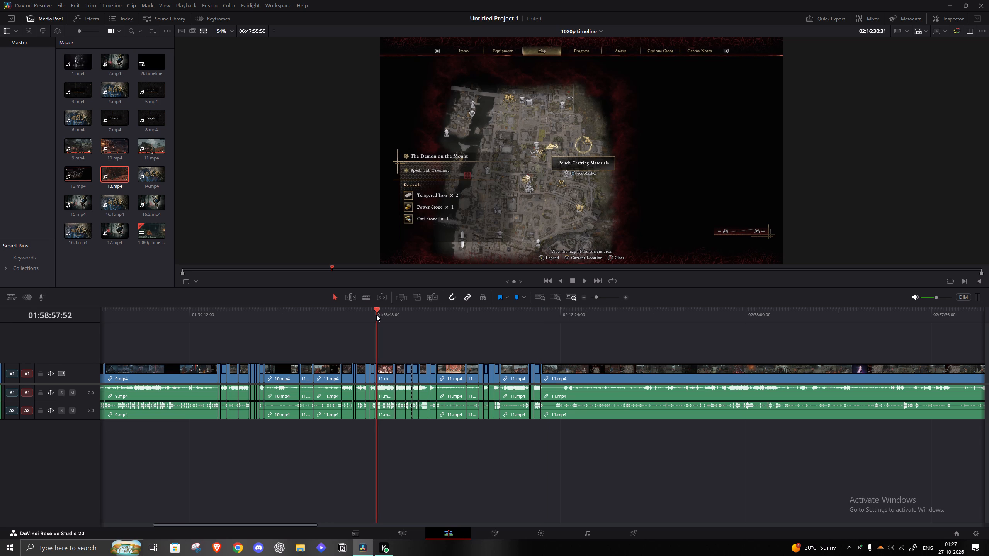
key("space")
left_click_drag(598, 298, 602, 298)
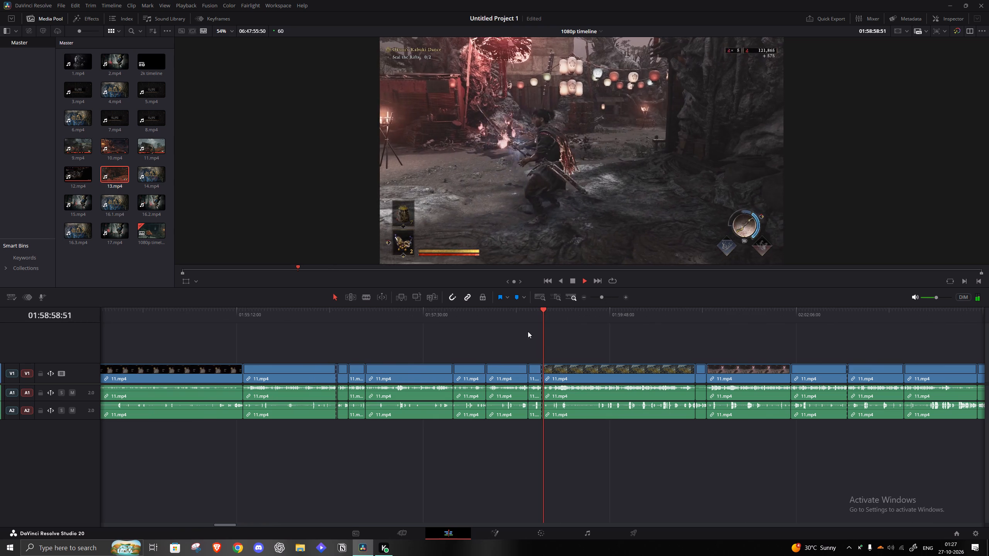
left_click(522, 318)
left_click(528, 319)
left_click(596, 314)
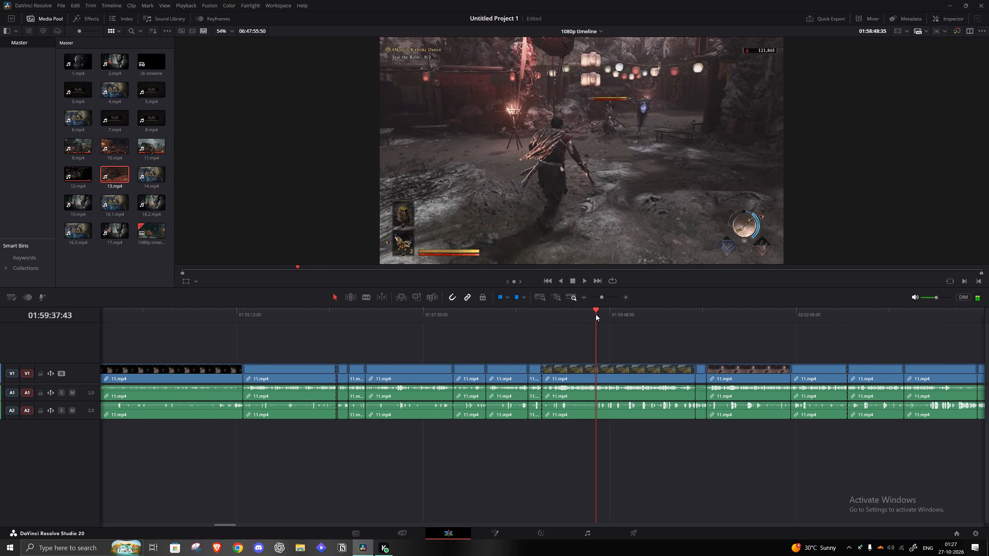
left_click(703, 326)
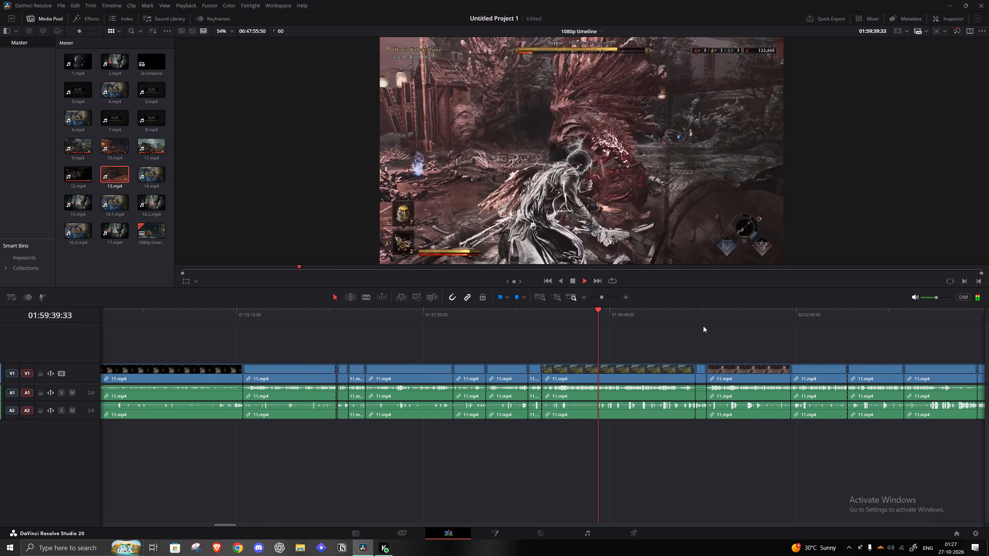
left_click(706, 310)
left_click(725, 317)
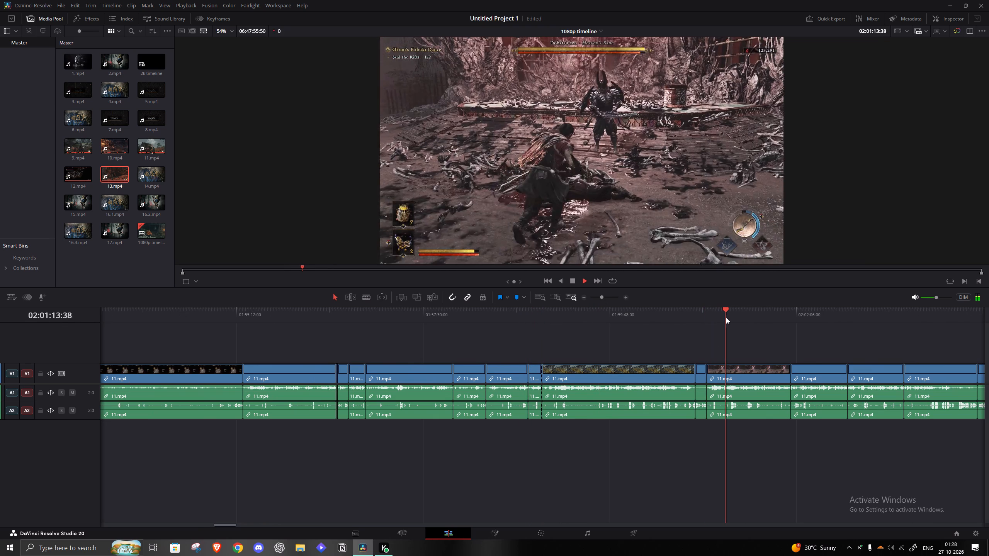
left_click(743, 320)
left_click(601, 297)
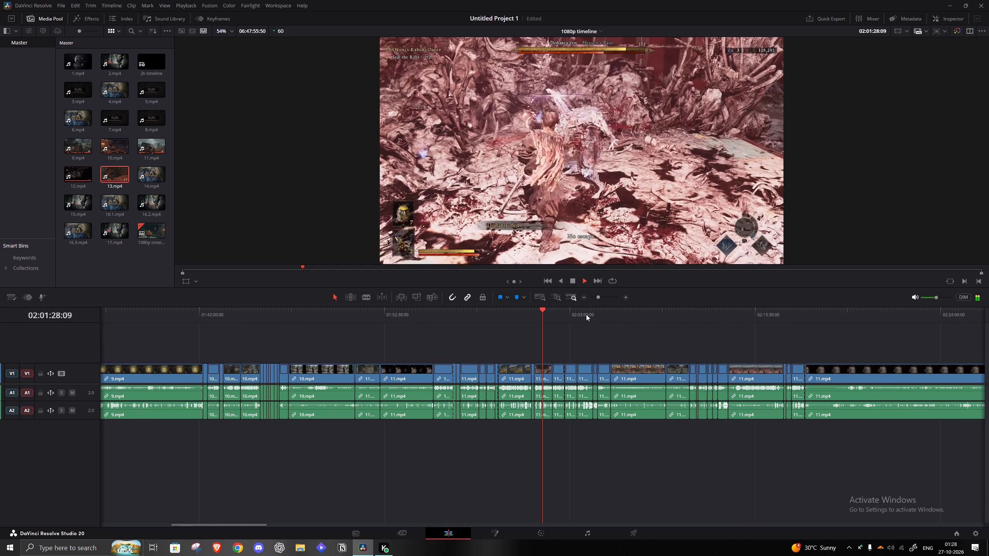
left_click(581, 311)
left_click(618, 312)
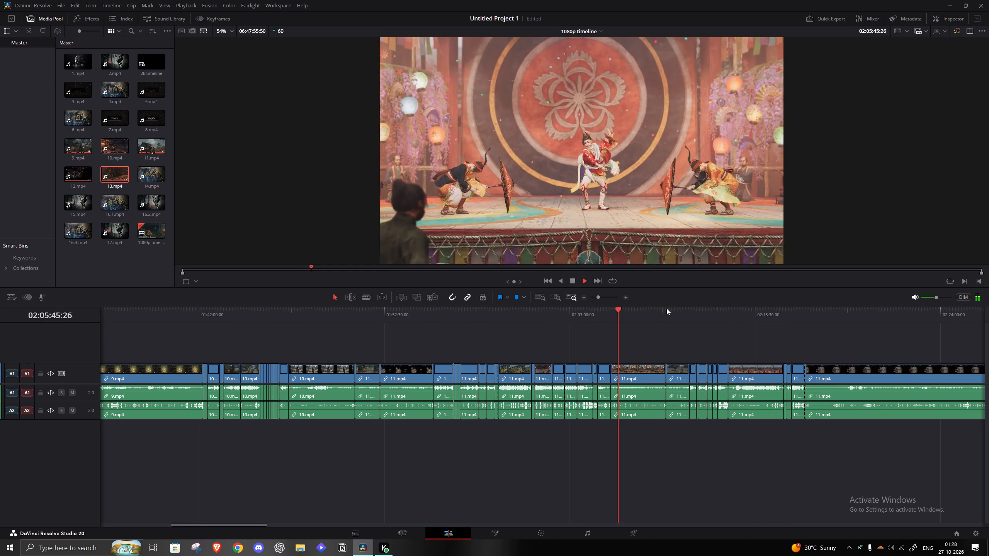
left_click(666, 308)
left_click(731, 311)
left_click(748, 314)
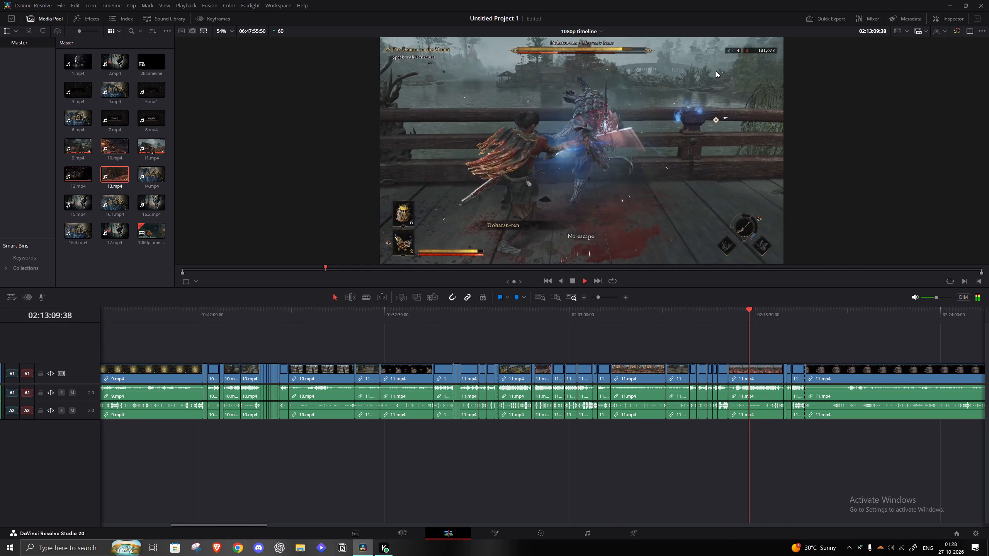
left_click(803, 310)
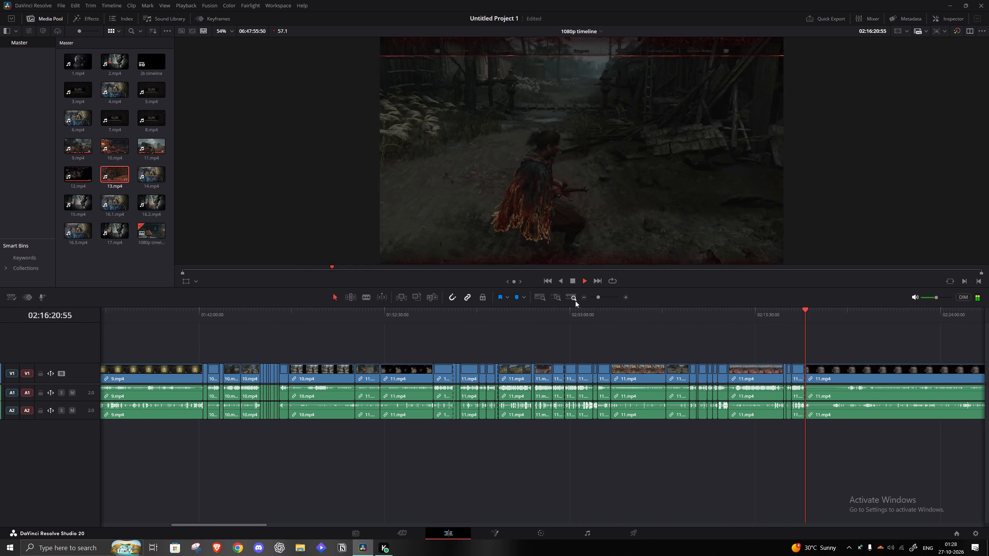
Skim the map-screen, street-fight and walking footage in 11.mp4 after the 02:16:20:33 split.
left_click(592, 298)
left_click_drag(594, 298, 604, 298)
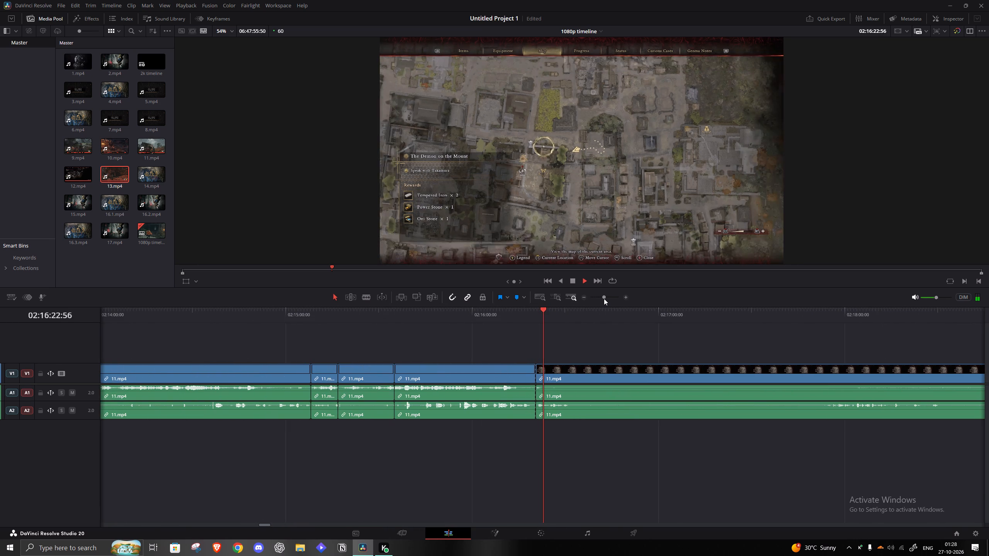
key("space")
left_click_drag(607, 297, 602, 297)
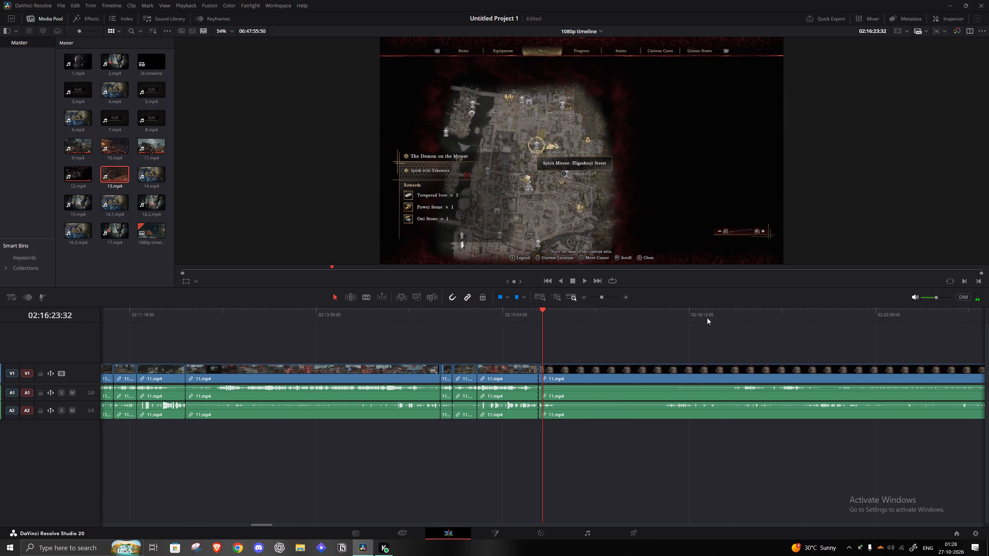
left_click(722, 319)
key("space")
left_click(746, 317)
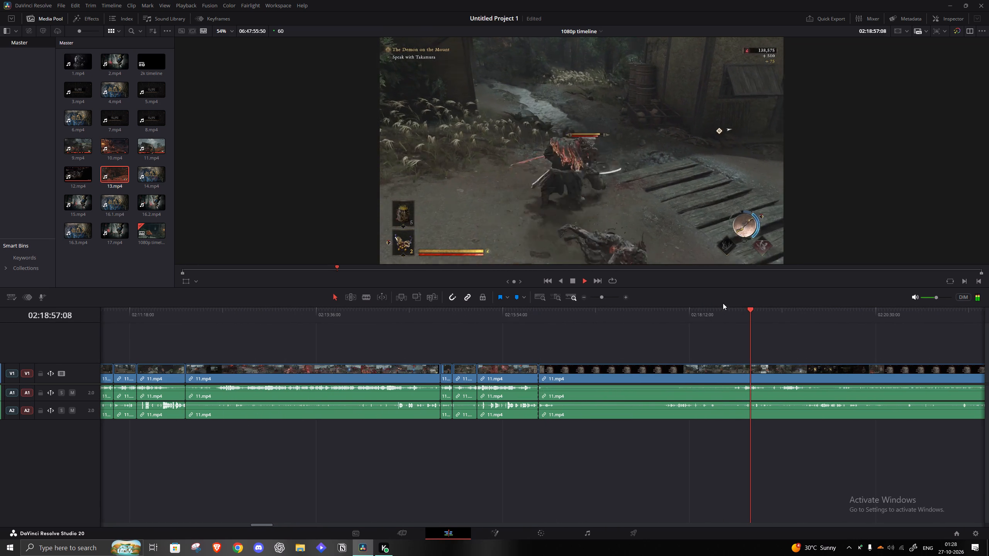
left_click(789, 310)
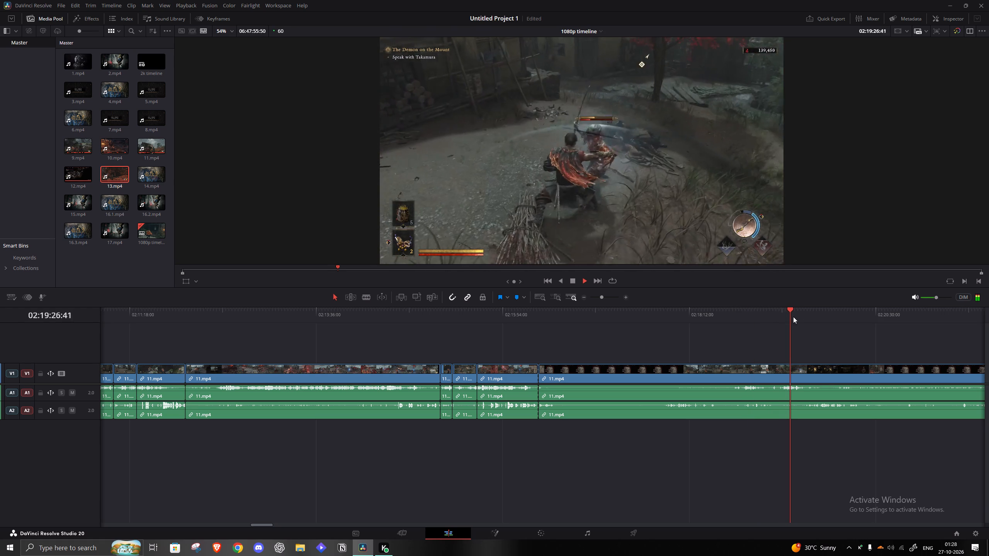
left_click(856, 312)
left_click(599, 297)
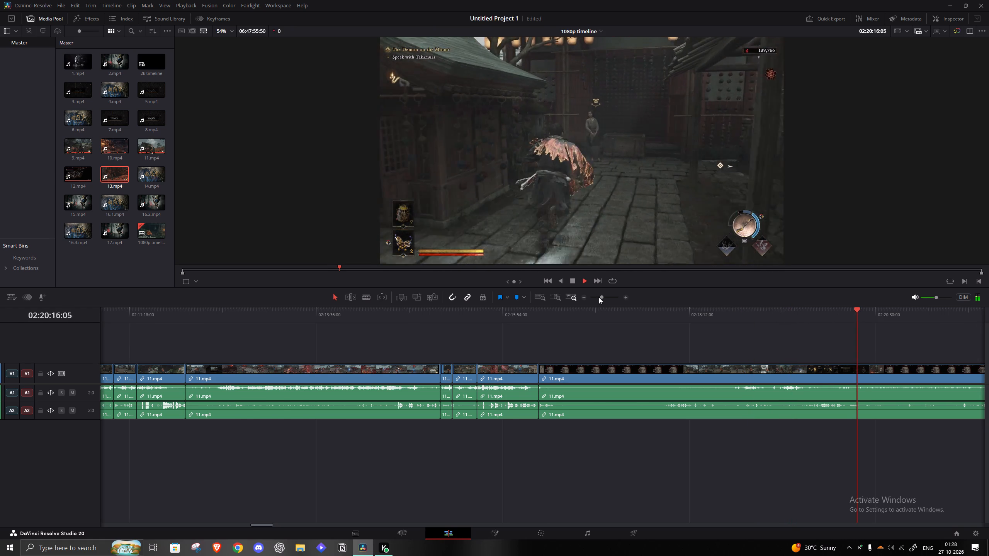
Find the run up to the temple before the seated conversation, trim the 11.mp4 clip after 02:16:20:33 to start at 02:23:28:13, and close the gap.
left_click(603, 311)
left_click_drag(572, 315, 569, 315)
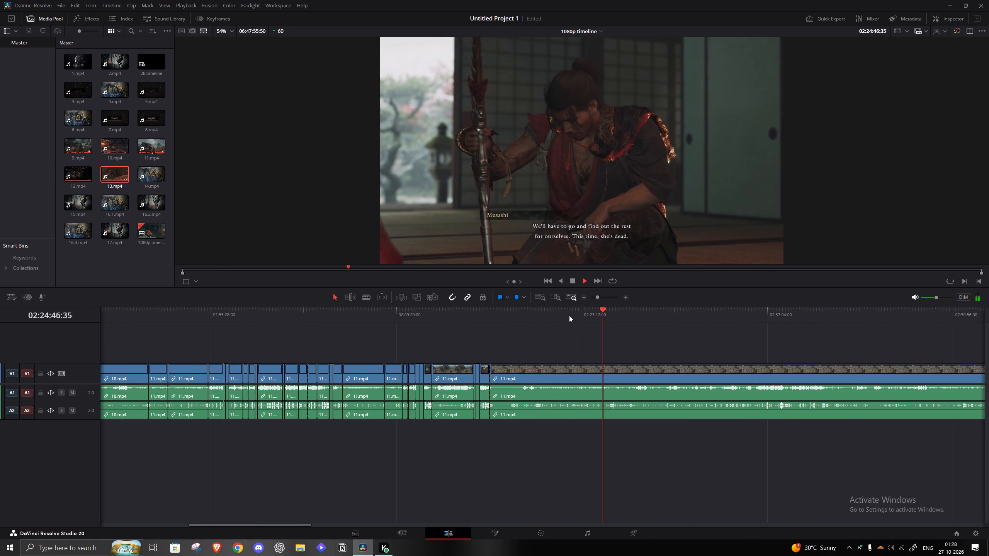
left_click_drag(569, 315, 568, 316)
left_click(532, 324)
left_click(534, 321)
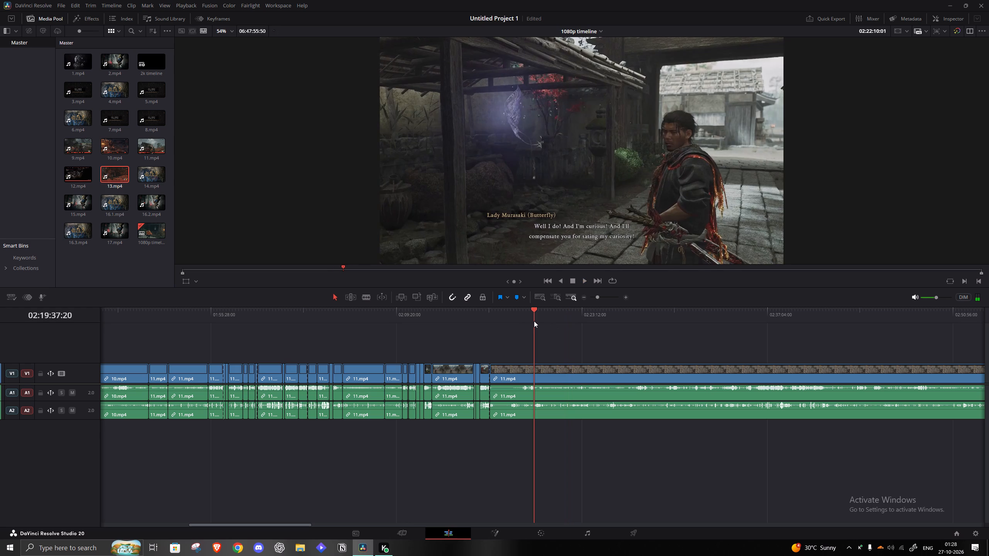
left_click(547, 321)
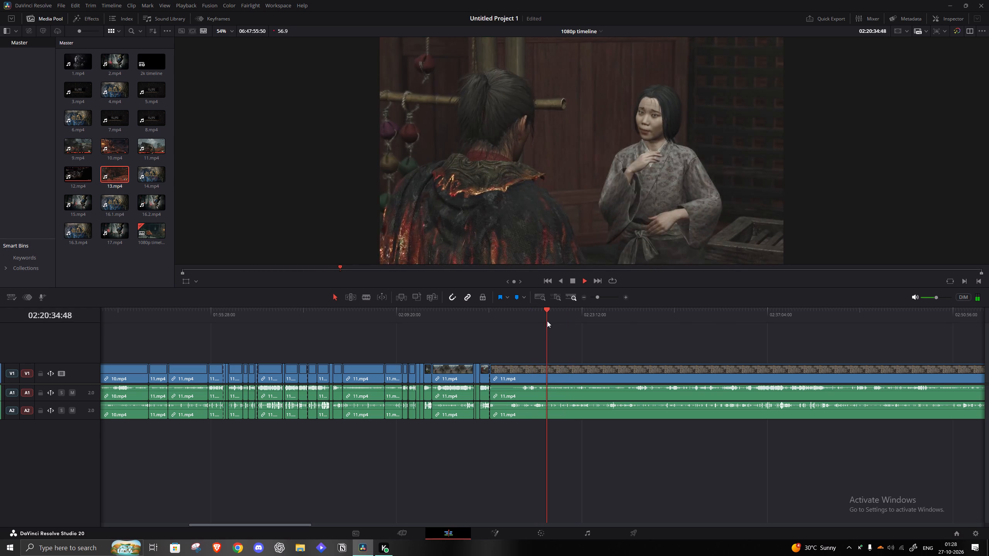
left_click(563, 317)
left_click(582, 315)
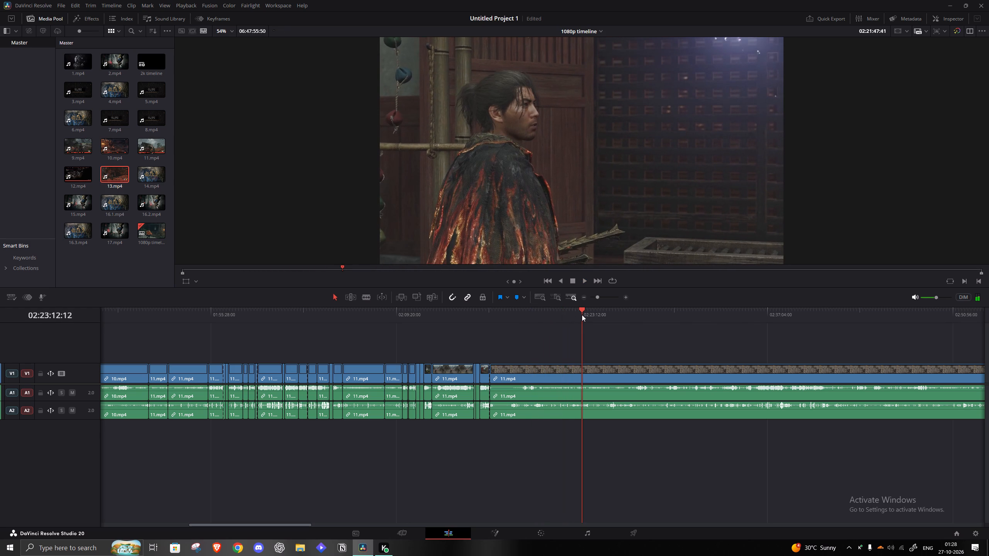
left_click(601, 309)
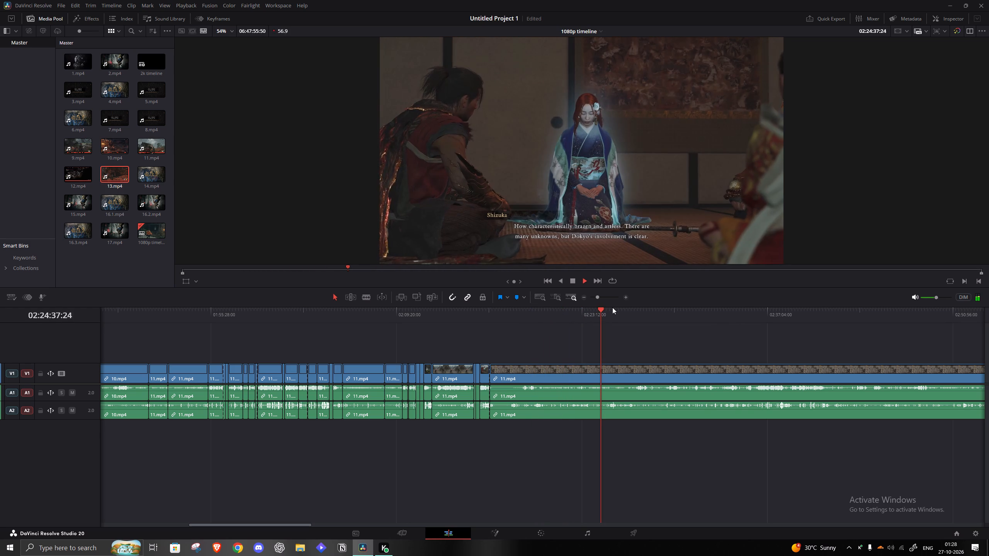
left_click(617, 307)
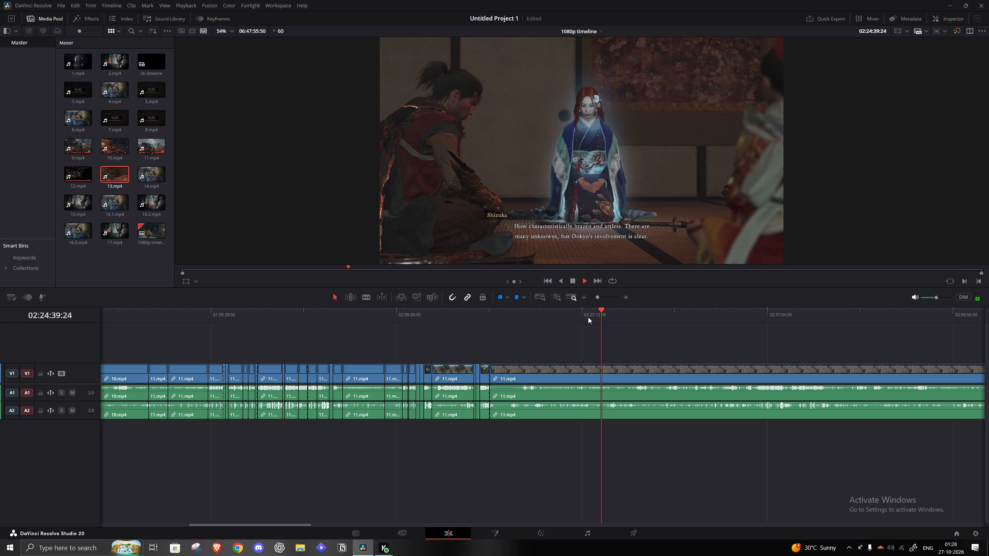
left_click(588, 317)
left_click(586, 317)
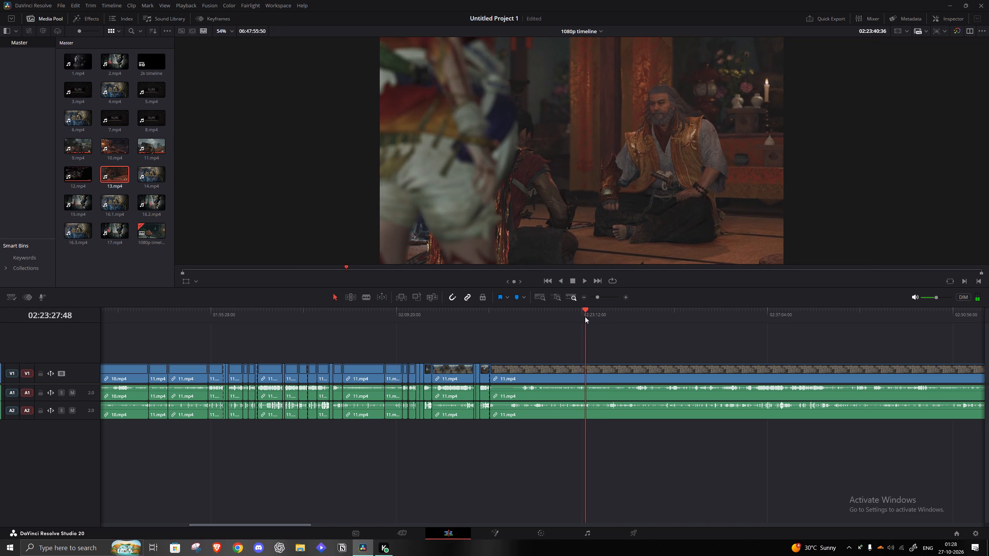
key("space")
key("q")
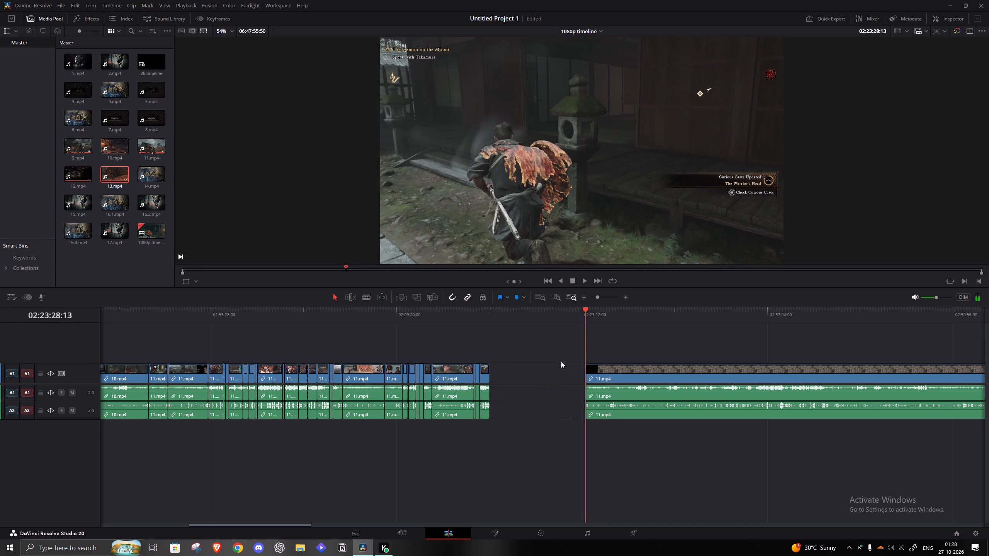
left_click(560, 361)
key("a")
left_click(545, 373)
key("a")
Replay the 11.mp4 temple arrival after the 02:16:20:33 join with the monitoring volume set to -14 dB.
key("space")
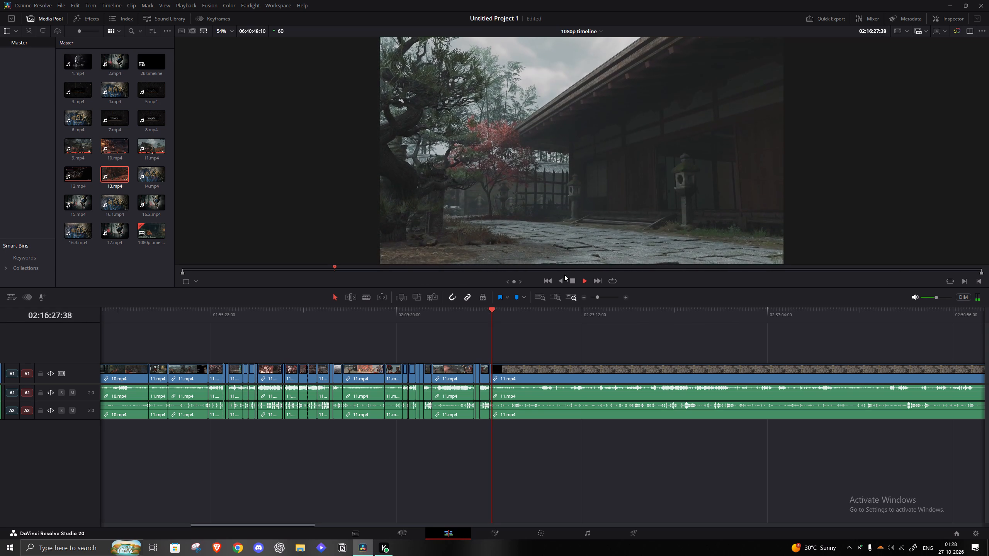
left_click(508, 307)
left_click(511, 326)
left_click(516, 315)
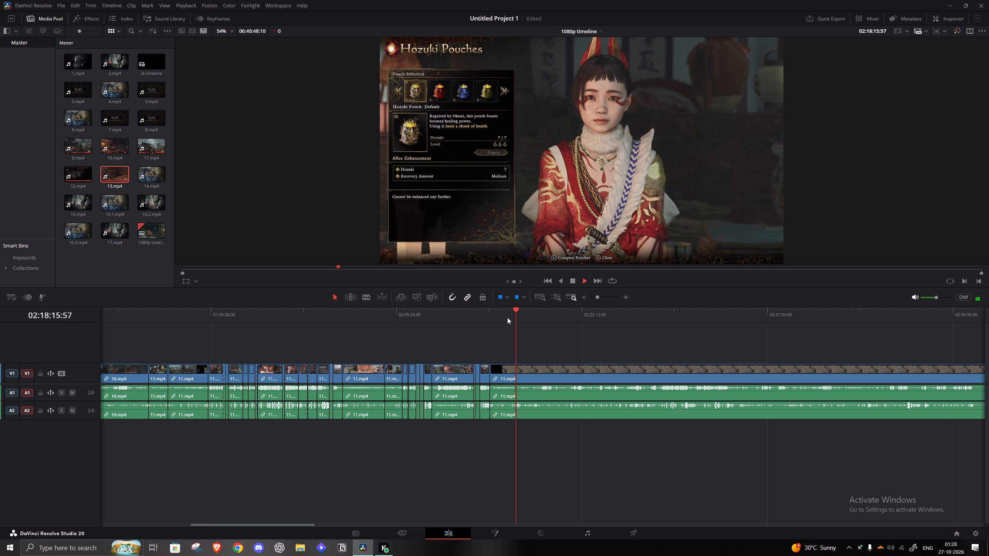
left_click(495, 319)
left_click(489, 319)
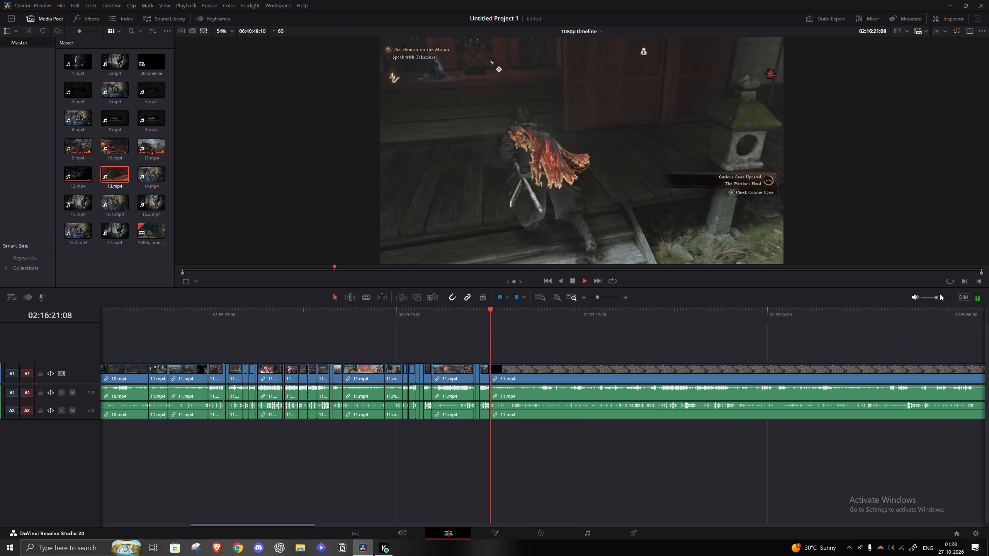
left_click(939, 297)
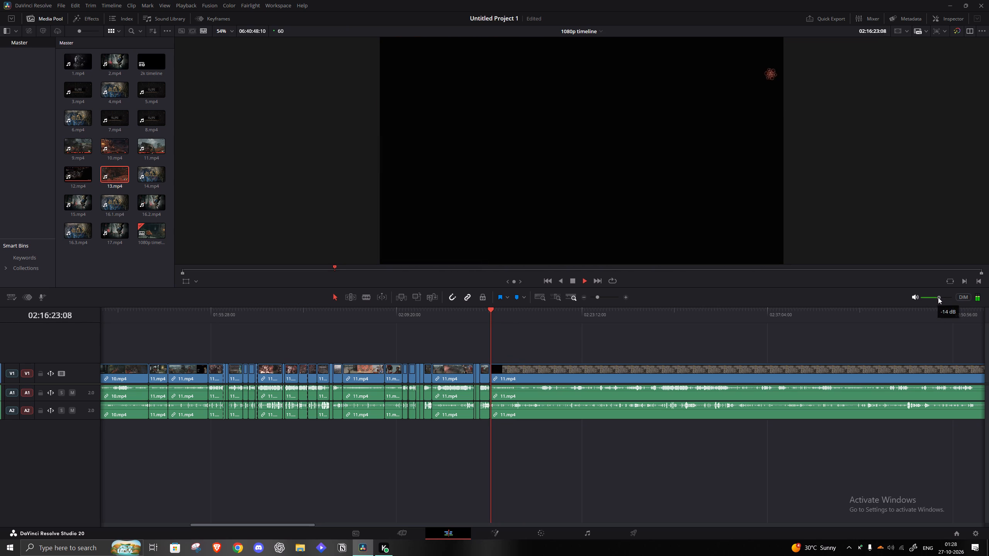
left_click(601, 299)
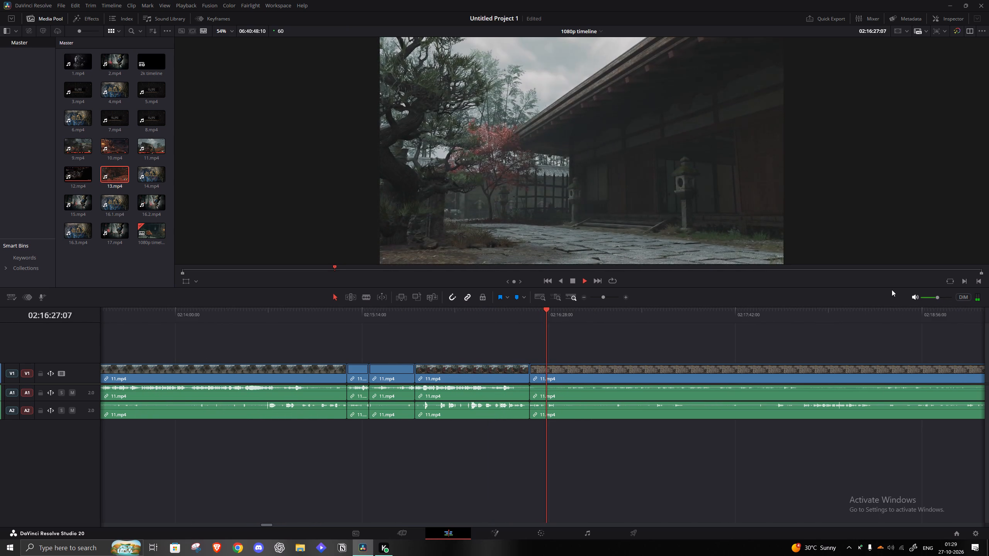
left_click(940, 297)
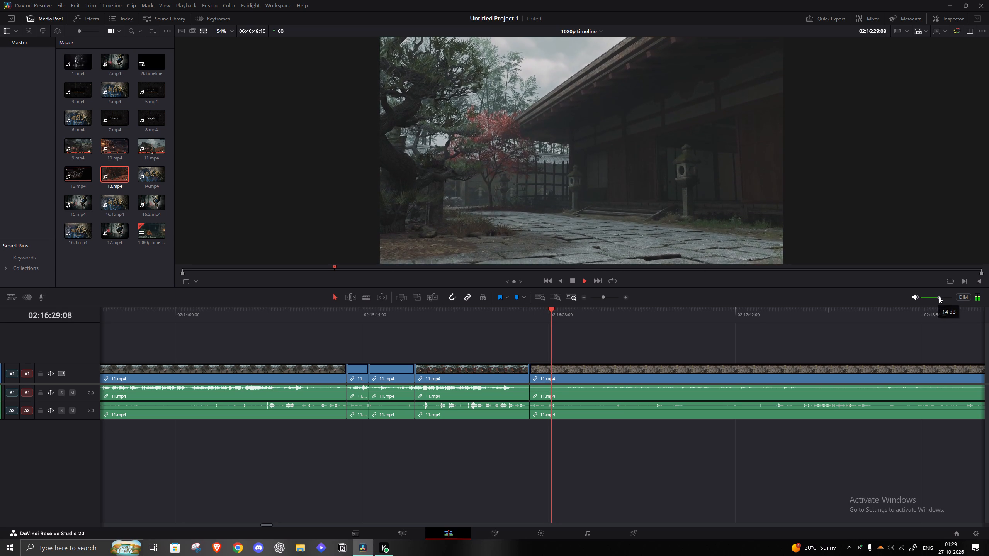
Skim the seated temple conversation in 11.mp4 through to the Hozuki Pouches menu and split the clip there at about 02:18:20.
left_click(568, 317)
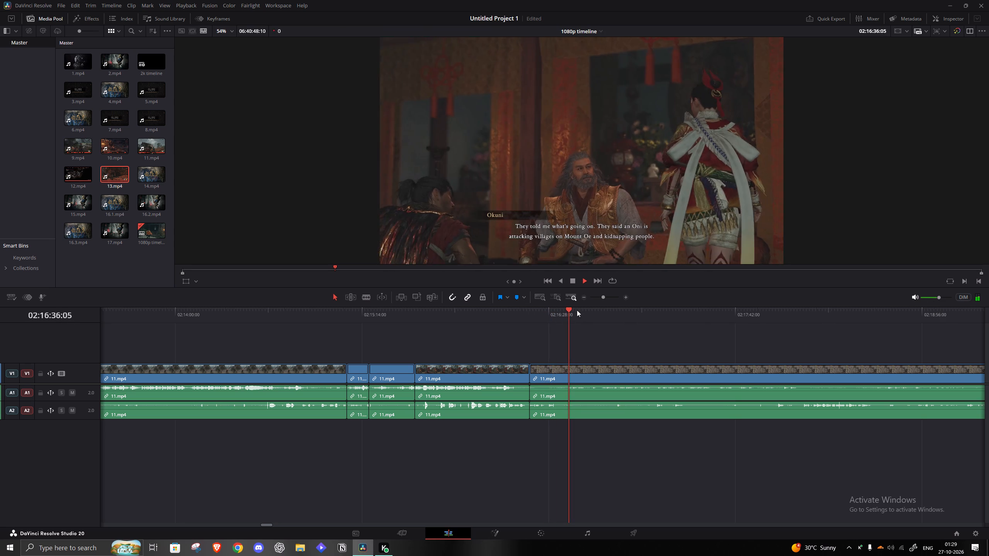
left_click(696, 305)
left_click(684, 331)
left_click(693, 320)
left_click_drag(609, 303, 605, 303)
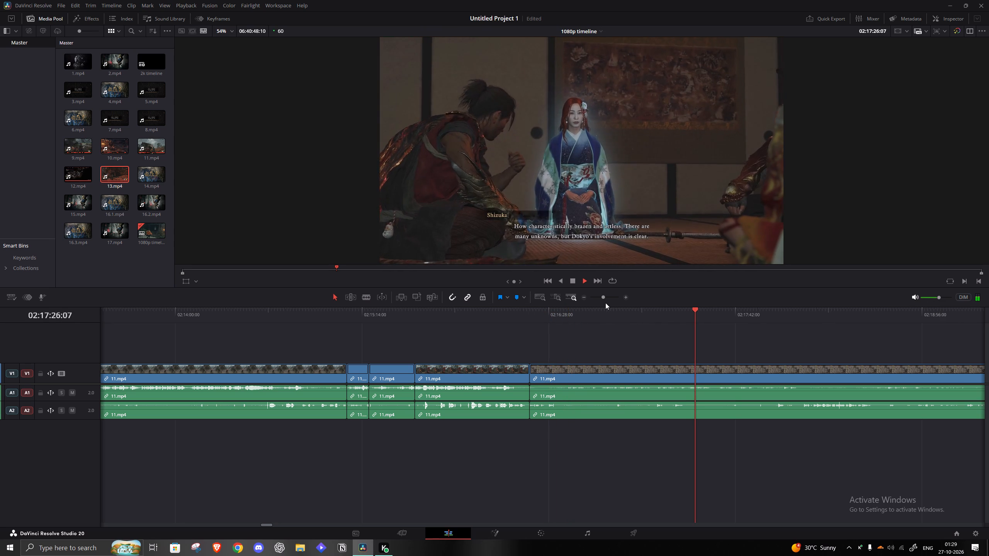
left_click_drag(605, 303, 605, 303)
left_click(606, 296)
left_click(610, 320)
left_click(630, 310)
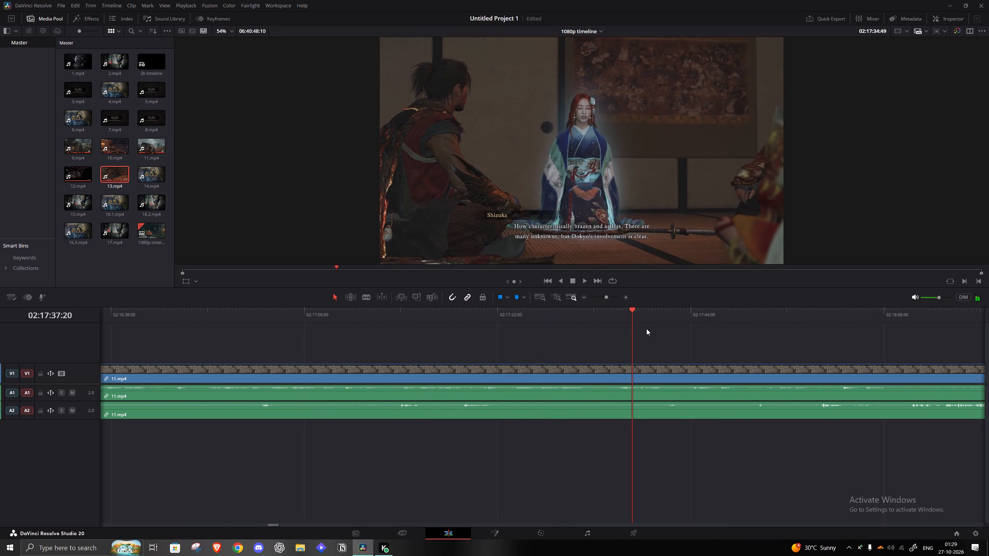
left_click(605, 299)
left_click(593, 320)
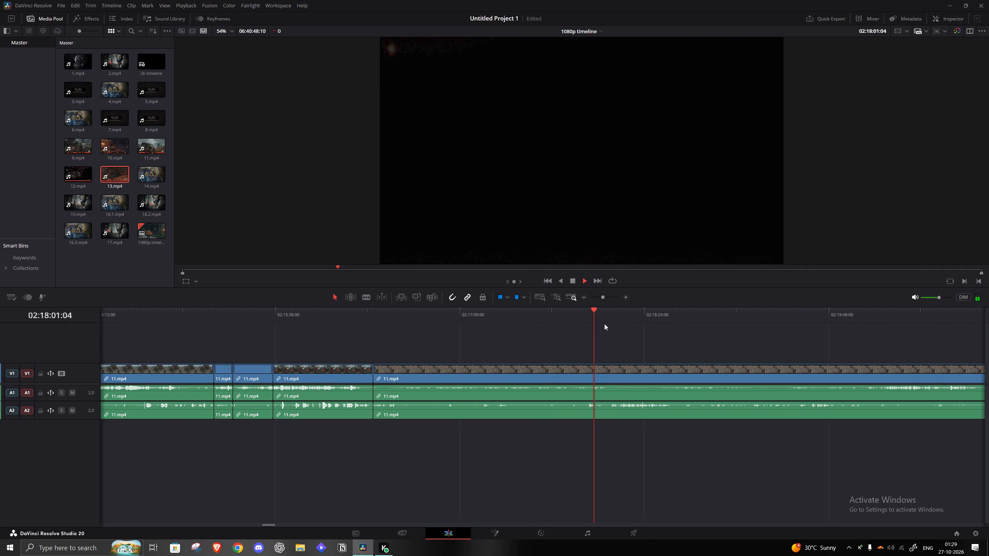
left_click(604, 324)
left_click(606, 322)
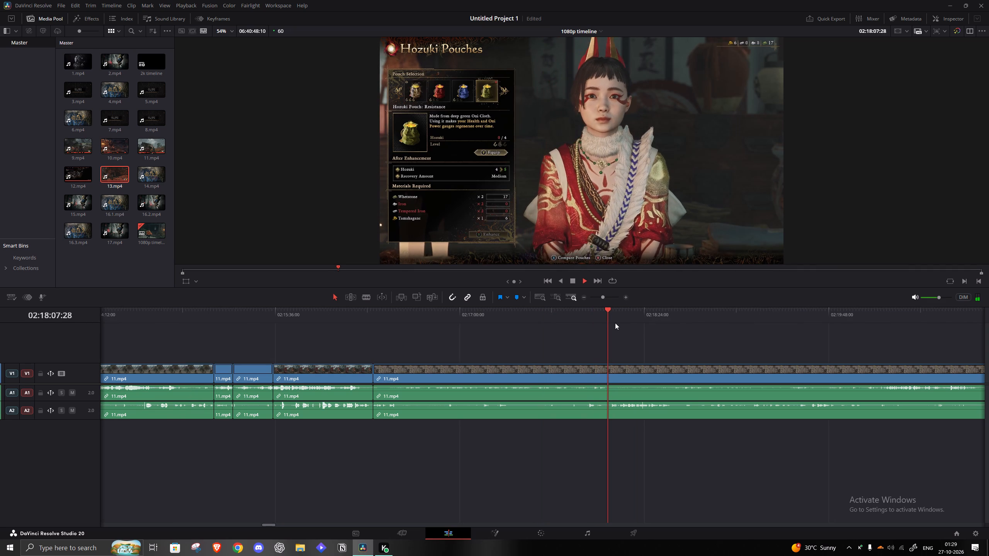
key("space")
key("space")
left_click(624, 316)
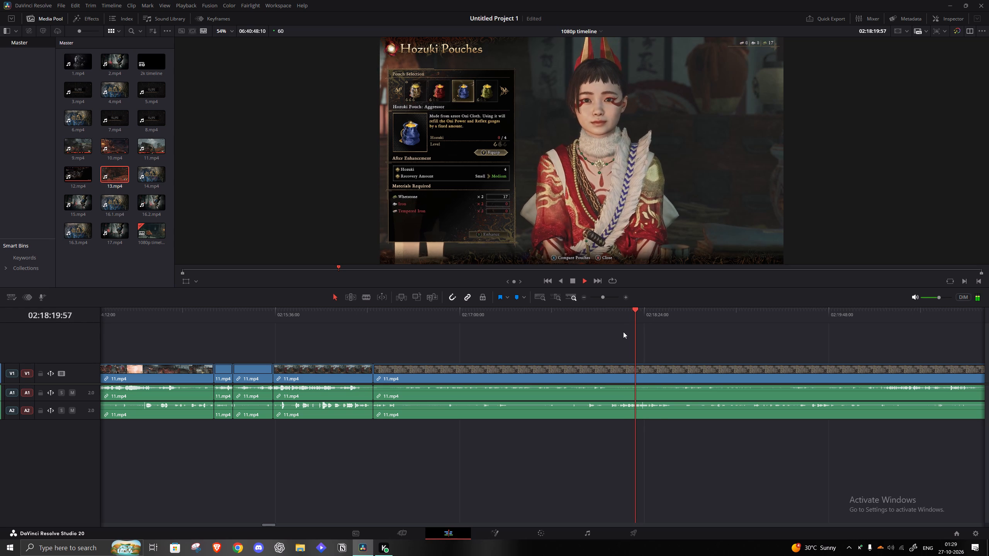
key("space")
key("s")
Find the Dokyo congregation hall cutscene, trim the 11.mp4 clip after the 02:18:20 split to start at 02:22:19:21, and close the gap.
left_click(736, 315)
key("space")
left_click(884, 315)
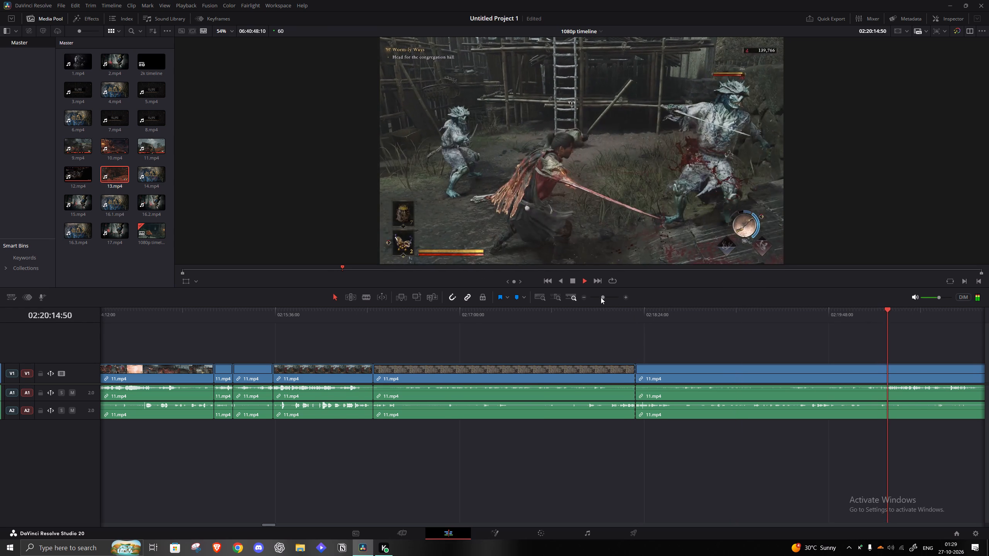
left_click(601, 297)
left_click(570, 321)
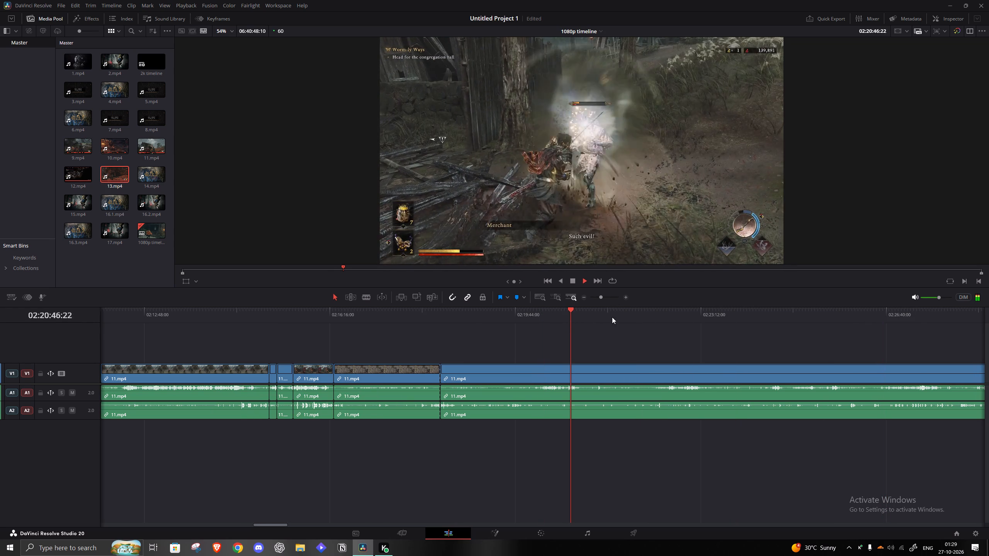
left_click(664, 319)
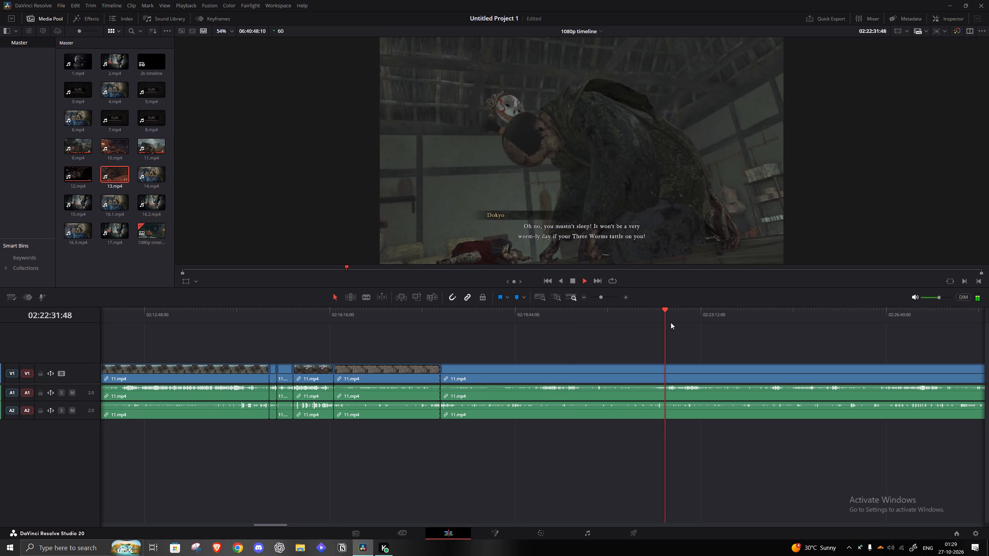
key("space")
left_click(661, 318)
left_click(654, 317)
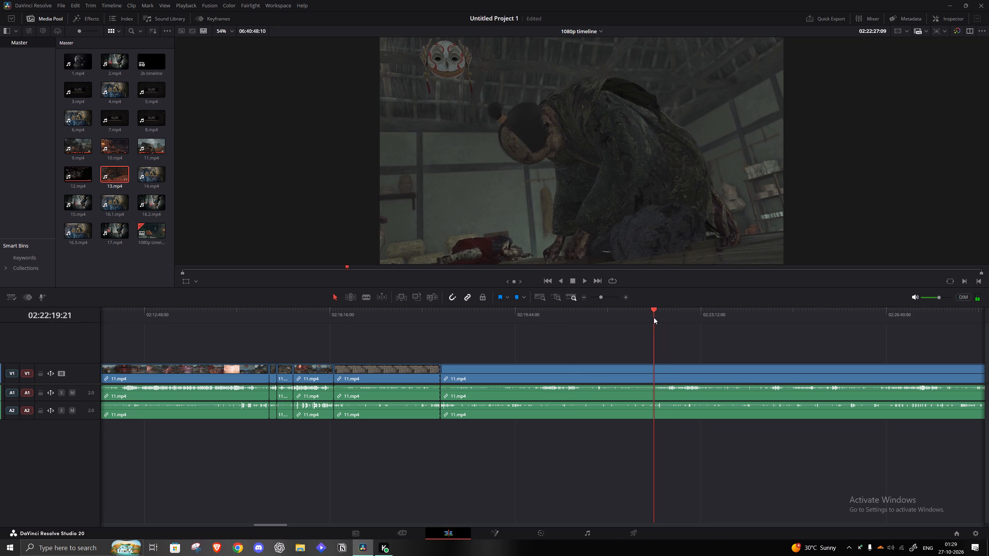
key("q")
left_click(609, 369)
key("a")
Play through the Dokyo cutscene and the Genma fight in the hall, and split 11.mp4 at 02:19:09:20 once the fight ends.
key("space")
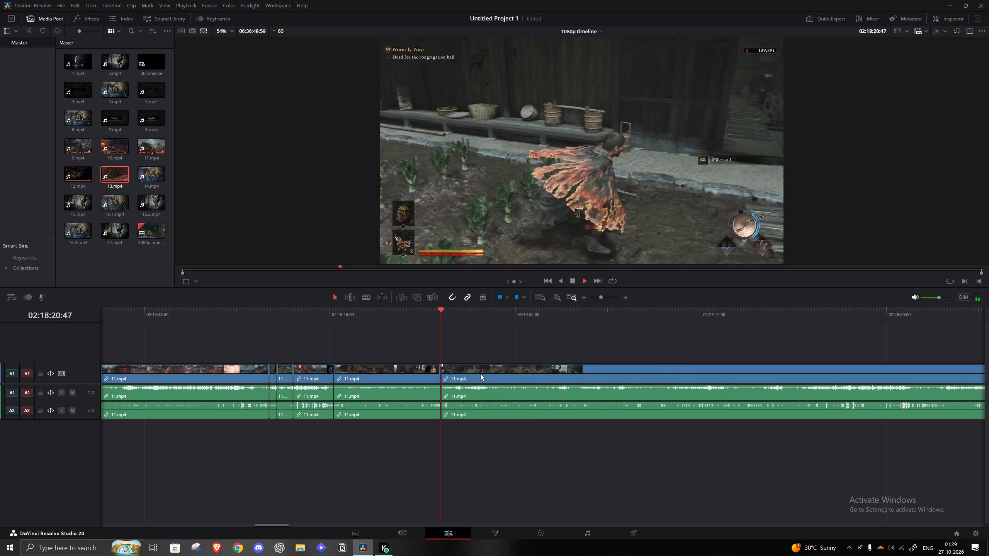
left_click(451, 310)
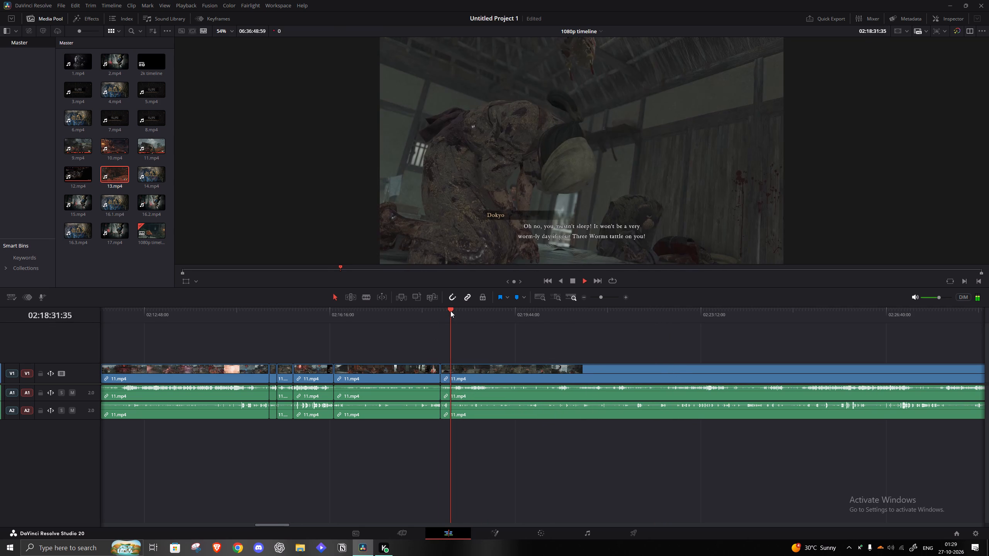
left_click(458, 315)
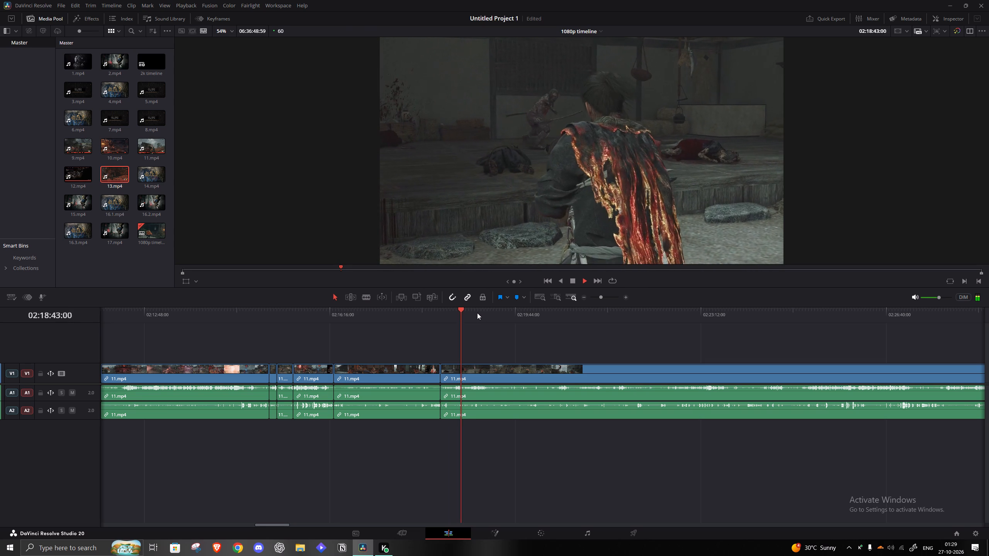
left_click(469, 313)
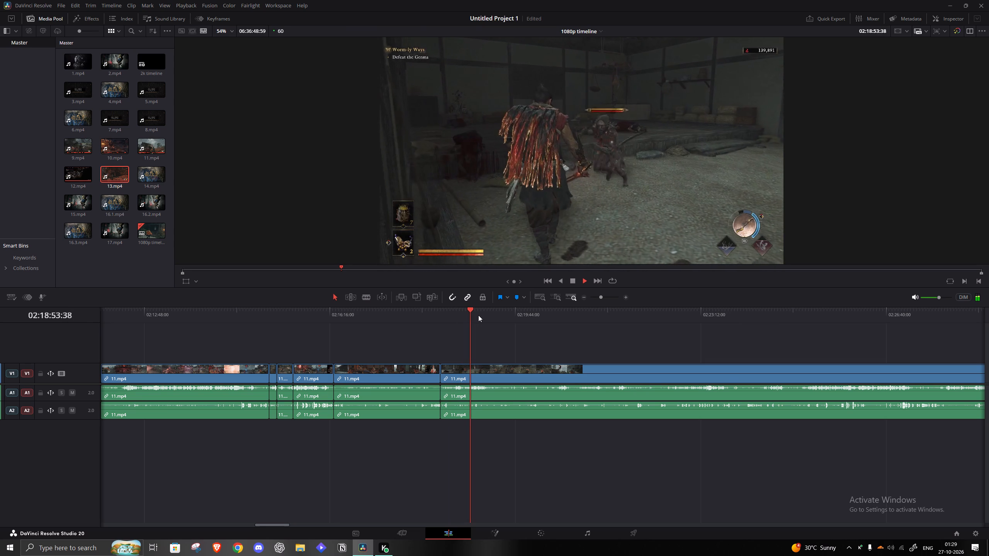
left_click(479, 318)
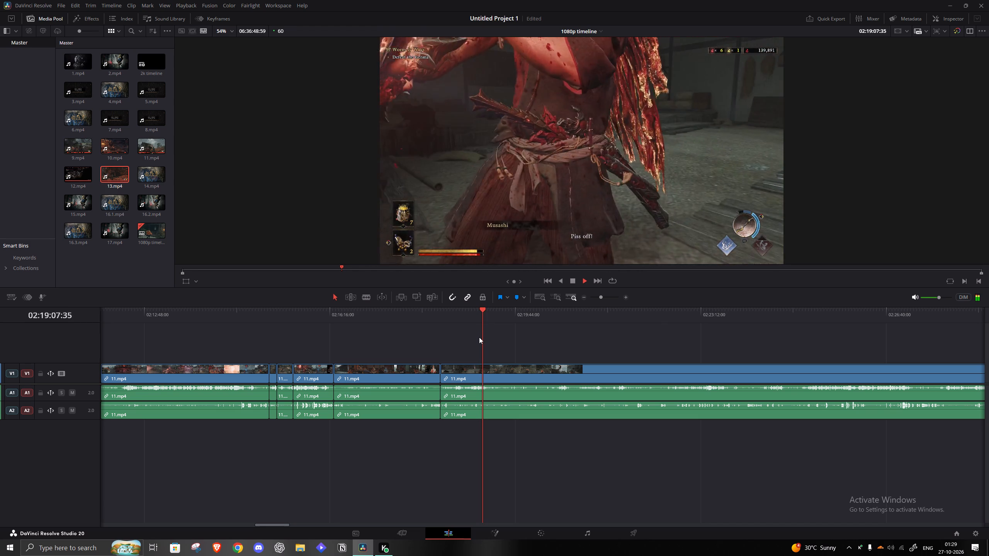
key("space")
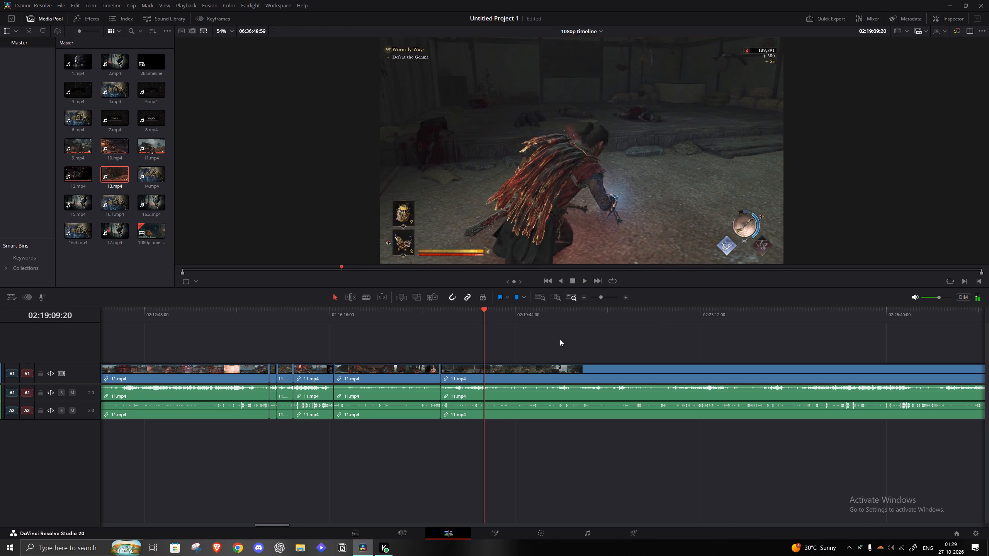
key("s")
Find the arrival at the next congregation hall, trim the 11.mp4 clip after 02:19:09:20 to start at 02:20:52:17, and close the gap.
left_click(556, 326)
key("space")
left_click(556, 315)
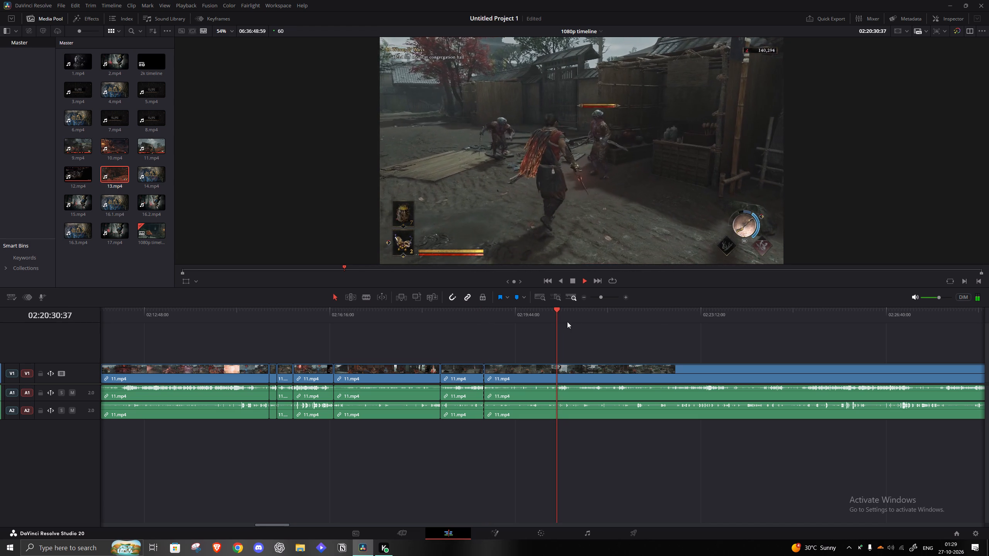
left_click(543, 326)
left_click(547, 320)
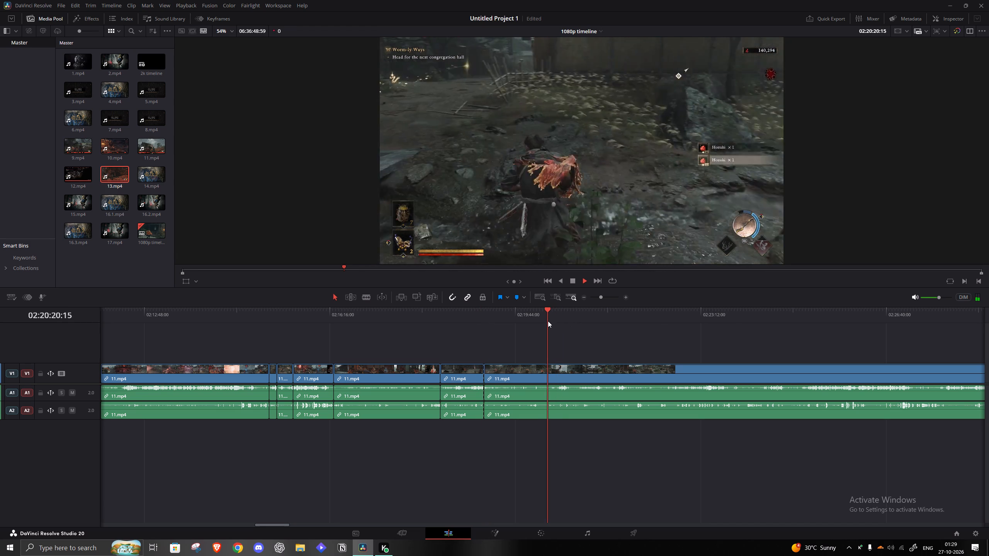
left_click(523, 324)
left_click(503, 325)
left_click(491, 326)
left_click(489, 322)
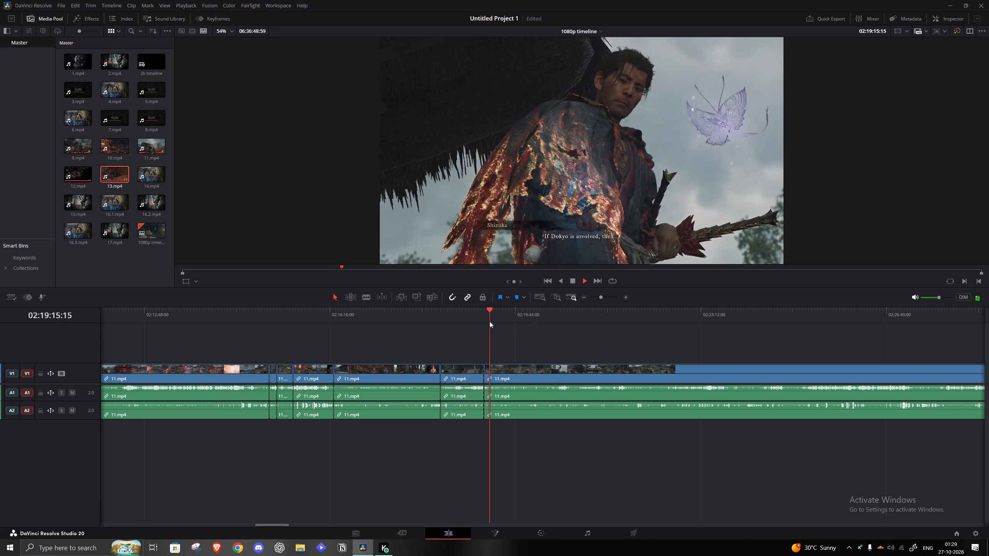
left_click(496, 320)
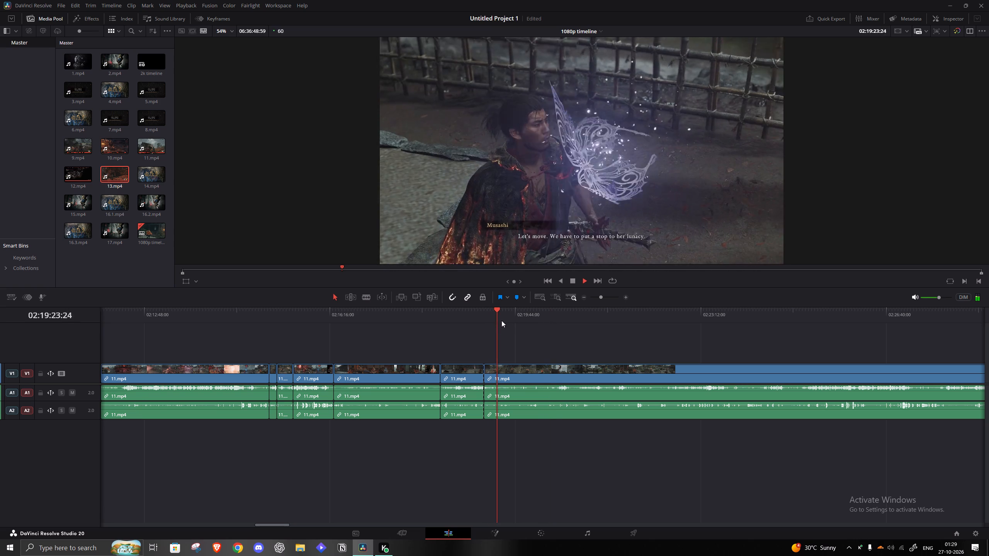
left_click(529, 324)
left_click(543, 315)
left_click(568, 315)
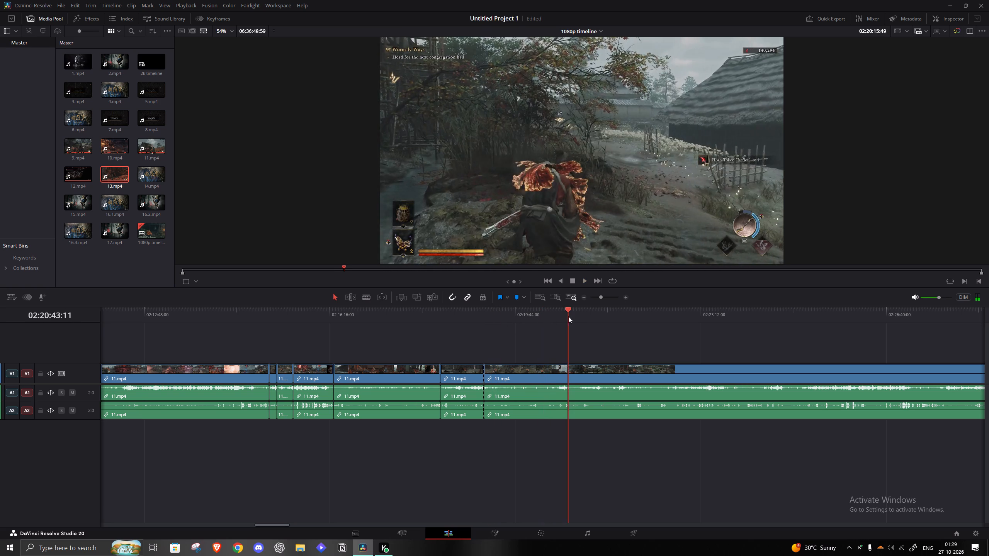
left_click(597, 320)
key("space")
left_click_drag(591, 324, 576, 325)
left_click_drag(581, 321, 576, 320)
key("q")
left_click(543, 378)
key("a")
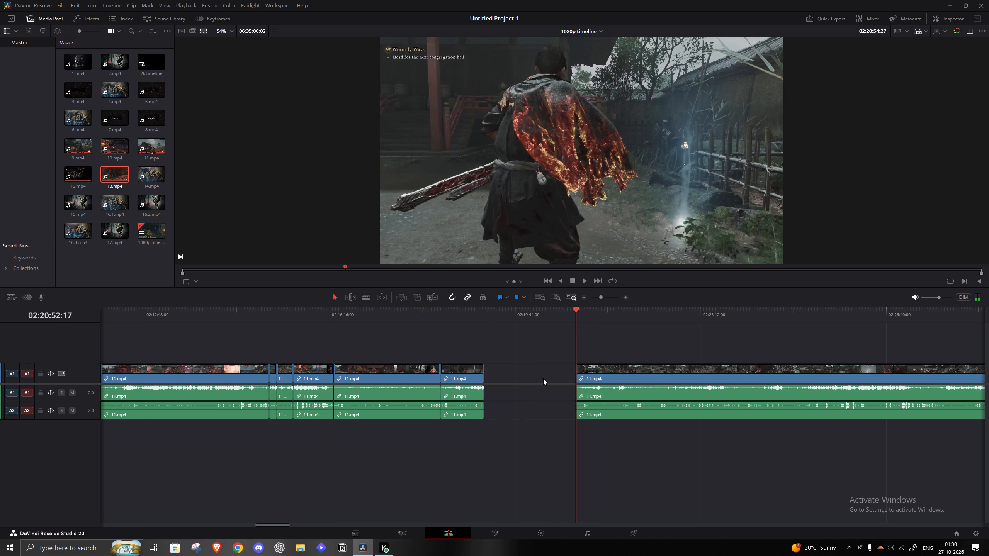
Play through the second hall's Dokyo mask cutscene and Genma fight, and split 11.mp4 at about 02:20:03 as the fight ends.
key("space")
left_click(493, 314)
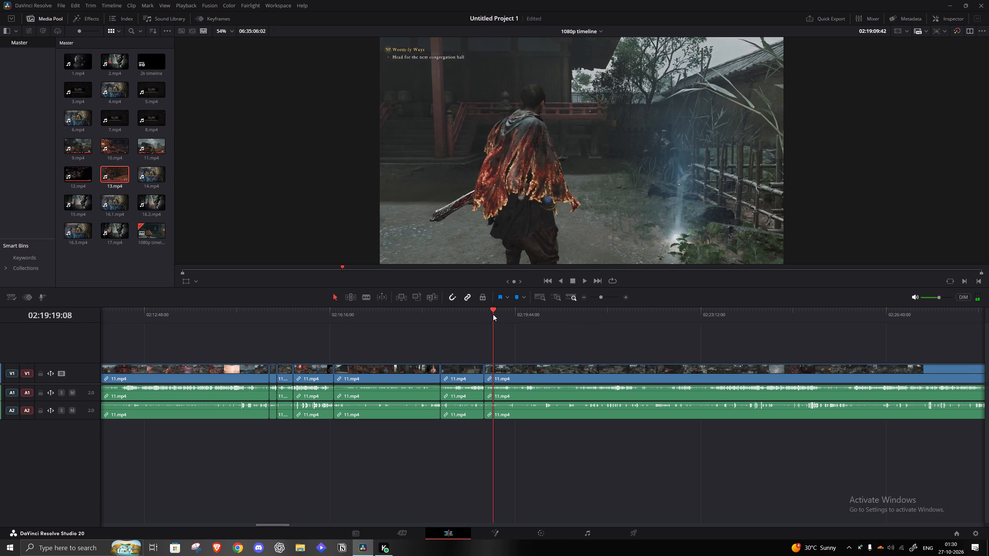
left_click(504, 314)
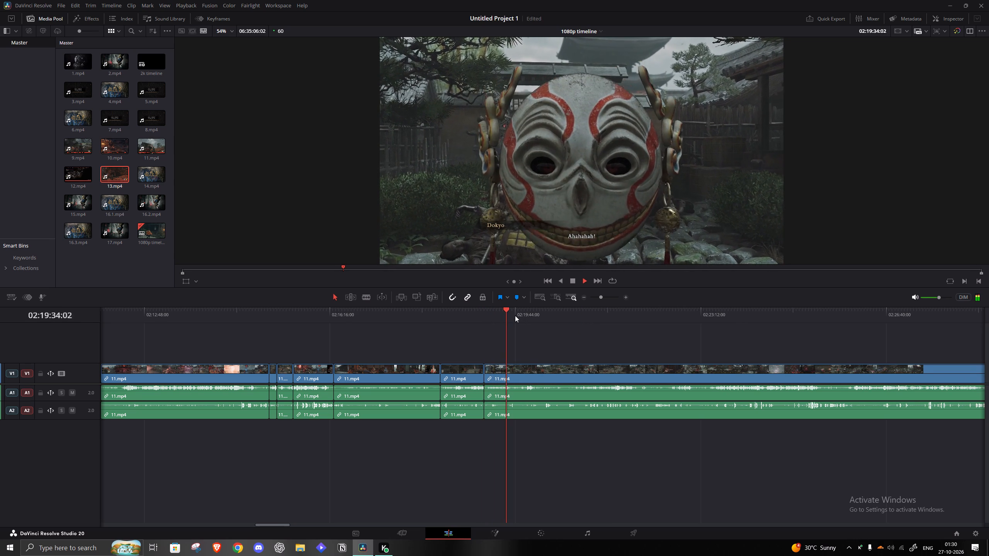
left_click(515, 315)
left_click(525, 319)
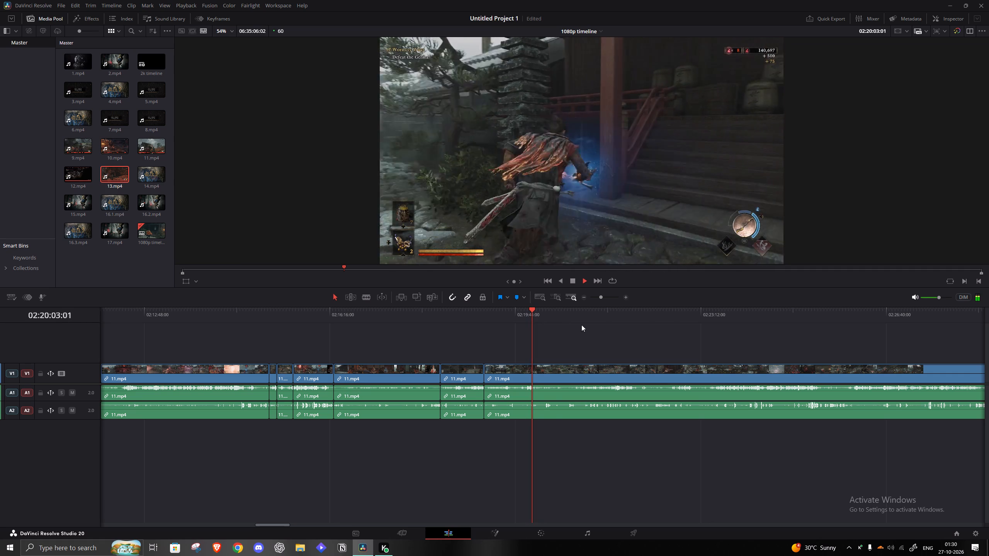
key("space")
key("s")
Find the lead-in to the Byakue boss fight, trim the 11.mp4 clip after 02:20:03 to start at 02:23:15:33, and close the gap.
left_click(613, 319)
key("space")
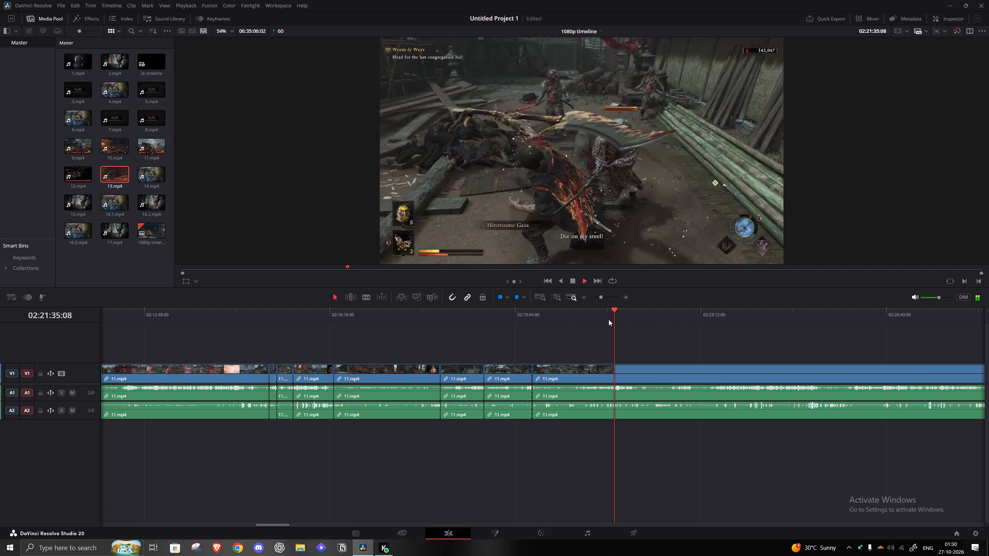
left_click(622, 323)
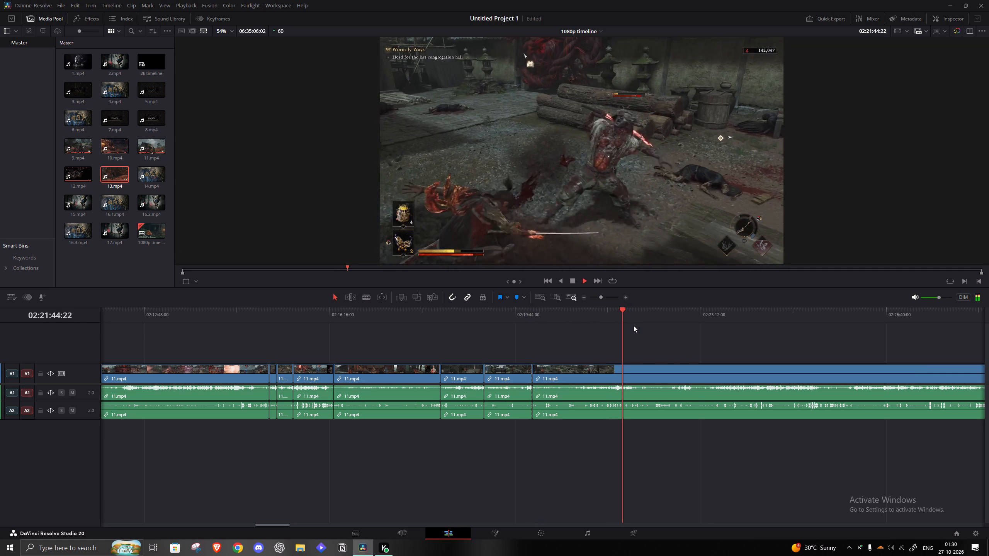
left_click(734, 319)
left_click(683, 315)
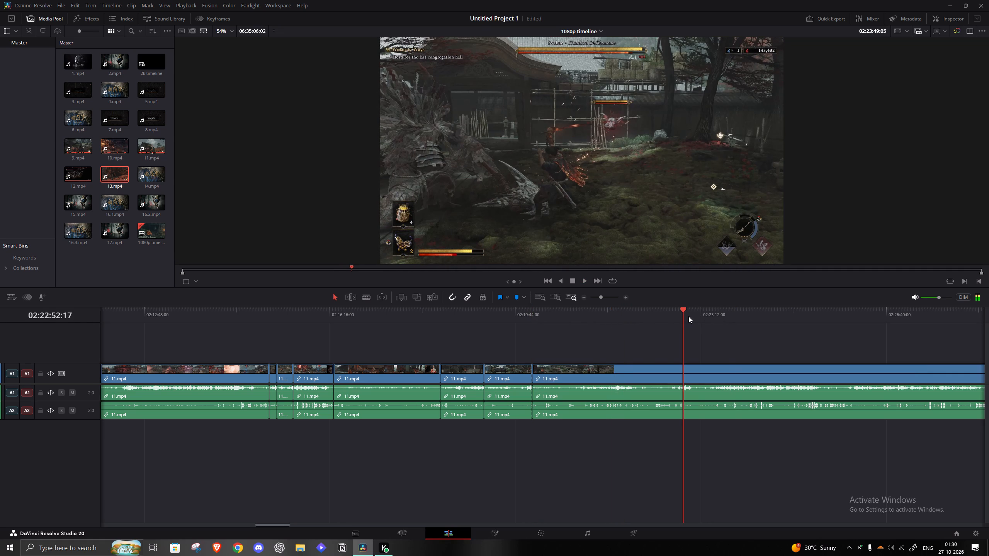
left_click(714, 320)
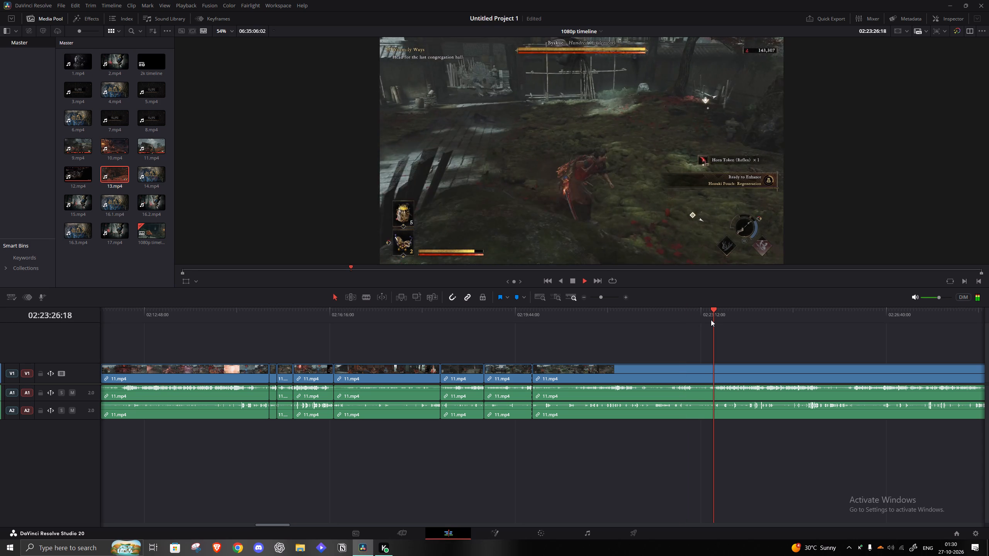
left_click(697, 318)
left_click(702, 320)
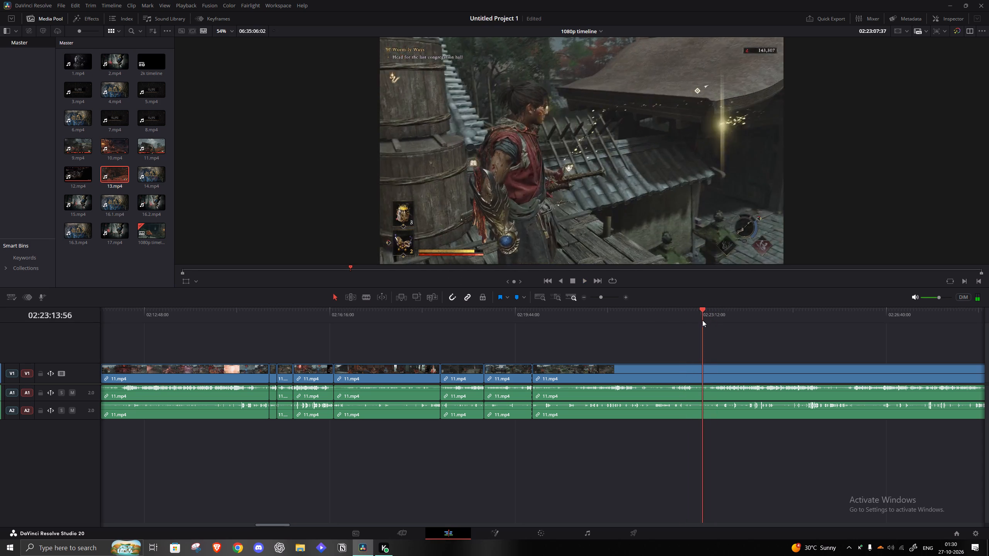
key("space")
key("q")
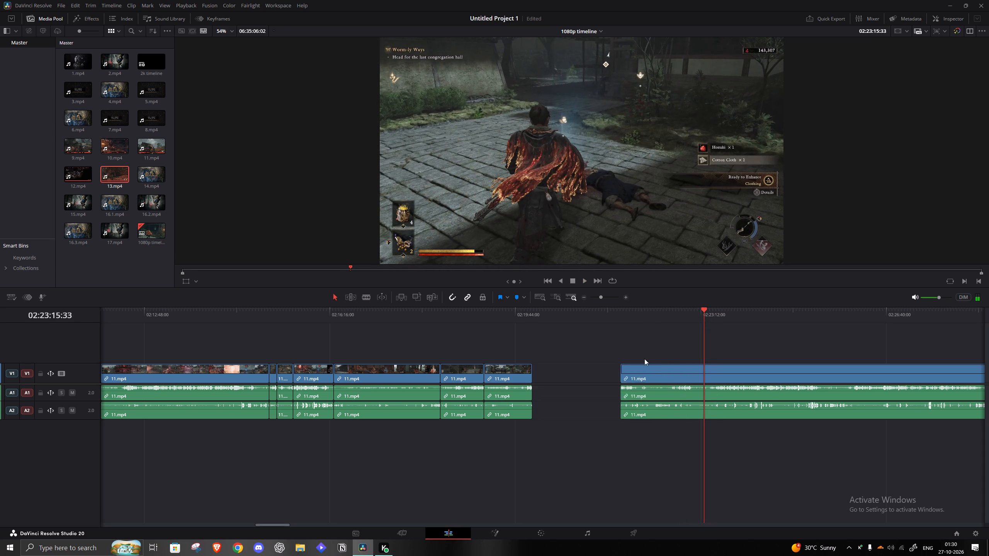
left_click(627, 366)
key("a")
Play through the opening of the Byakue boss fight and split 11.mp4 at 02:20:38:27.
key("space")
left_click(542, 316)
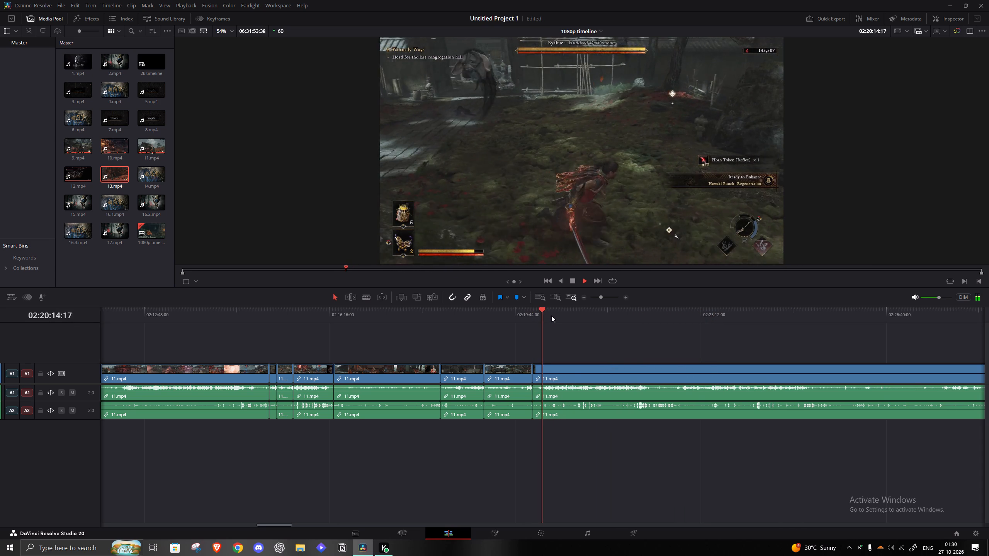
left_click(553, 315)
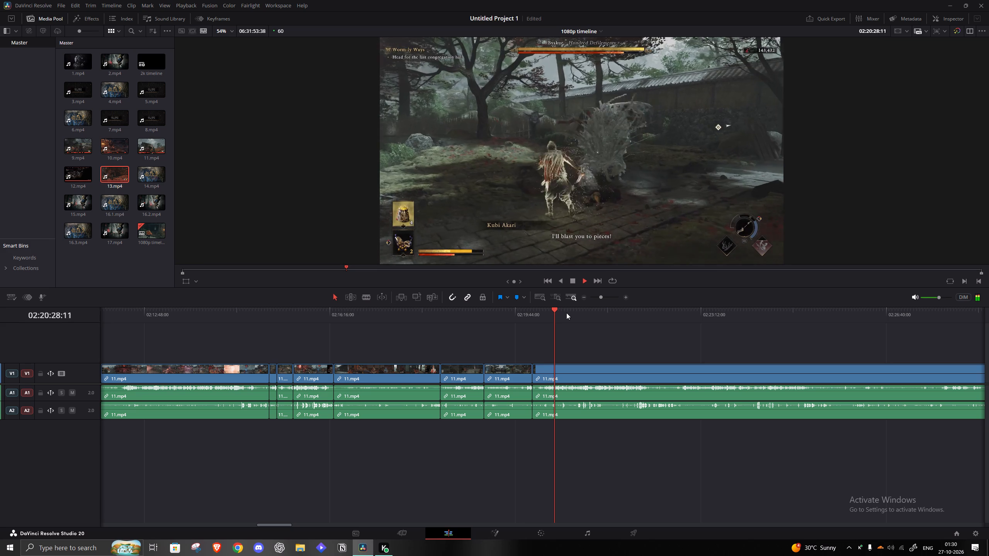
left_click(553, 311)
left_click(542, 310)
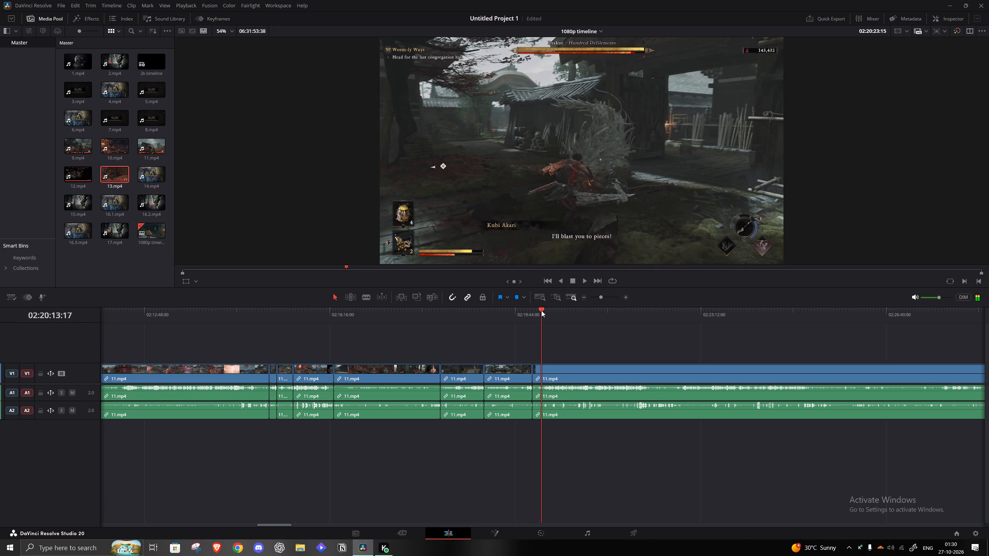
left_click(537, 311)
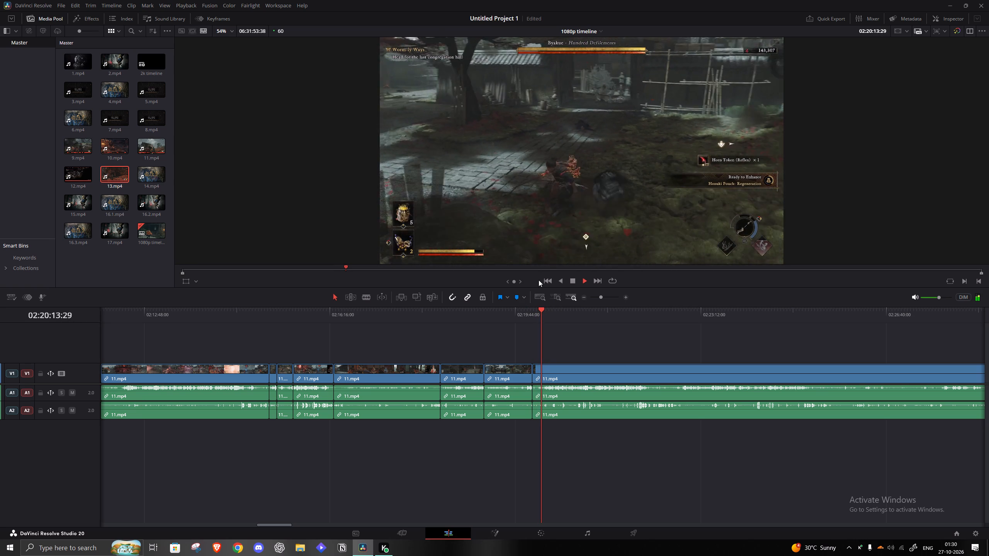
left_click(550, 317)
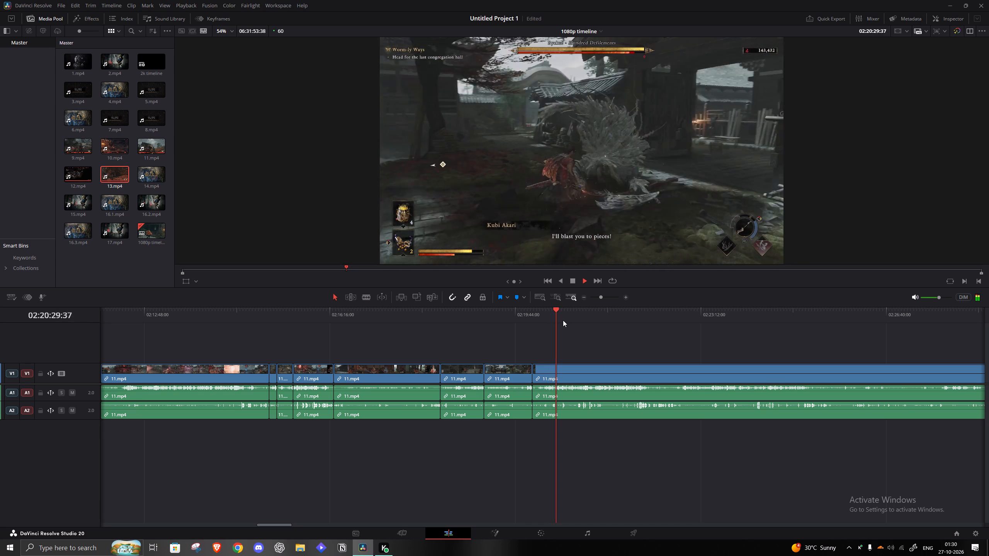
key("space")
key("space")
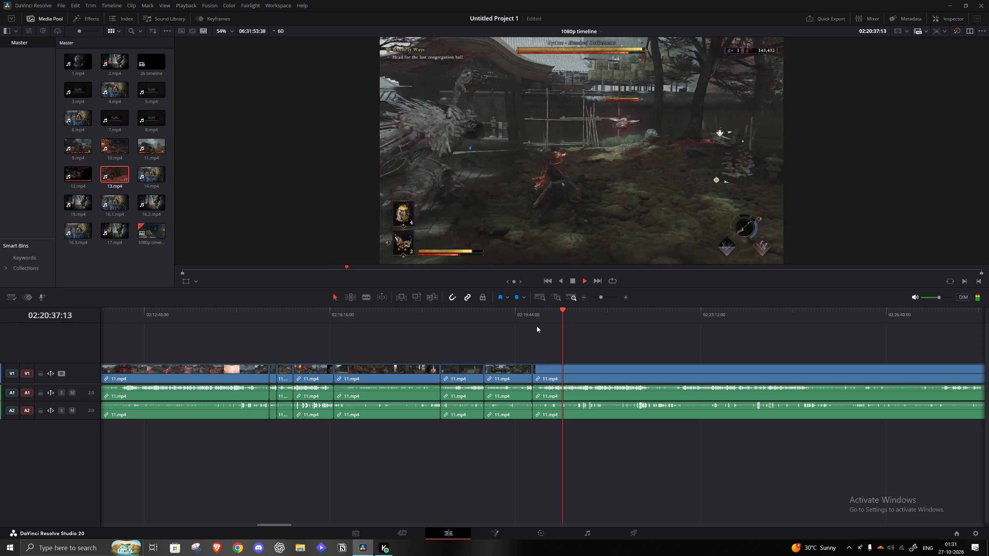
key("space")
key("s")
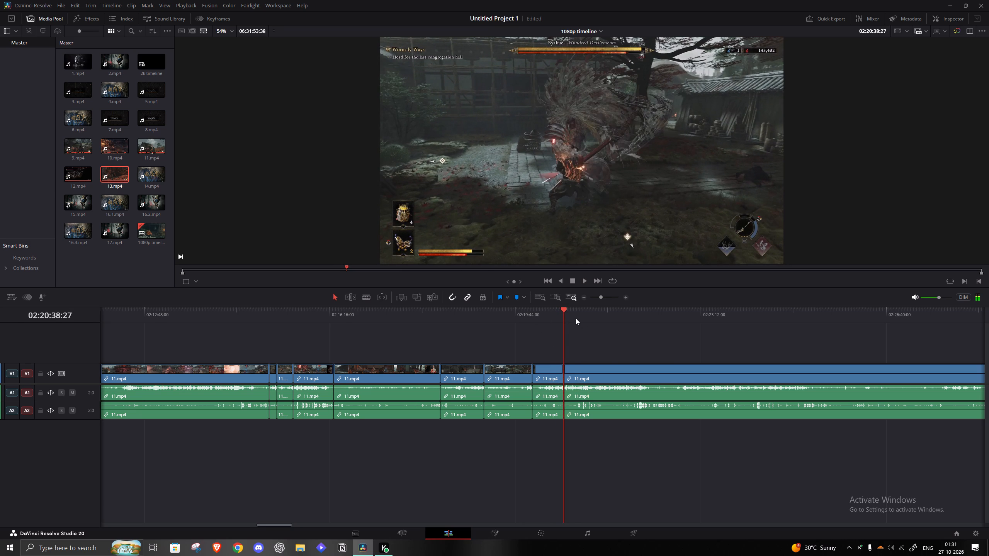
Trim about 11 seconds off the start of the 11.mp4 clip after 02:20:38:27 and close the gap.
left_click(573, 317)
key("q")
left_click(568, 376)
key("a")
Play the next part of the Byakue fight and split 11.mp4 at about 02:21:22.
key("space")
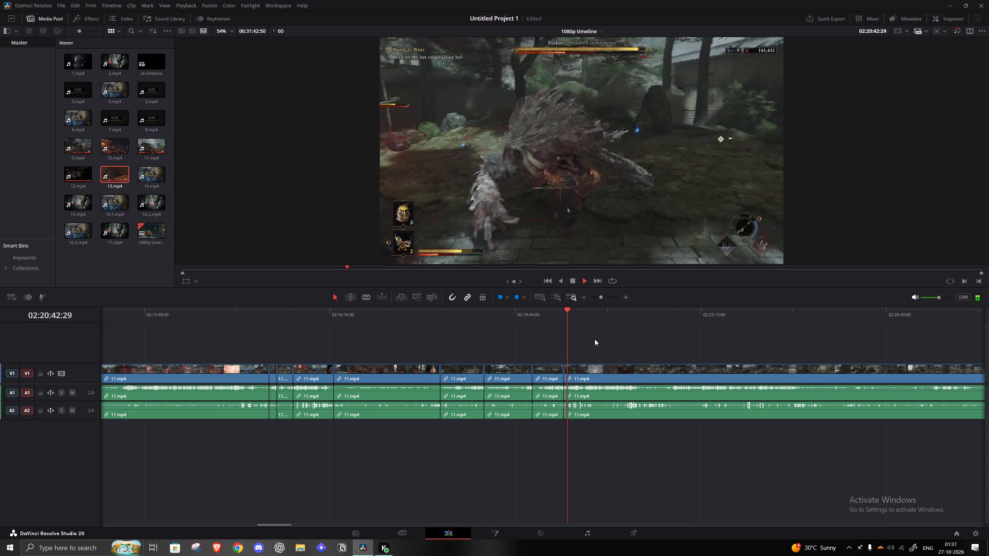
left_click(598, 298)
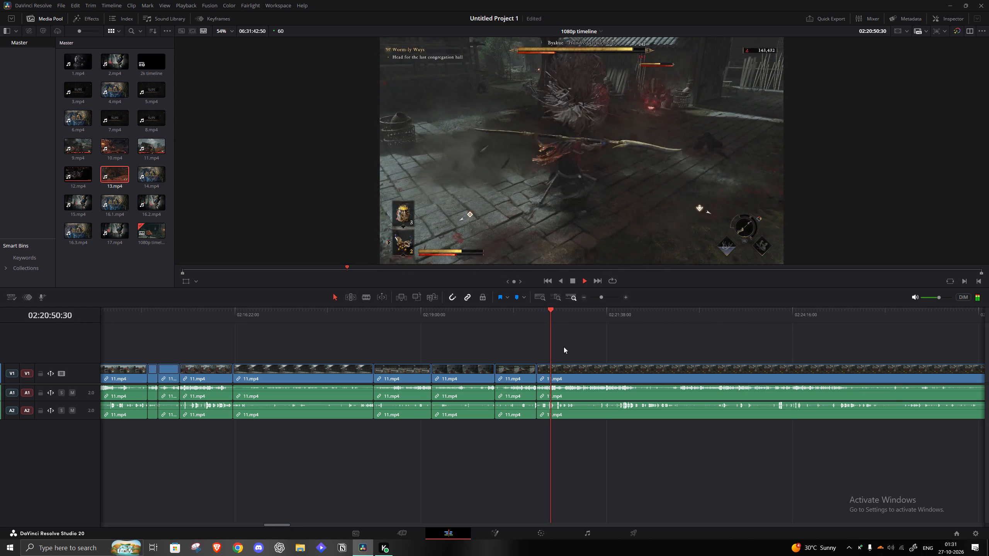
left_click(558, 315)
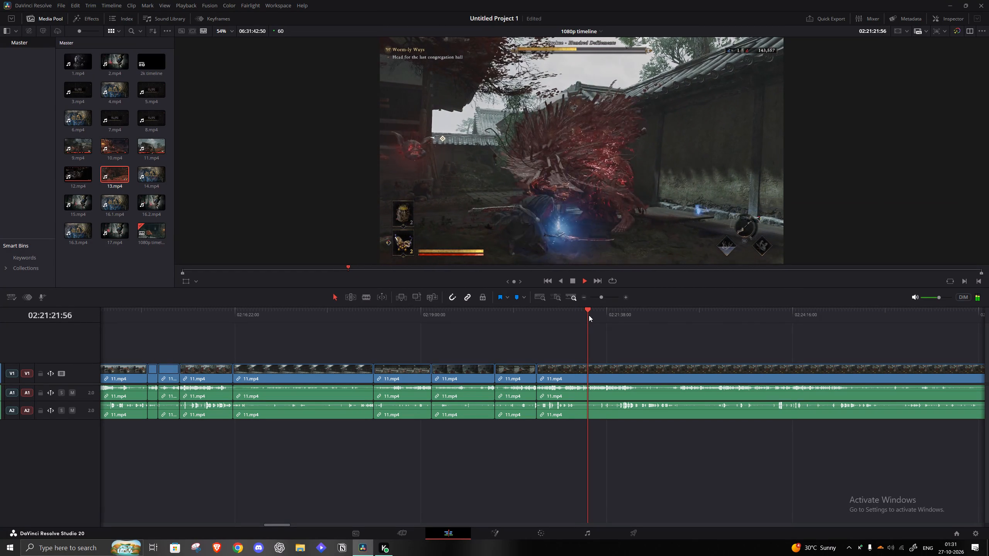
key("space")
key("s")
Skip ahead in the Byakue fight, trim the 11.mp4 clip after 02:21:22 to start at 02:21:34:51, and close the gap.
left_click(601, 320)
key("space")
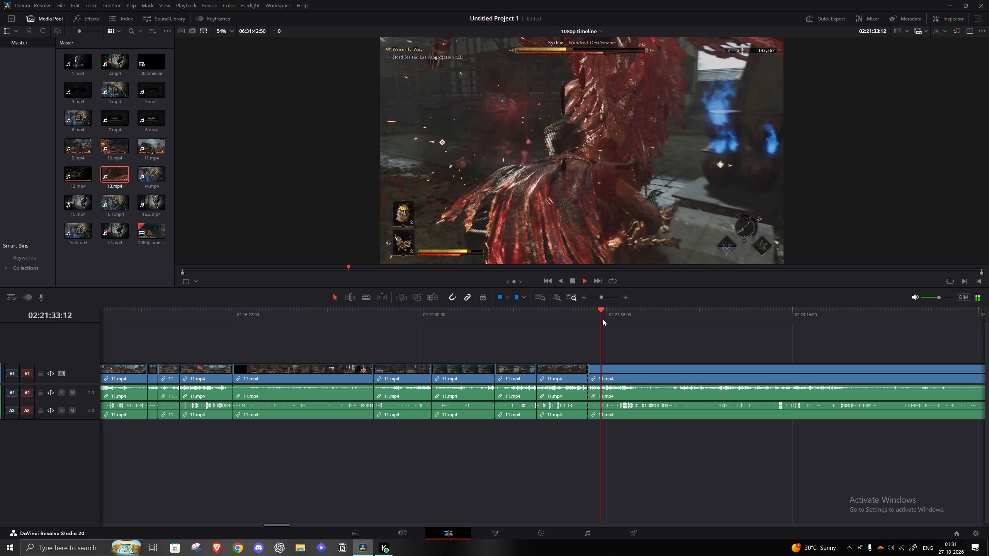
left_click(606, 318)
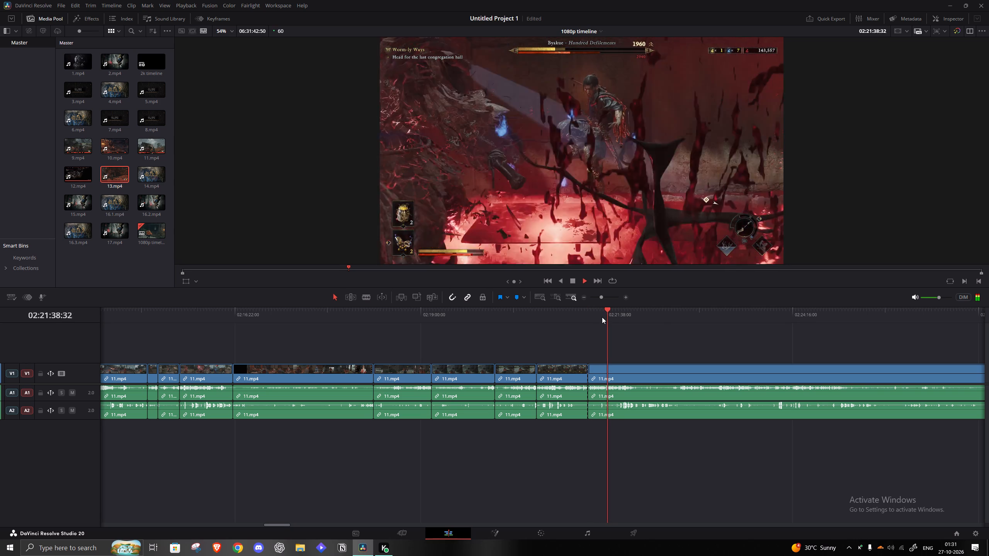
left_click(602, 317)
key("space")
key("q")
left_click(596, 366)
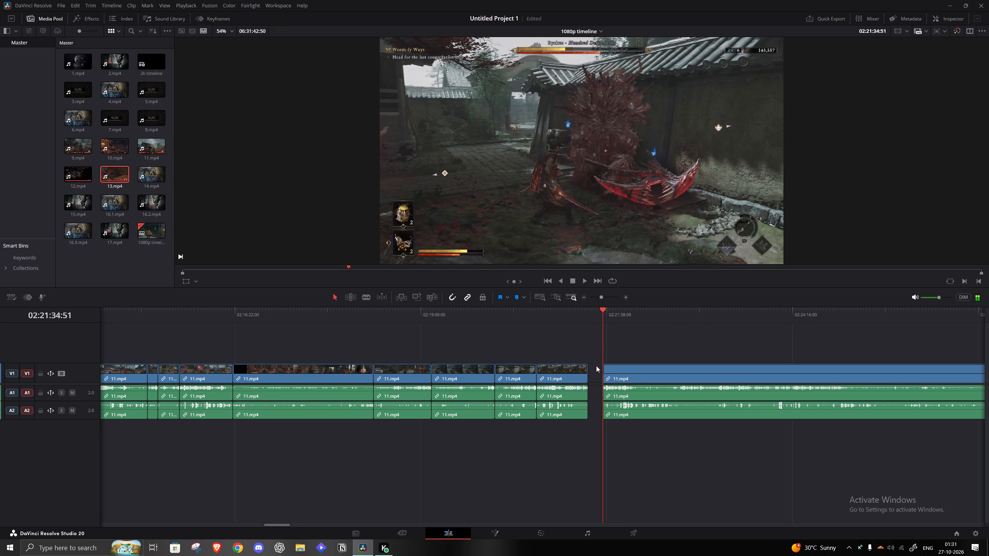
key("a")
Play through Byakue's defeat and split 11.mp4 at 02:21:42:04, right after the "Finally died, huh?" line.
key("space")
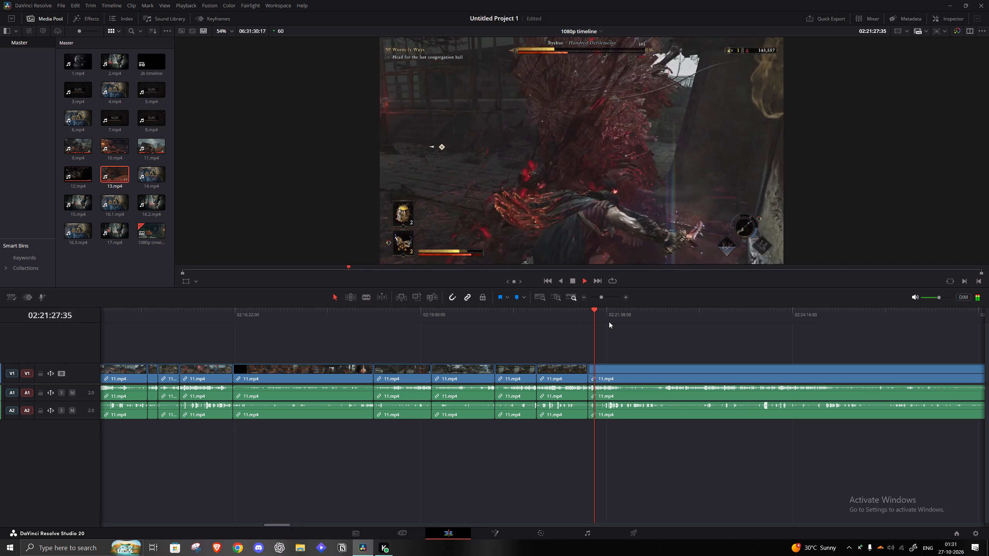
left_click_drag(598, 303, 605, 303)
left_click_drag(601, 299, 608, 299)
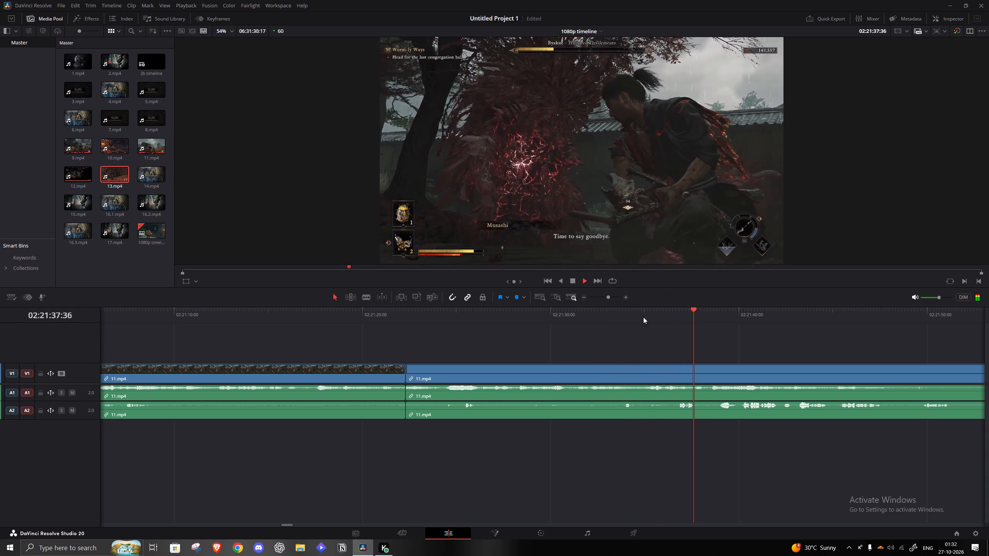
left_click_drag(610, 294, 605, 294)
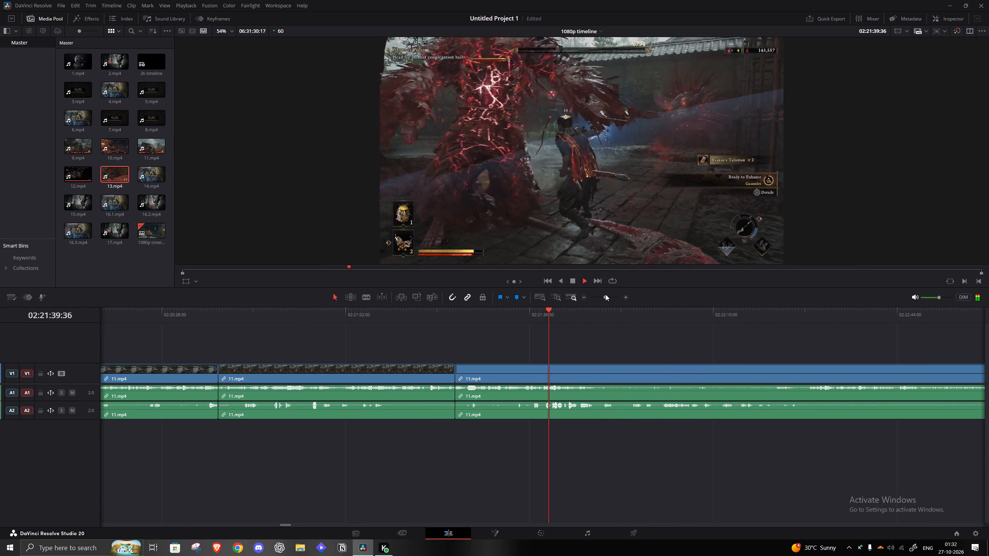
left_click_drag(605, 294, 612, 293)
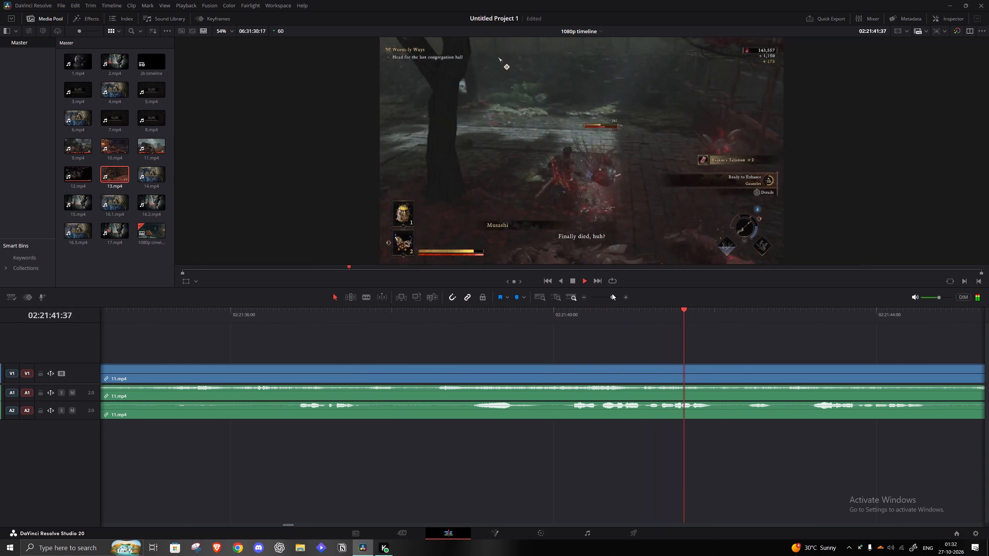
key("space")
key("s")
left_click(608, 294)
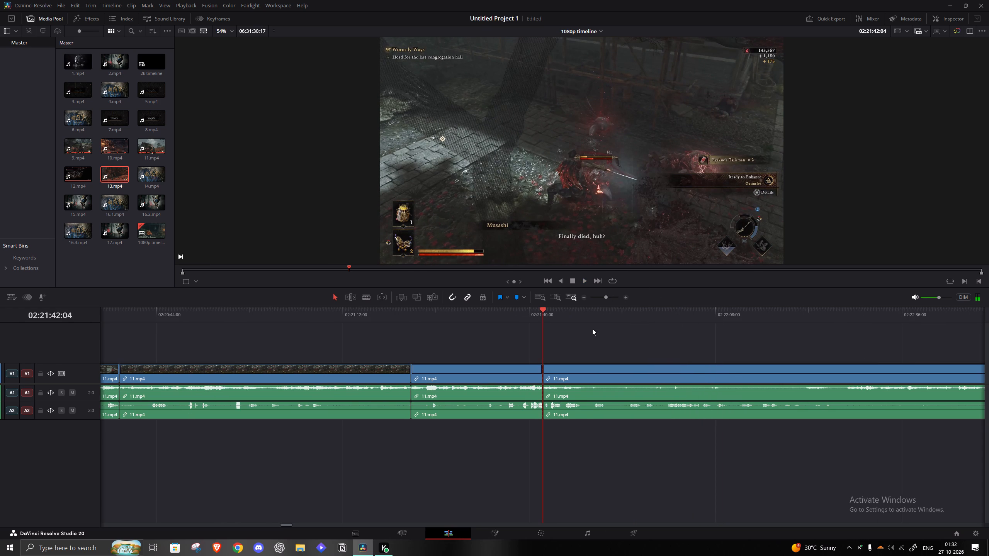
Find the end of the skirmish after Byakue's death and extend the boss fight clip to end at 02:21:51:20.
left_click(588, 325)
key("space")
left_click(563, 324)
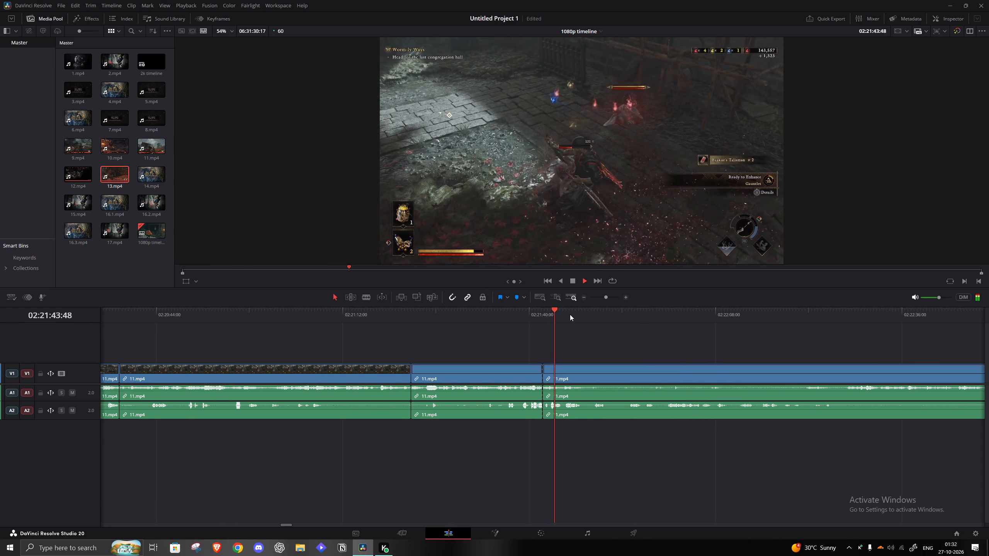
left_click(570, 313)
left_click(586, 311)
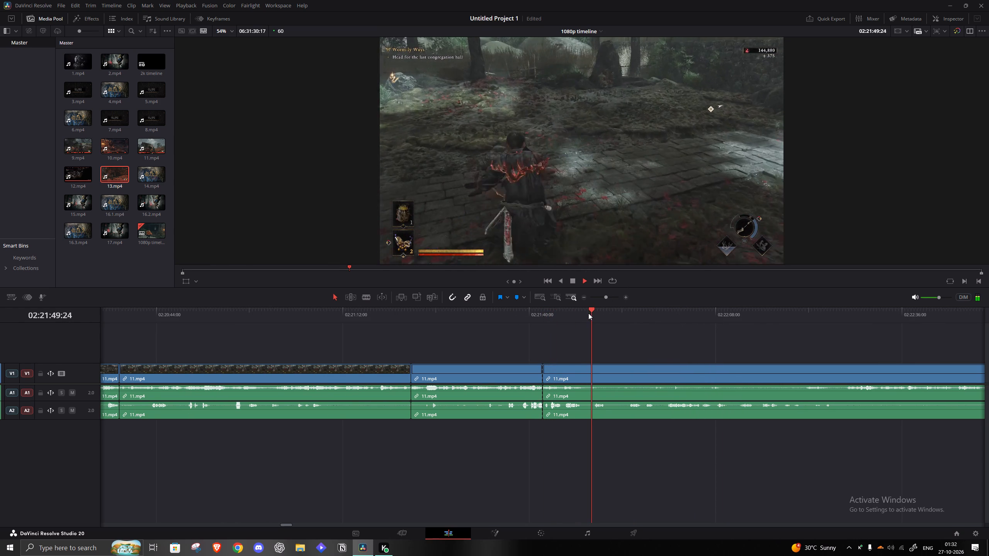
key("space")
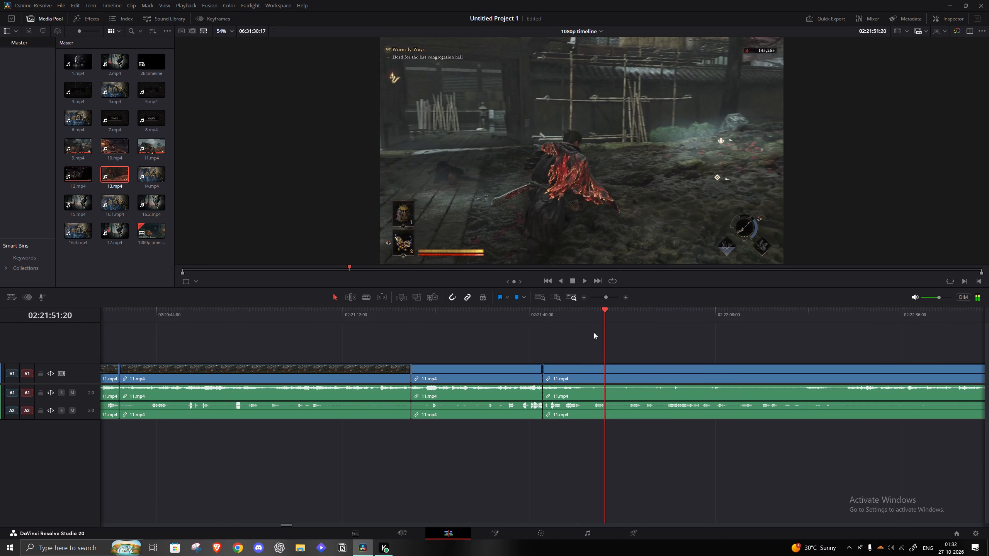
key("s")
left_click_drag(540, 371, 607, 378)
left_click(607, 378)
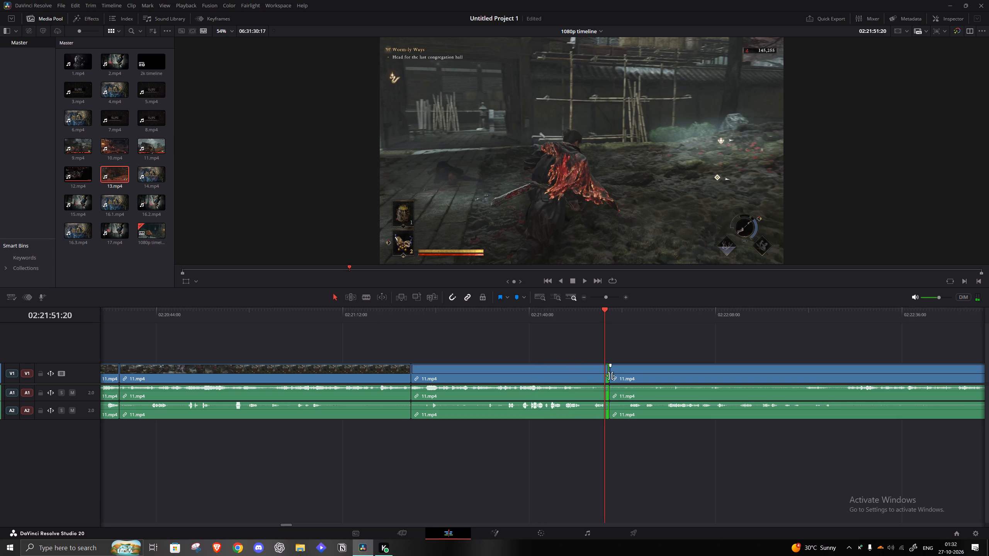
left_click_drag(607, 375, 603, 375)
Close the small gap between the 11.mp4 clips at 02:21:51:20.
left_click(607, 379)
key("a")
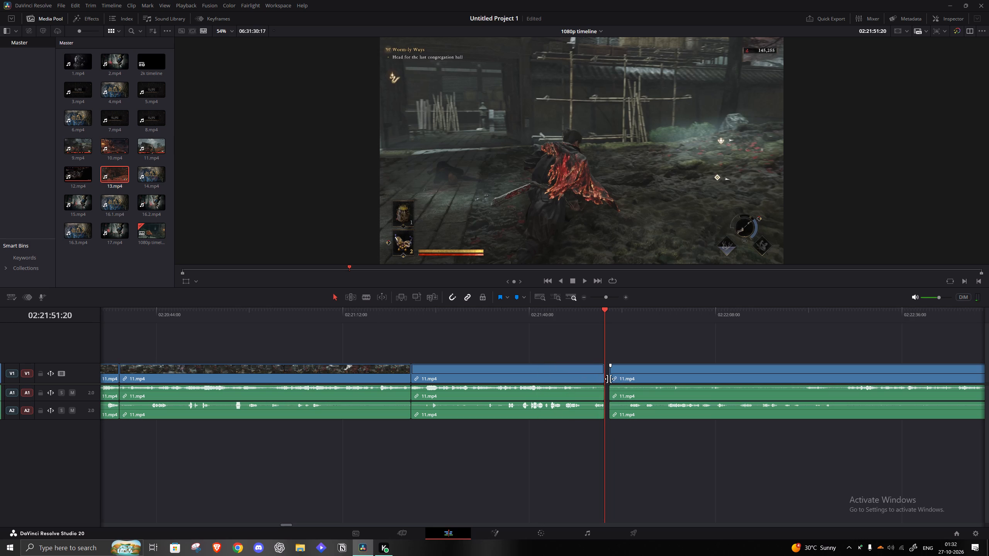
left_click(607, 378)
key("a")
left_click(610, 295)
left_click(569, 375)
key("a")
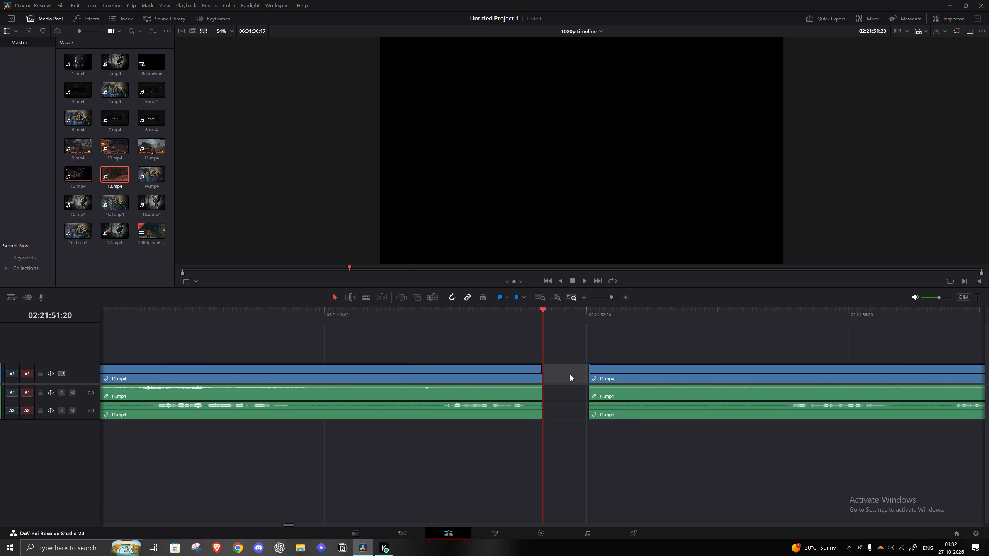
Save the project.
key("space")
left_click_drag(611, 290, 588, 291)
left_click(602, 294)
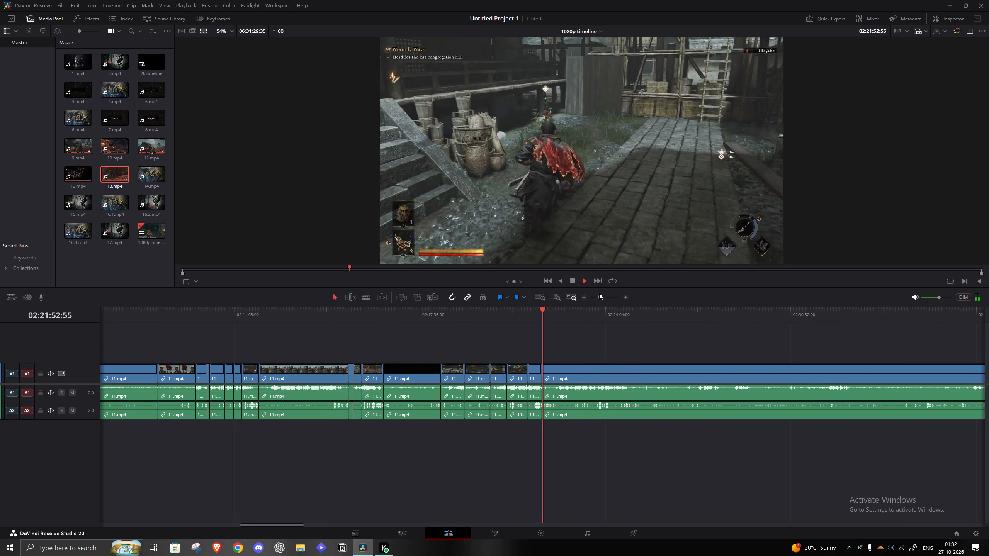
key("space")
key("ctrl+s")
Find the next combat stretch, trim the 11.mp4 clip after 02:21:51:20 to start at 02:22:58:49, and close the gap.
key("space")
left_click(561, 314)
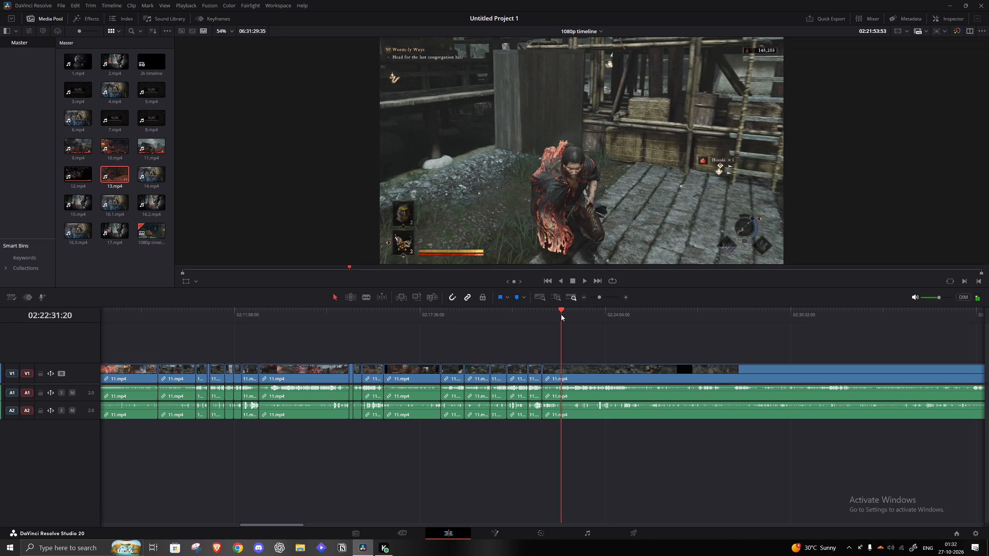
left_click(581, 315)
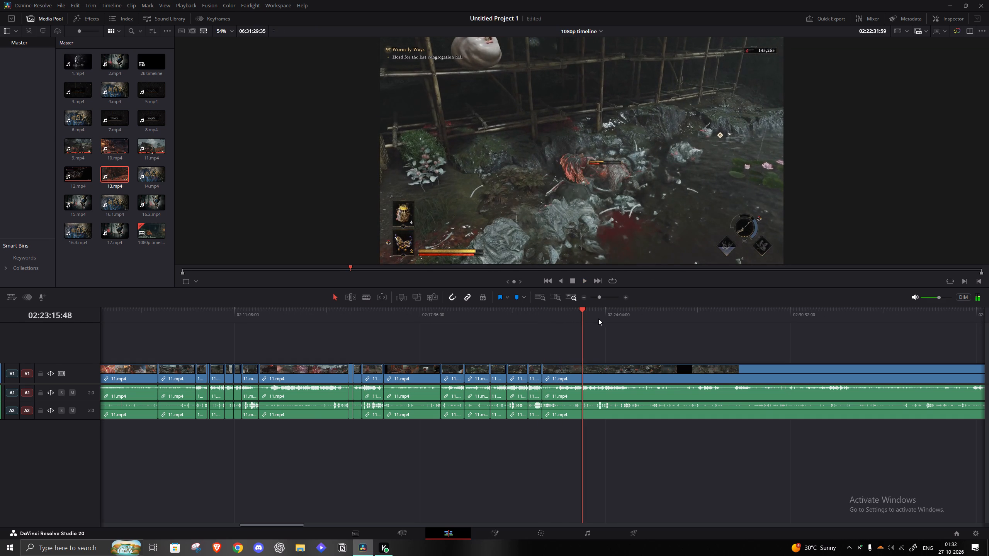
left_click(597, 317)
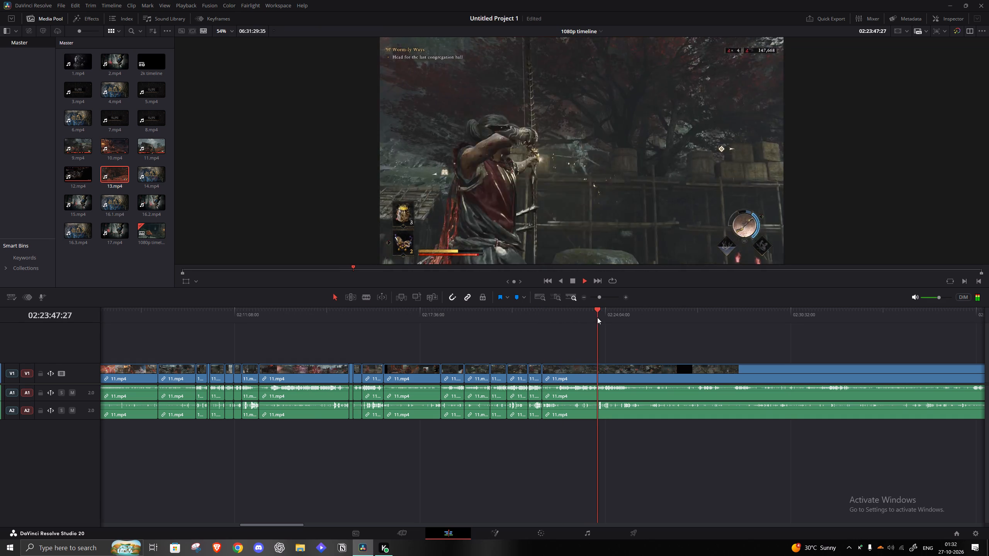
left_click(574, 320)
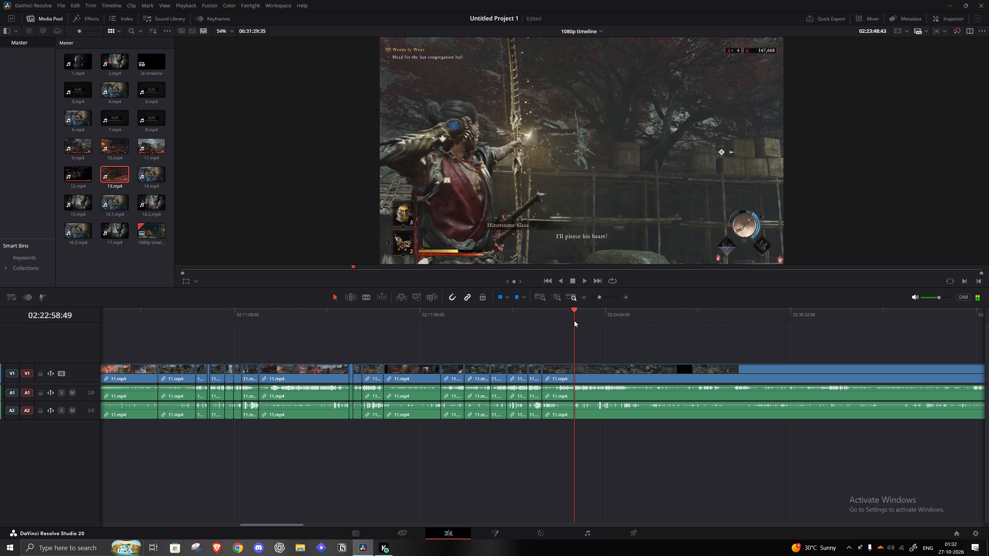
key("space")
key("q")
left_click(558, 373)
key("a")
Play through the fight against the Genma at the swamp and split 11.mp4 at about 02:22:12.
key("space")
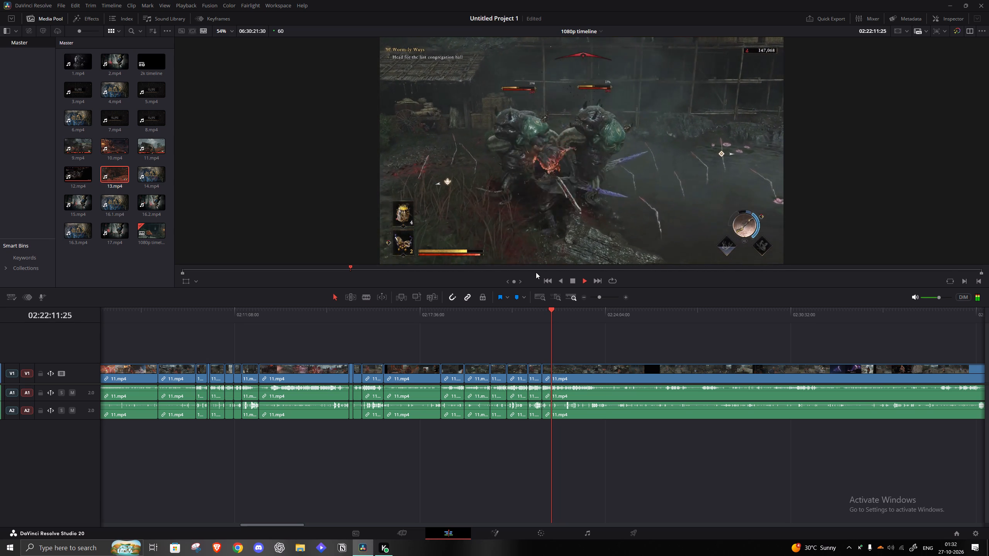
key("space")
key("s")
Find the next fight in 11.mp4 beyond 02:22:12, trim the clip to start at 02:36:23:37, and close the gap.
key("space")
left_click(659, 309)
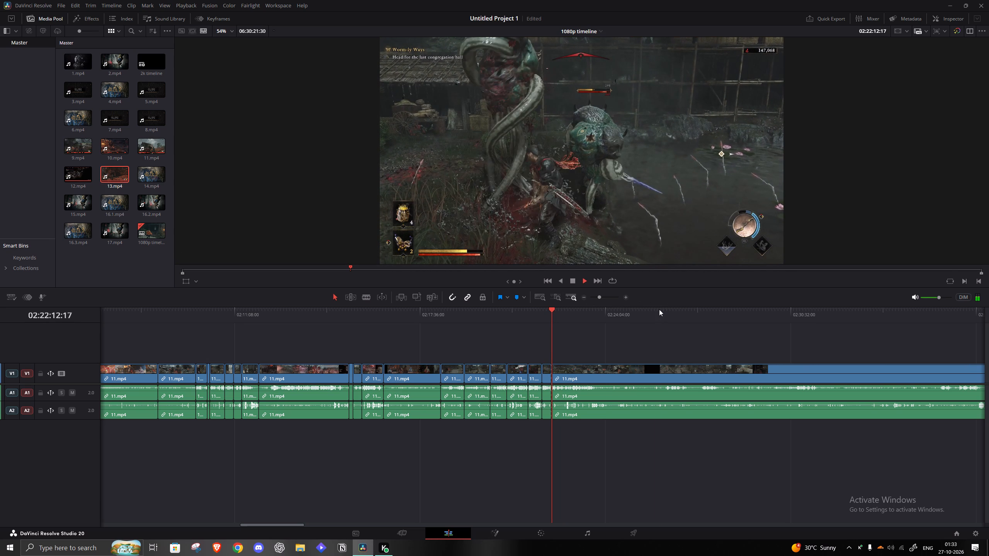
left_click(666, 311)
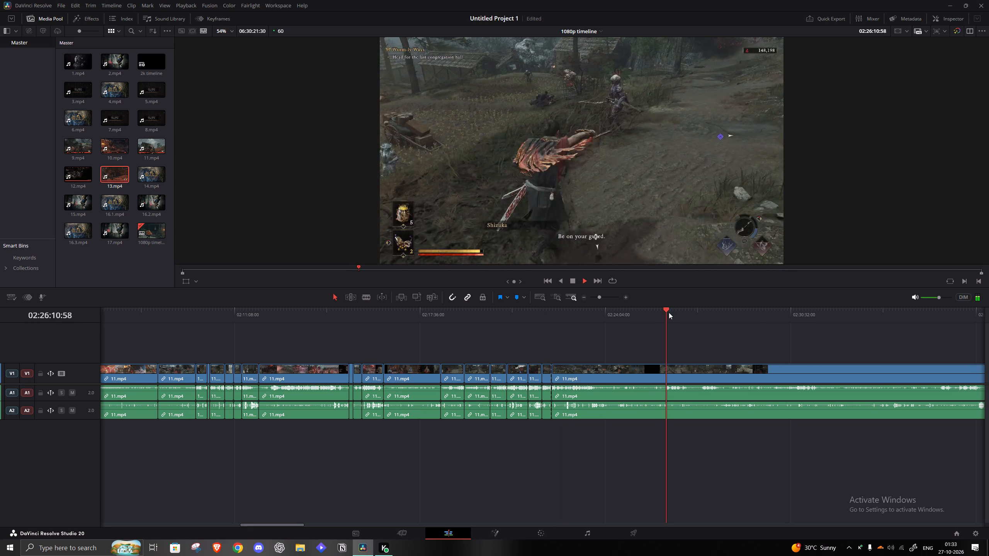
left_click(719, 321)
left_click(680, 324)
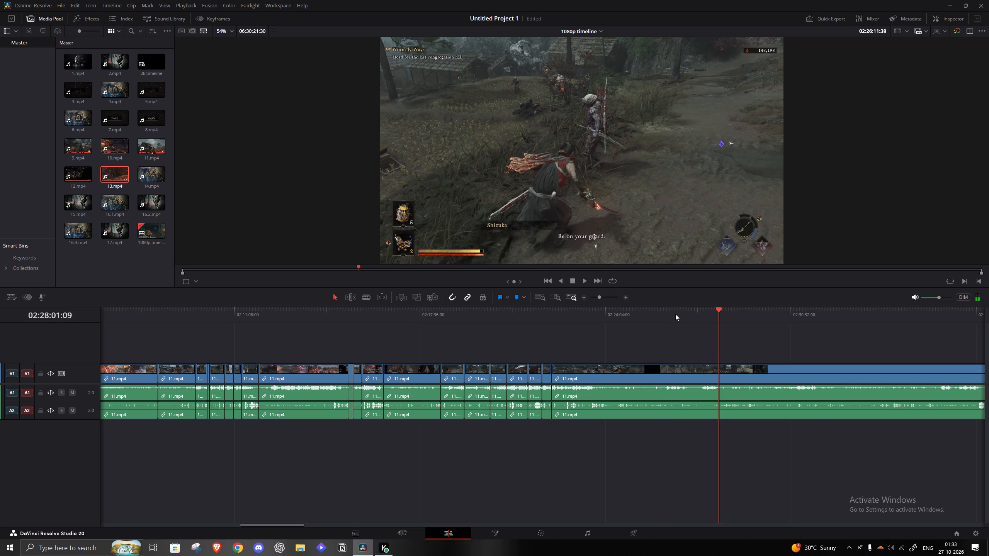
left_click(675, 314)
left_click(700, 318)
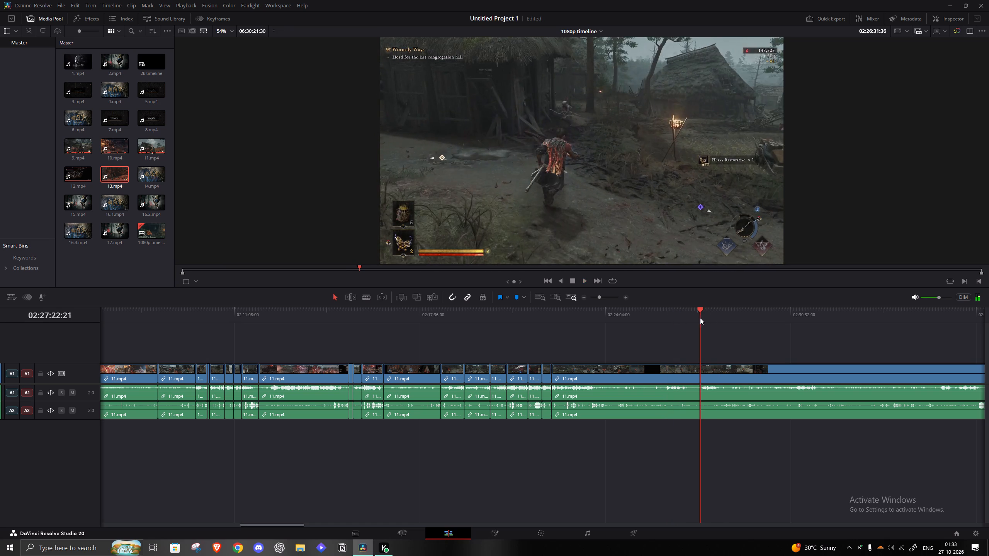
left_click(715, 321)
left_click(815, 330)
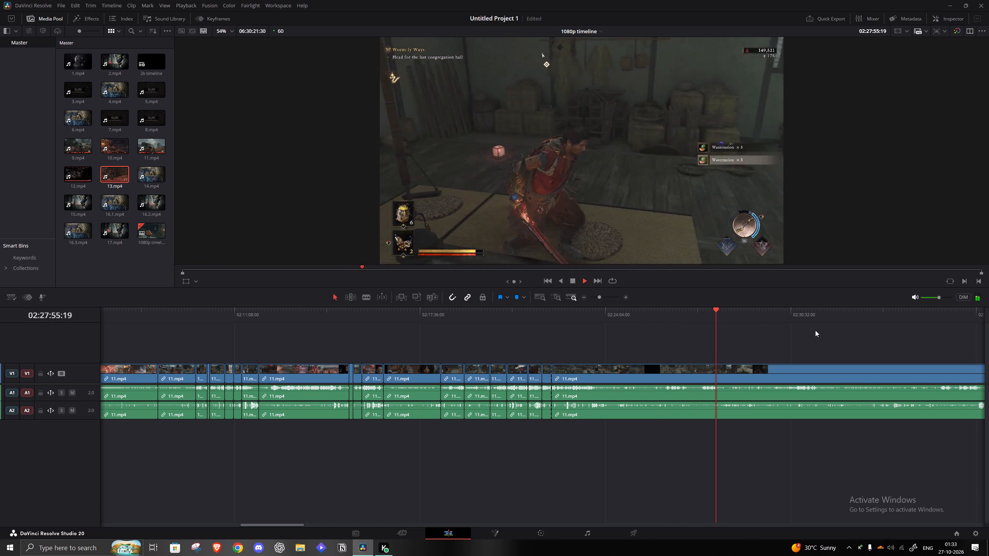
left_click(808, 324)
left_click(803, 313)
left_click(596, 295)
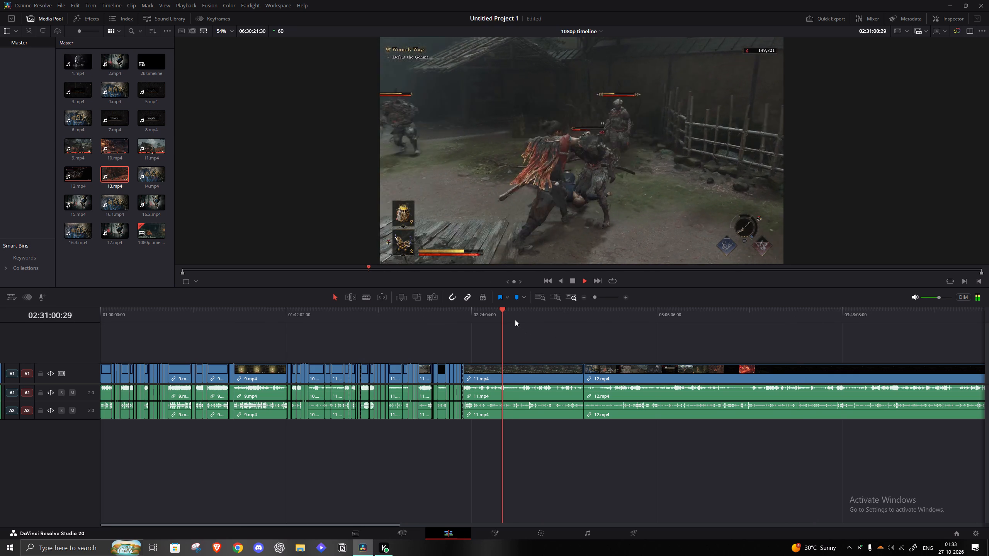
left_click(511, 317)
left_click(525, 316)
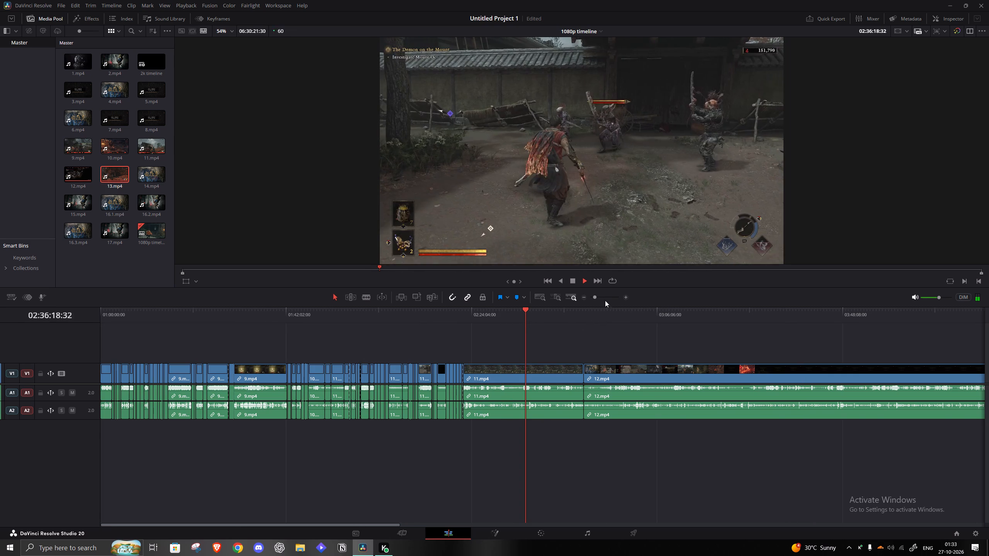
left_click_drag(593, 299, 602, 300)
left_click(569, 311)
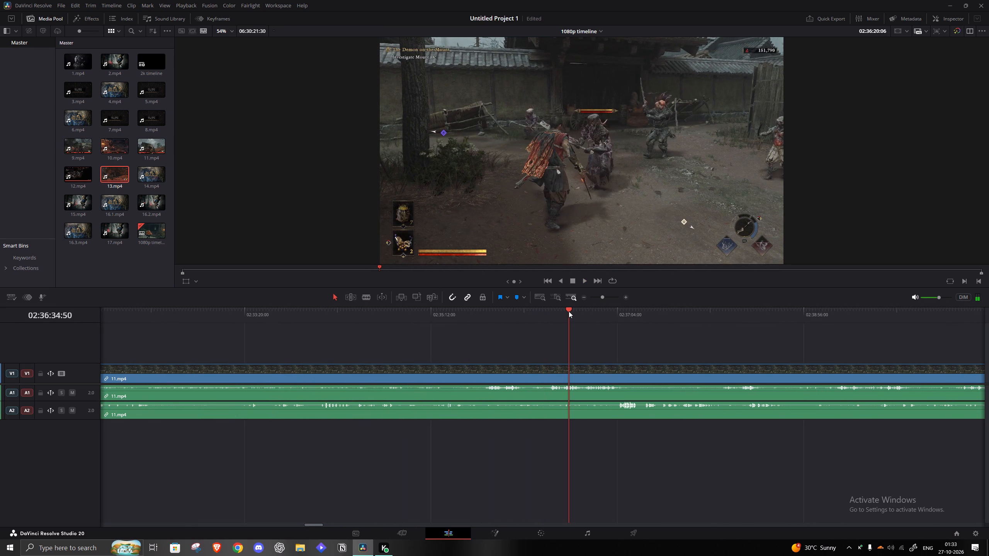
left_click(554, 317)
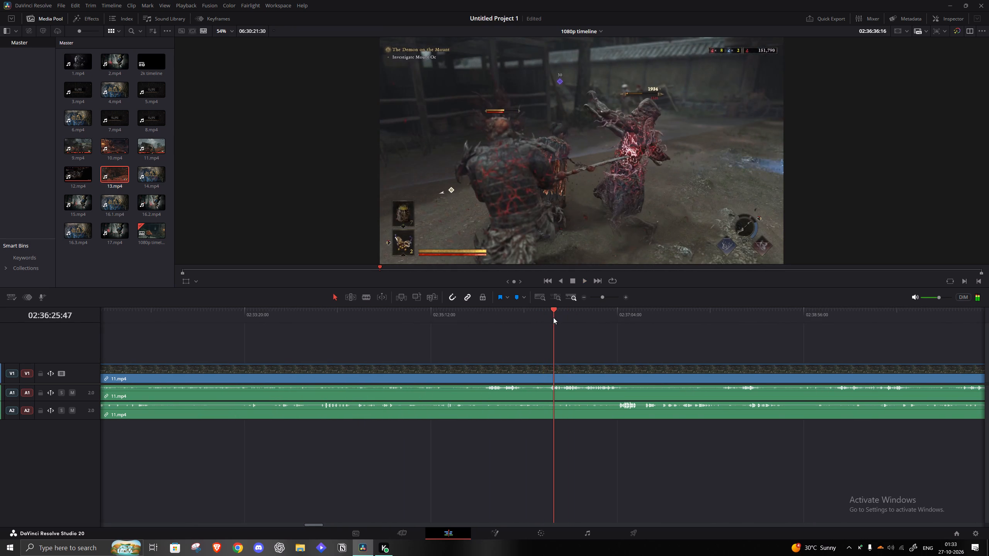
left_click(549, 319)
key("space")
key("q")
left_click(503, 373)
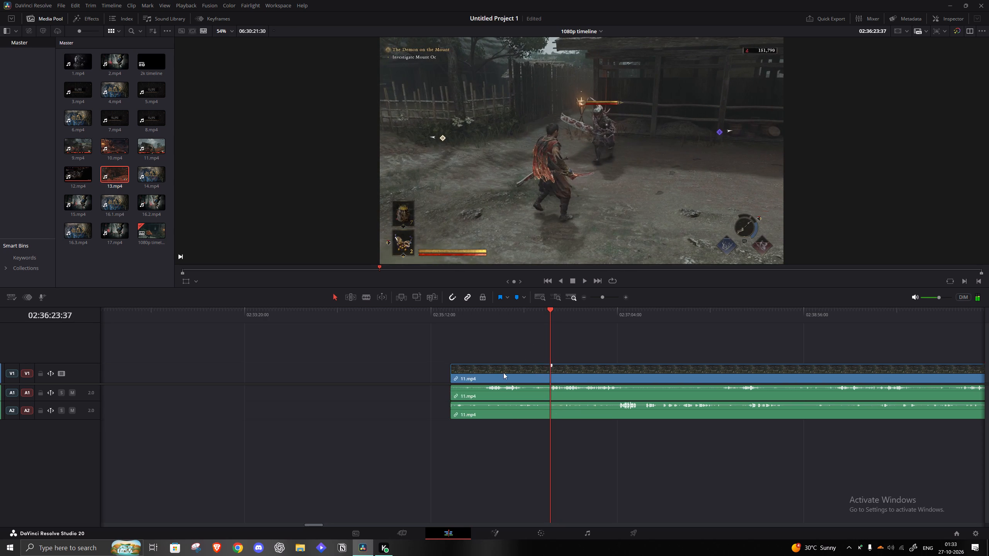
key("a")
key("ctrl+z")
left_click(525, 374)
key("a")
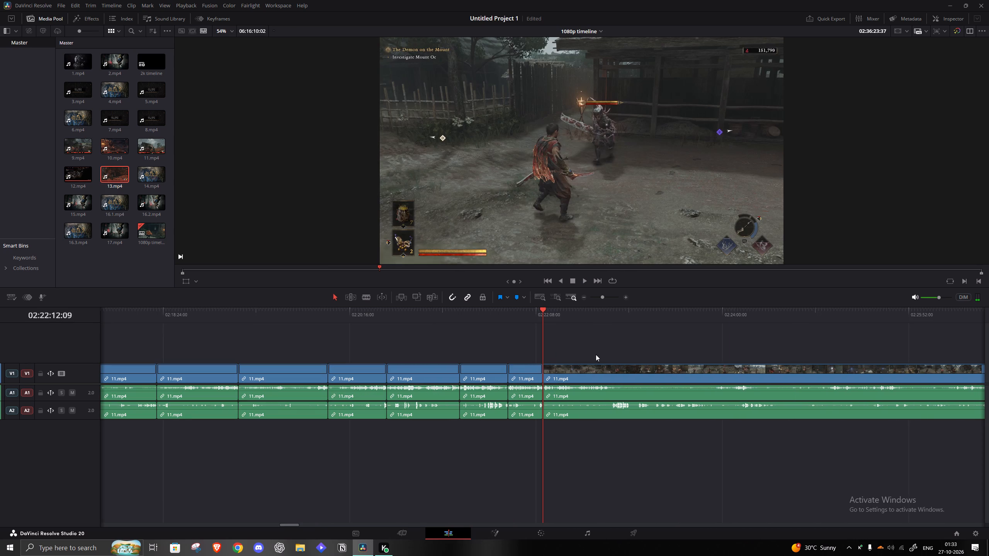
Play through the courtyard fight and split 11.mp4 at about 02:22:29.
key("space")
left_click_drag(599, 297, 594, 296)
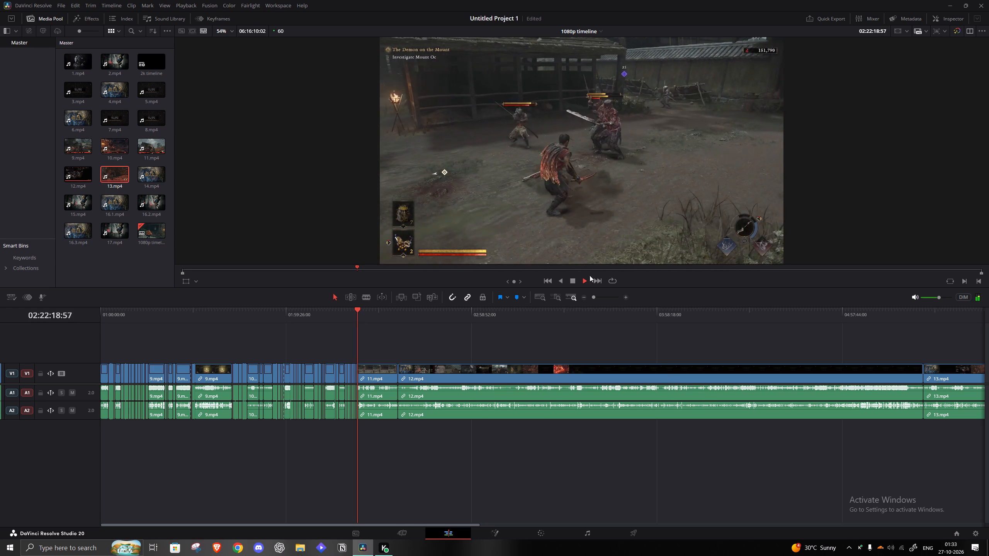
left_click_drag(593, 295, 605, 297)
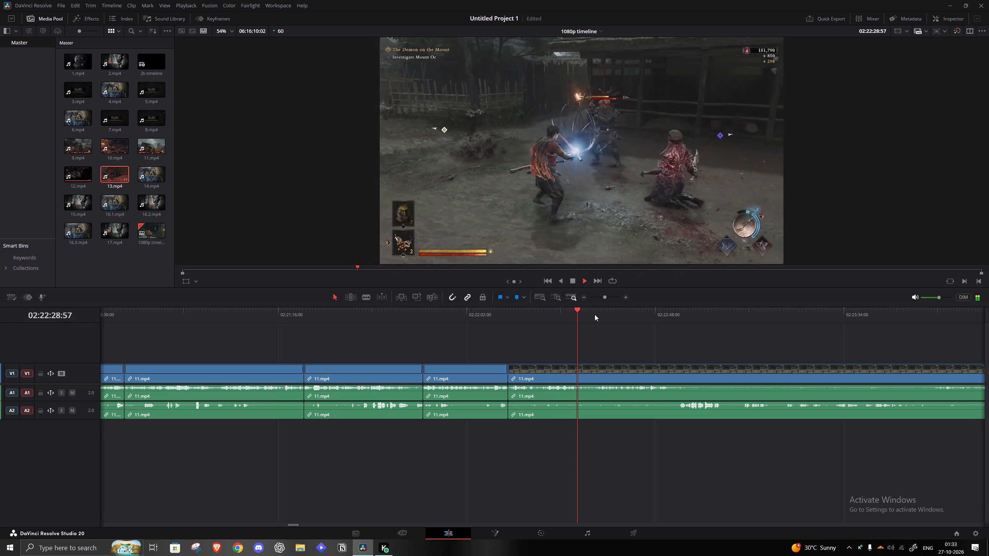
key("space")
key("s")
Trim the 11.mp4 clip after that split to start at 02:22:39:49 and close the gap.
left_click(616, 314)
key("space")
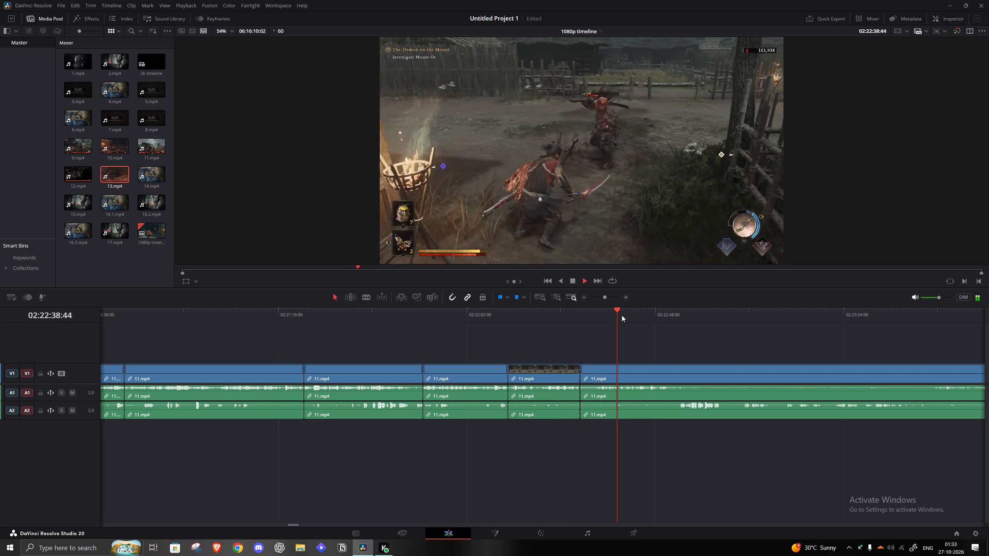
key("space")
key("q")
left_click(603, 370)
key("a")
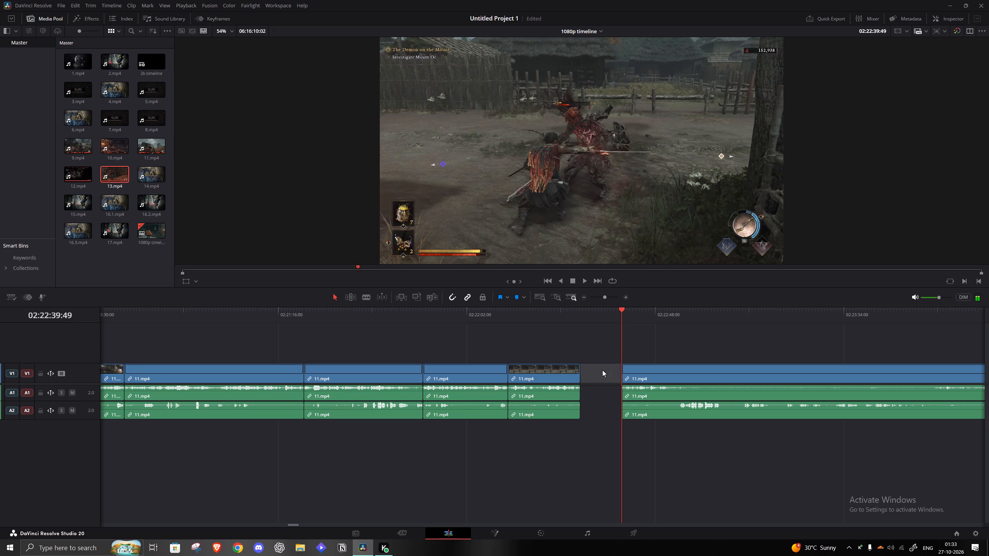
Play the rest of the fight and split 11.mp4 at about 02:22:38.
key("space")
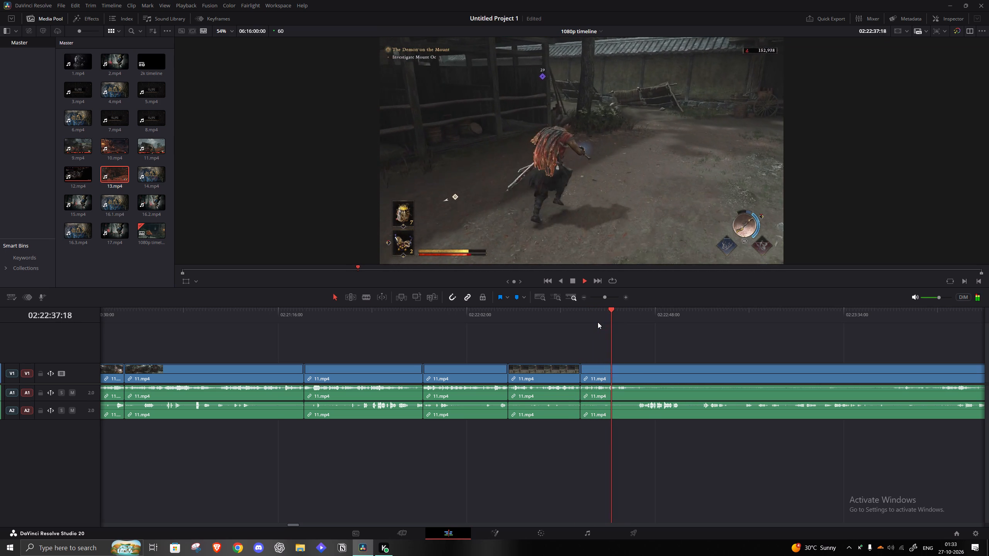
key("space")
key("s")
Skim the footage after the split, trim the following 11.mp4 clip to start at 02:22:43:08, and close the gap.
left_click(639, 307)
key("space")
left_click(639, 315)
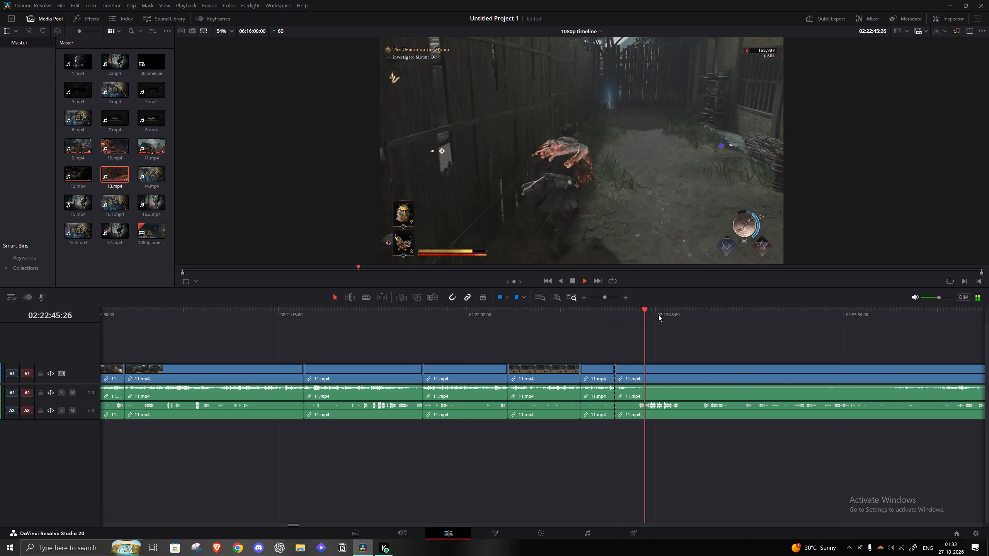
left_click(674, 319)
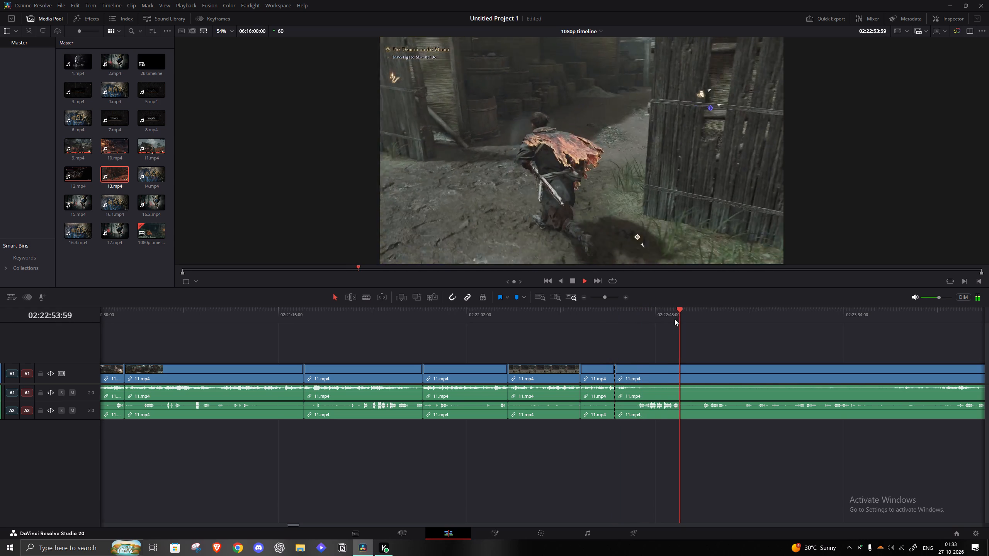
key("space")
left_click_drag(656, 321, 698, 335)
key("space")
key("space")
left_click_drag(646, 325, 627, 322)
left_click_drag(639, 313, 635, 313)
key("q")
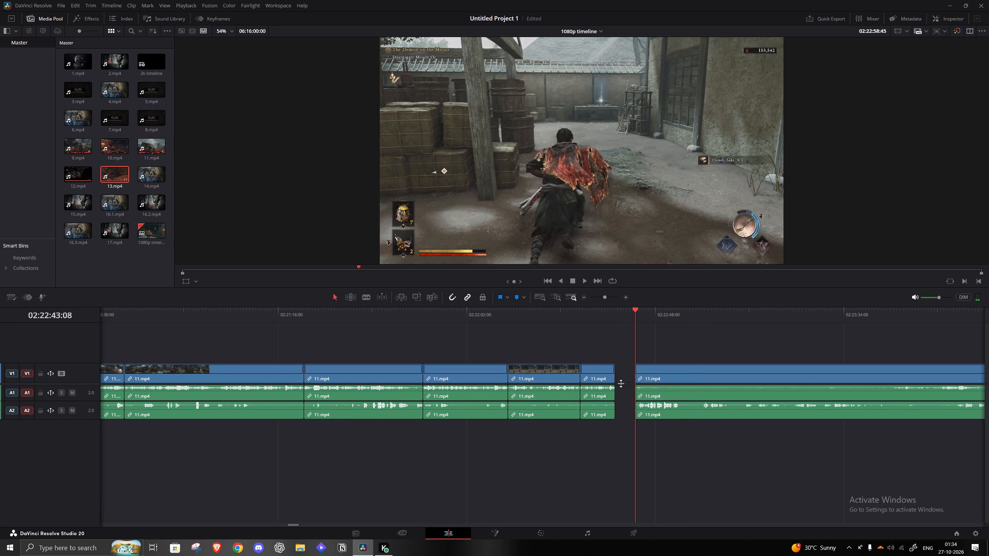
left_click(621, 383)
left_click(625, 374)
key("a")
Review the newly joined 11.mp4 section and split it at about 02:22:49.
key("space")
left_click(649, 317)
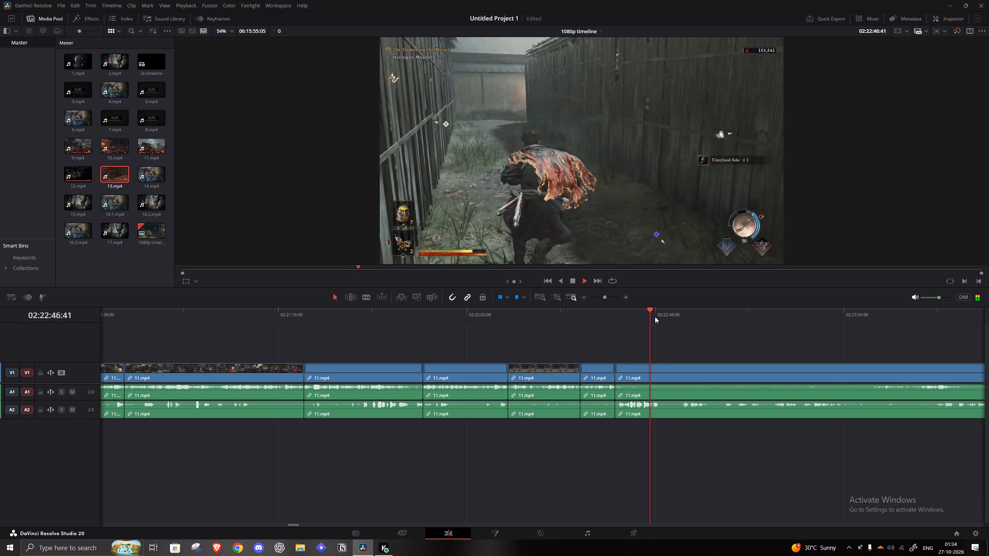
left_click(657, 315)
key("space")
key("s")
Skim the remaining 11.mp4 footage, trim the last 11.mp4 clip to start at about 02:33:23, and close the gap.
left_click(701, 317)
key("space")
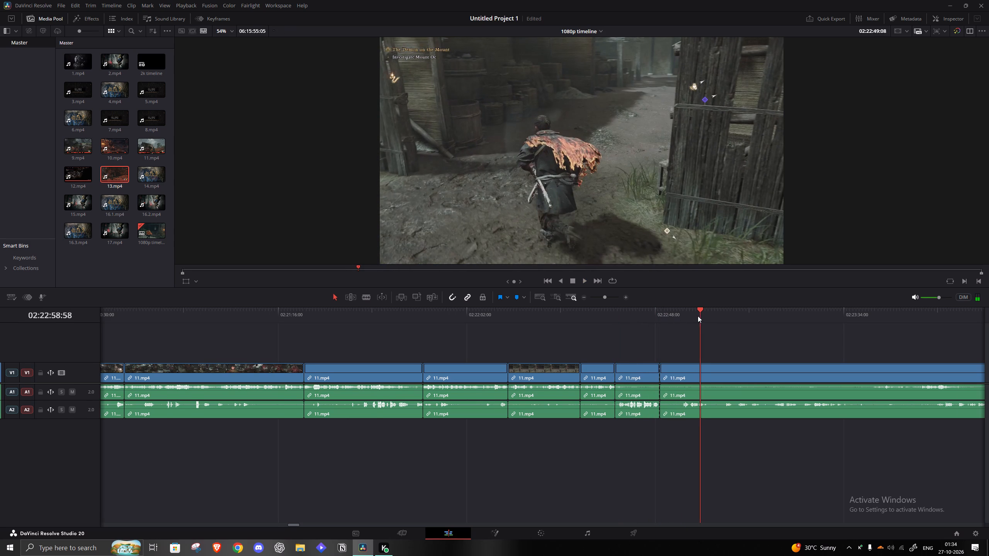
key("space")
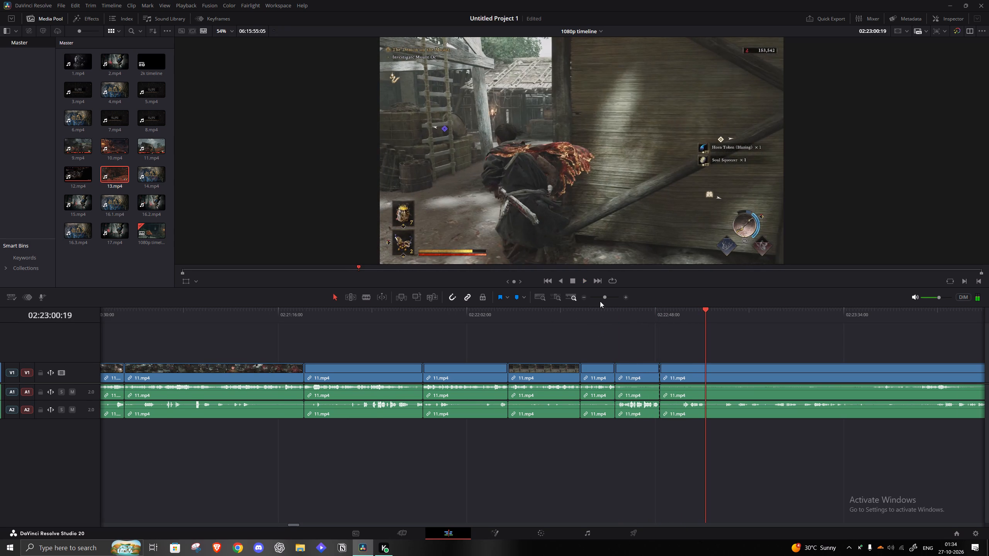
key("space")
left_click_drag(601, 290, 596, 290)
left_click(602, 296)
left_click(653, 317)
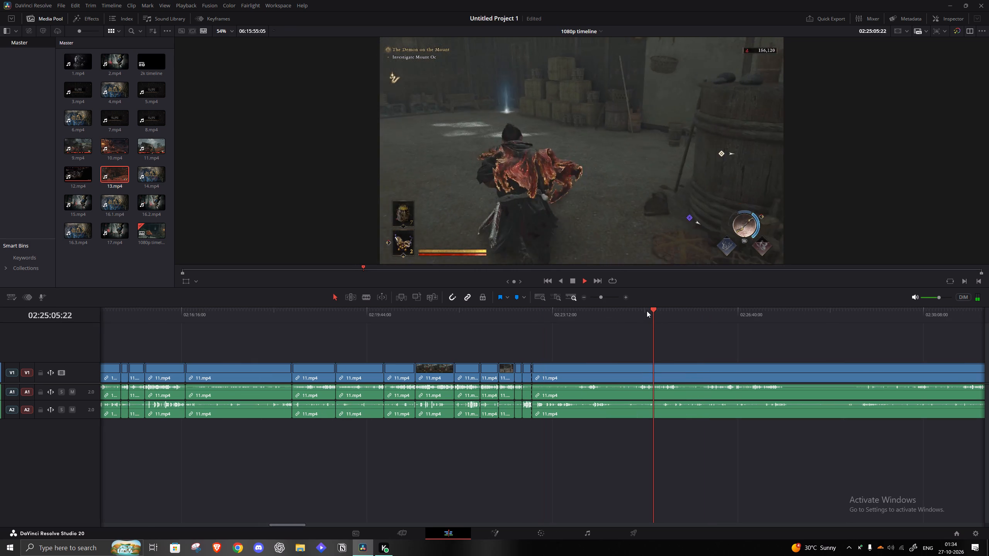
left_click(716, 314)
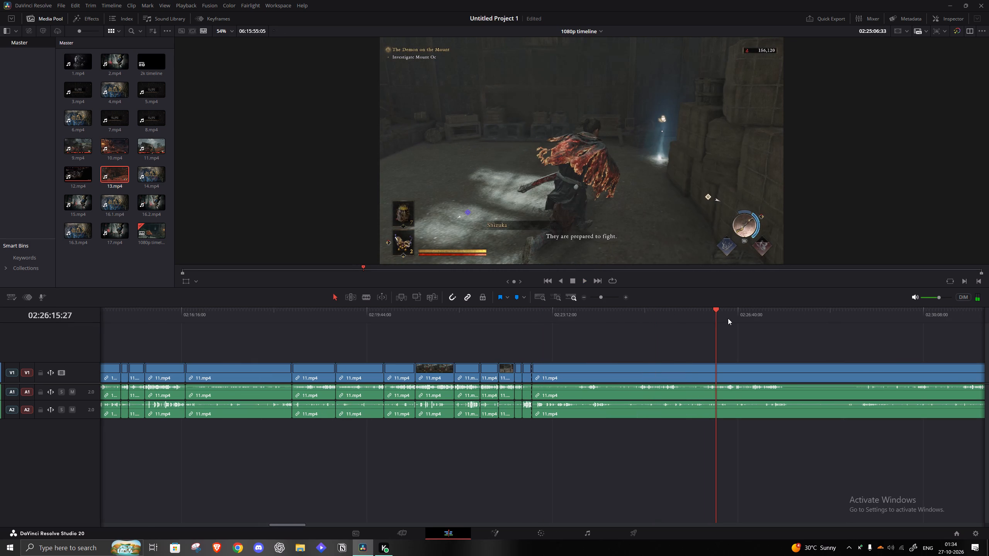
left_click(728, 318)
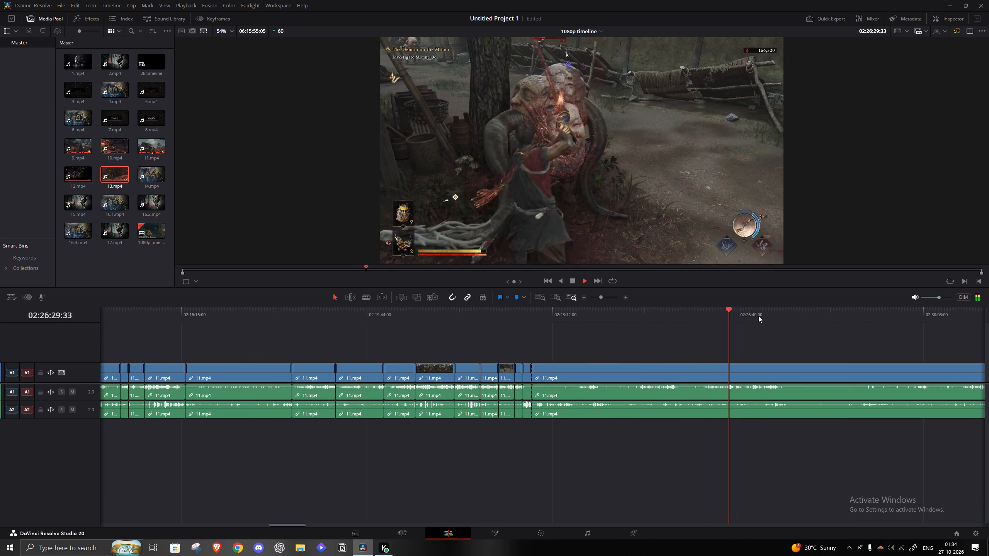
left_click(758, 315)
left_click(600, 297)
left_click(588, 314)
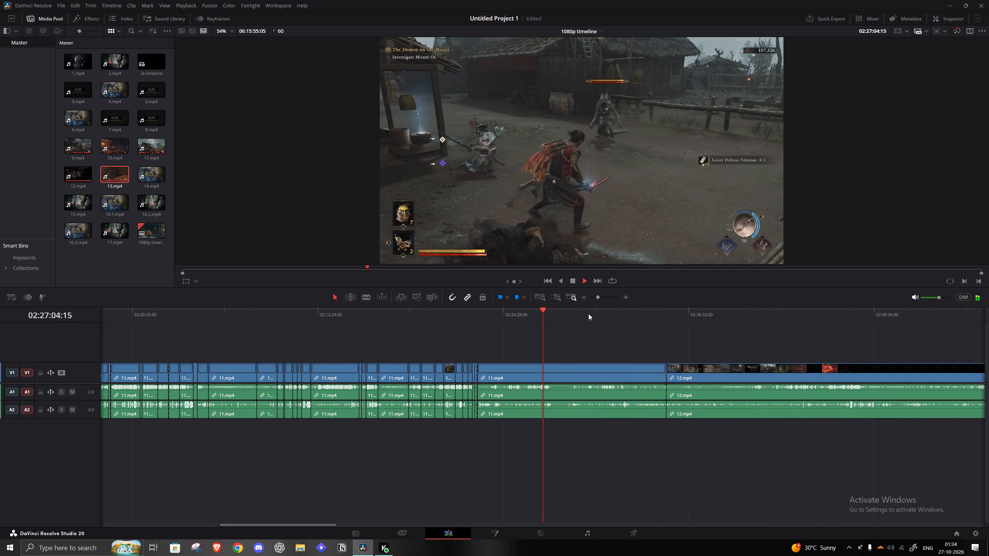
left_click(613, 305)
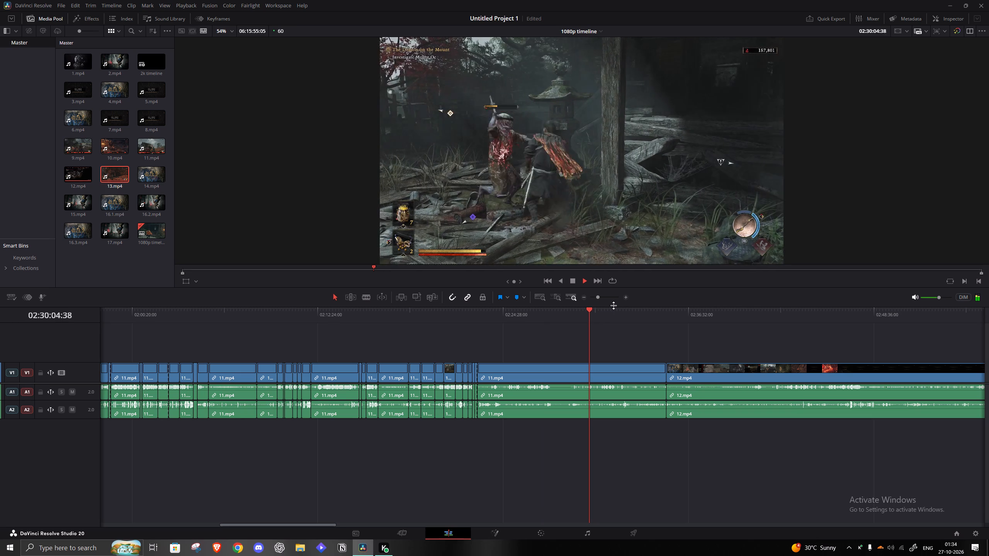
left_click(612, 306)
left_click_drag(602, 305, 600, 310)
left_click(601, 320)
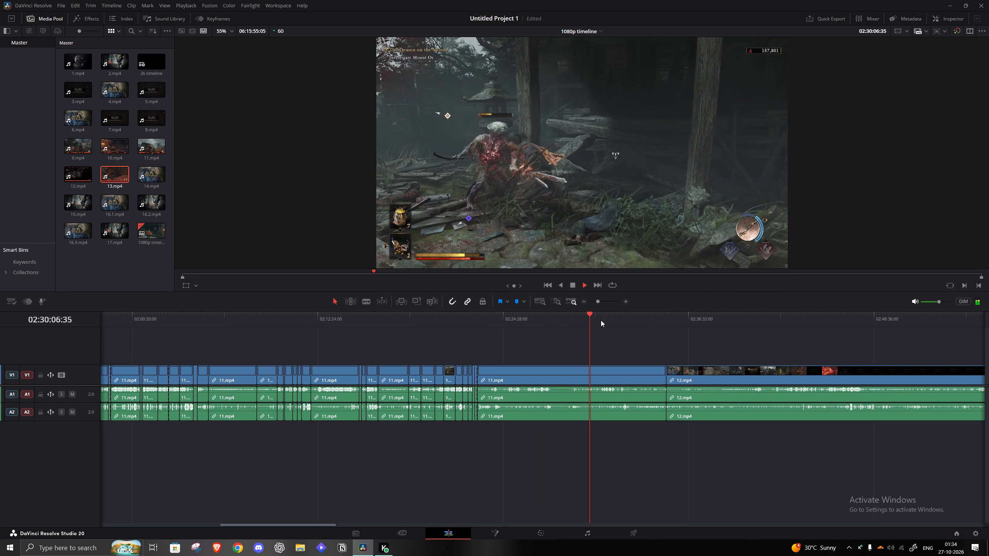
left_click(609, 319)
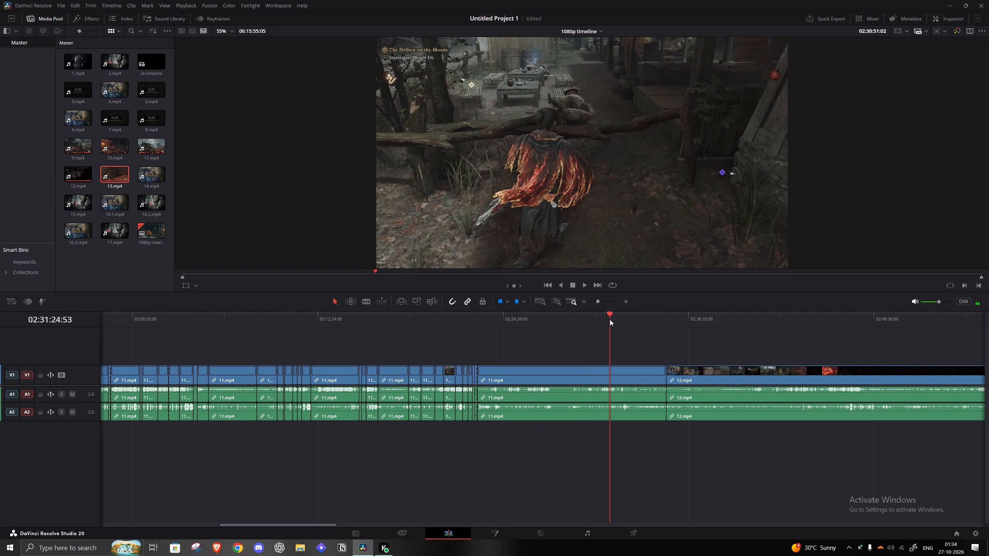
left_click(629, 313)
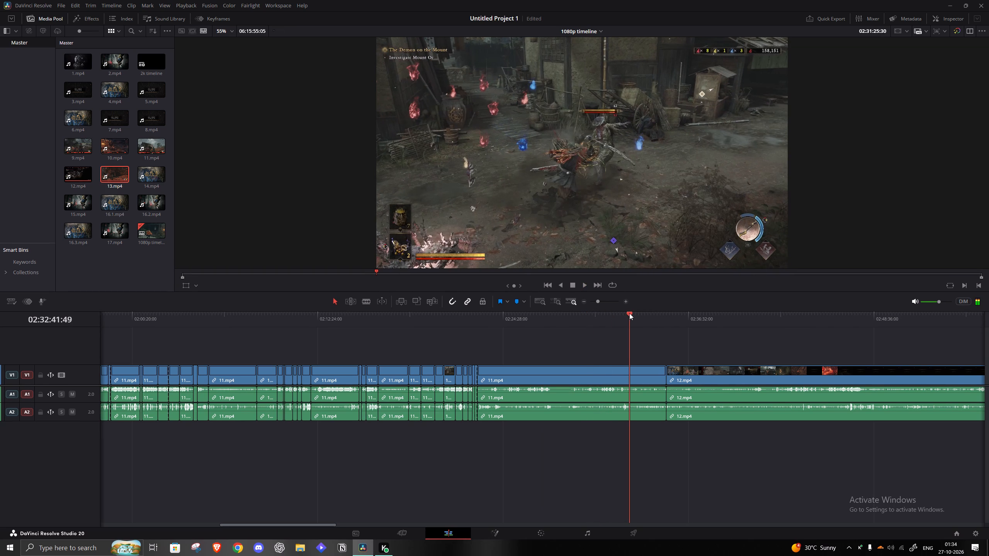
left_click(647, 315)
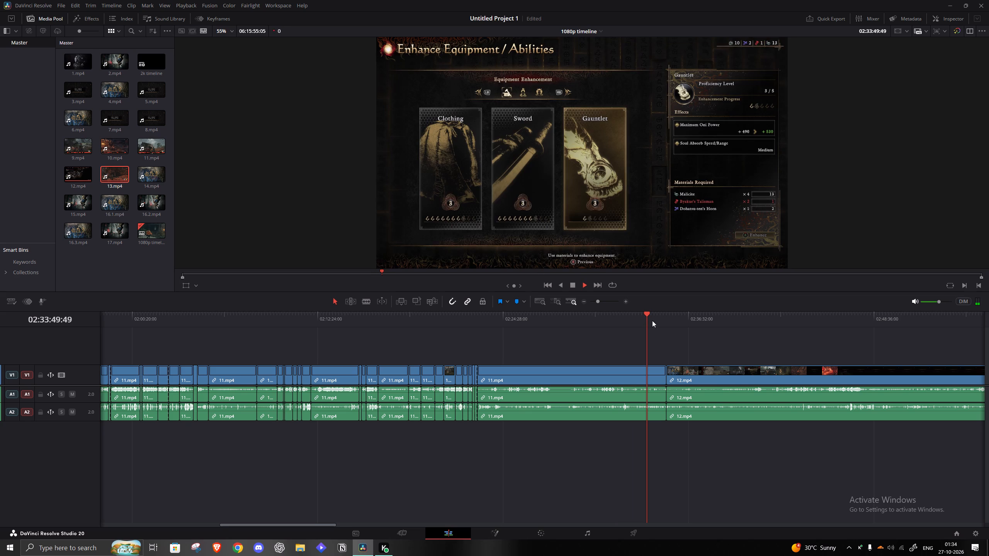
left_click(646, 317)
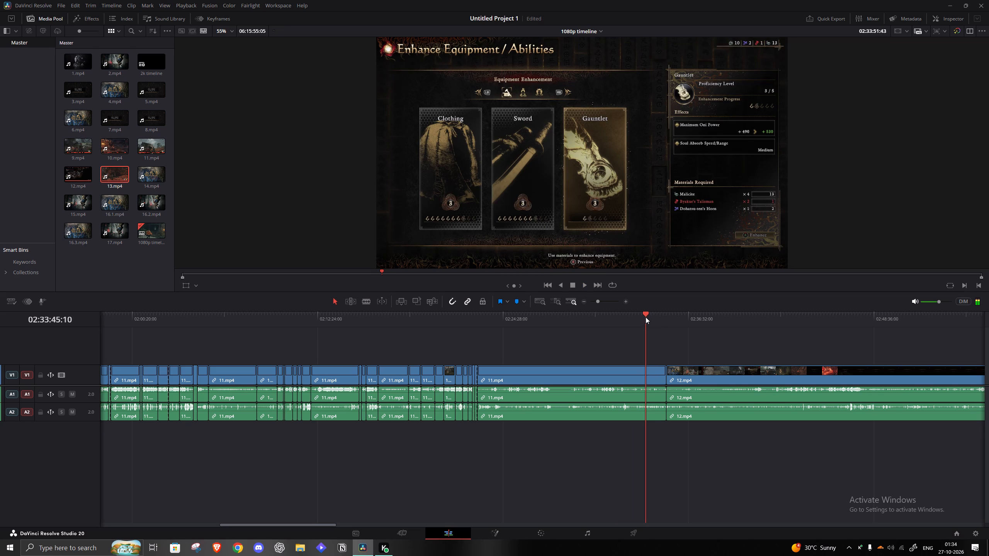
left_click(640, 317)
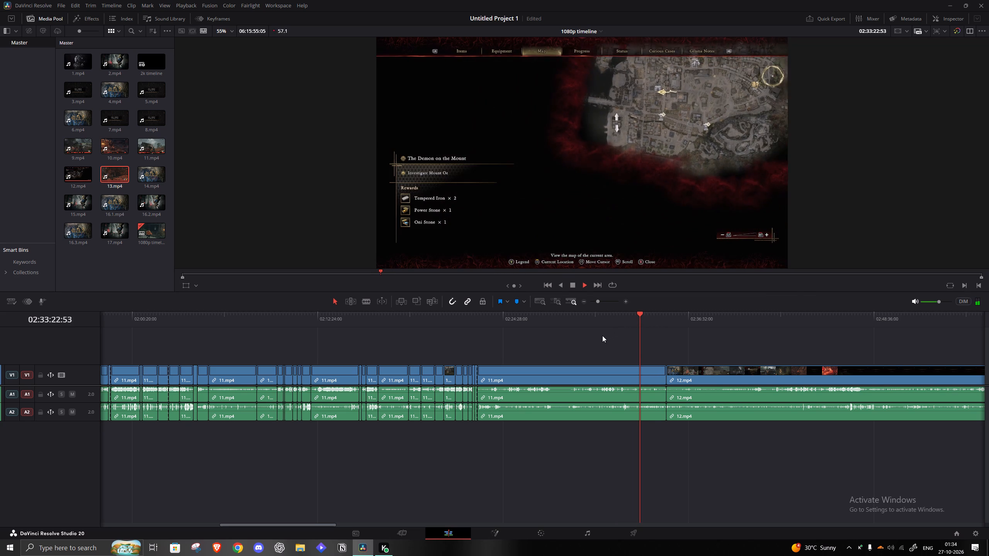
key("space")
key("q")
left_click(550, 369)
key("a")
Skim the map and upgrade-menu footage, trim the last 11.mp4 clip to start at about 02:23:04, and close the gap.
key("space")
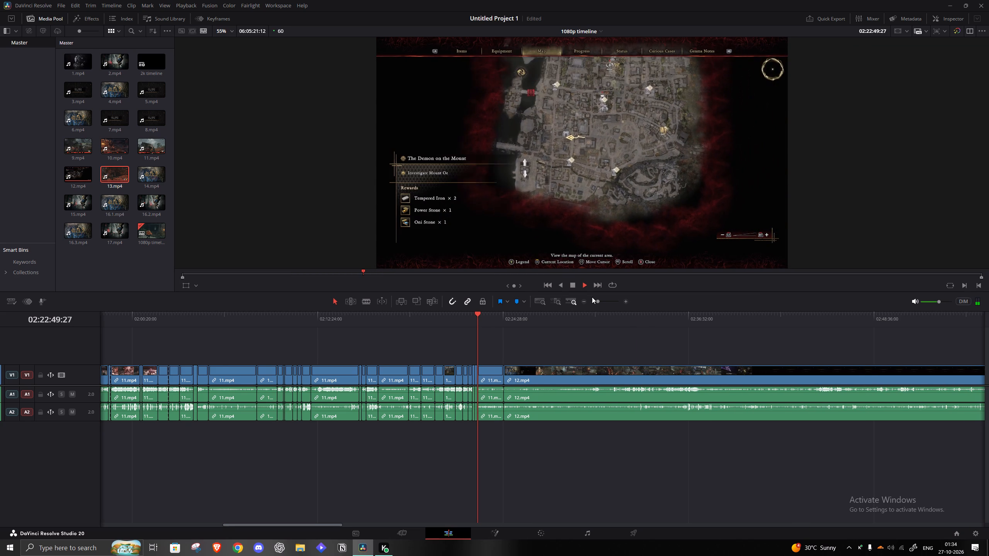
left_click(600, 303)
left_click(571, 321)
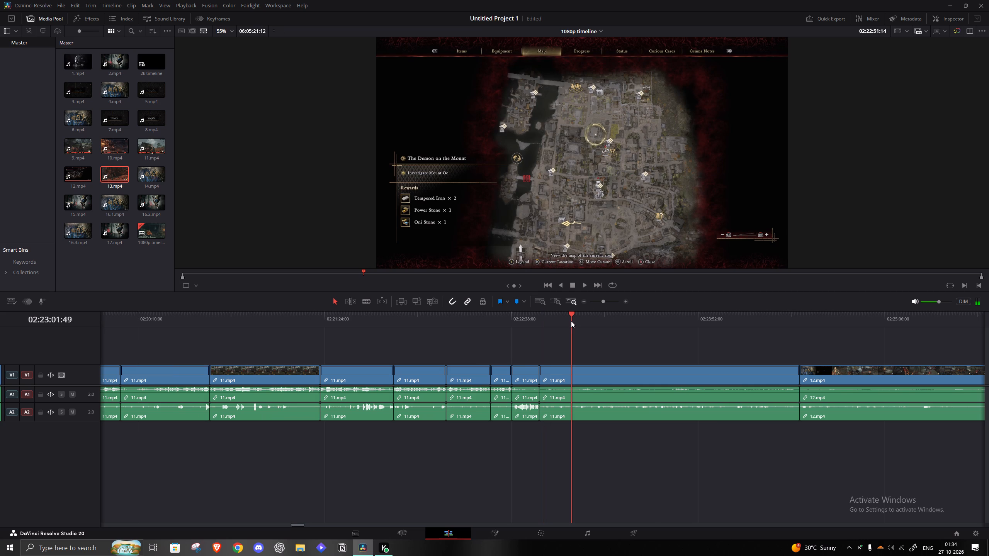
left_click(579, 319)
left_click(586, 318)
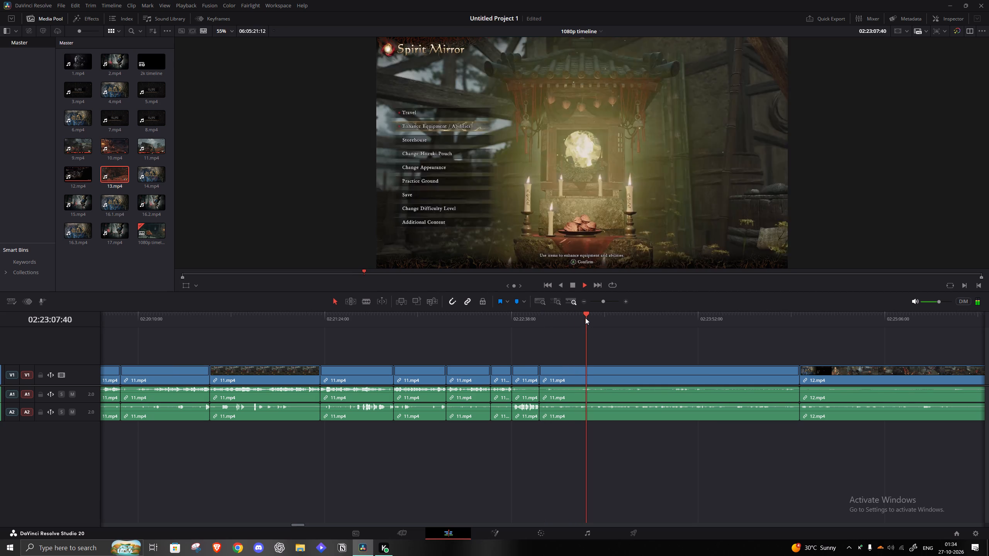
key("space")
left_click(574, 315)
left_click(577, 316)
key("q")
left_click(550, 368)
key("a")
Skim the shrine footage, split 11.mp4 at 02:23:10:09, ripple out everything from there to 12.mp4, and save the project.
key("space")
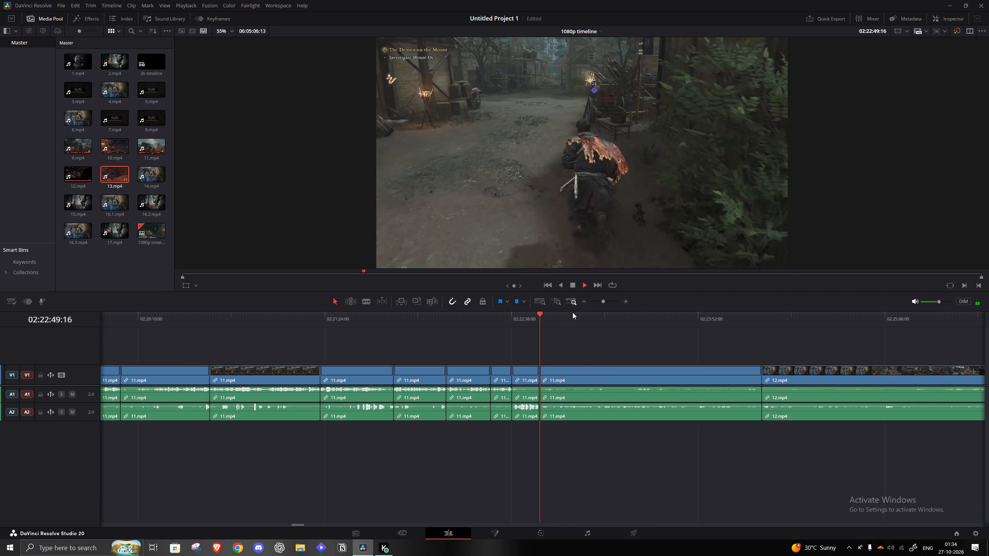
left_click(548, 321)
left_click(563, 316)
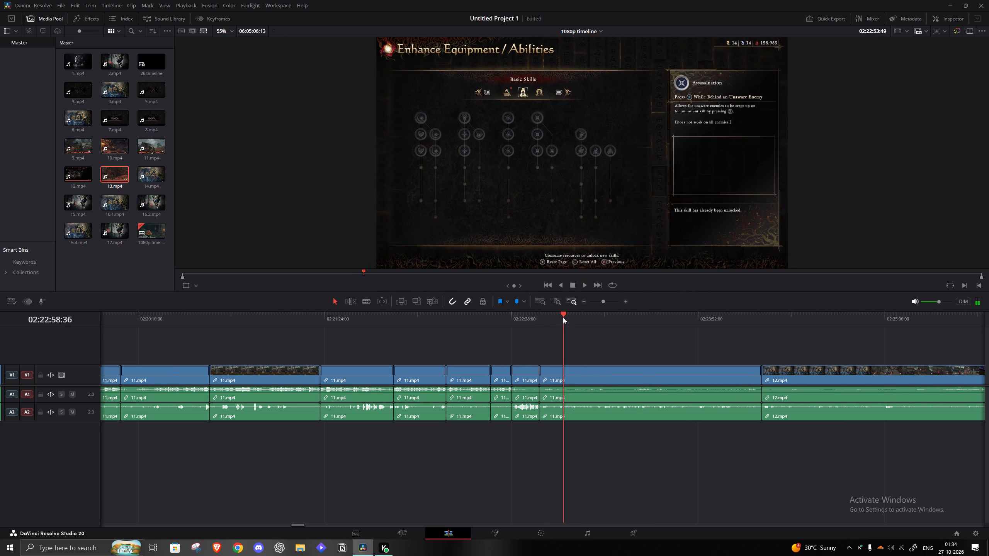
left_click(574, 312)
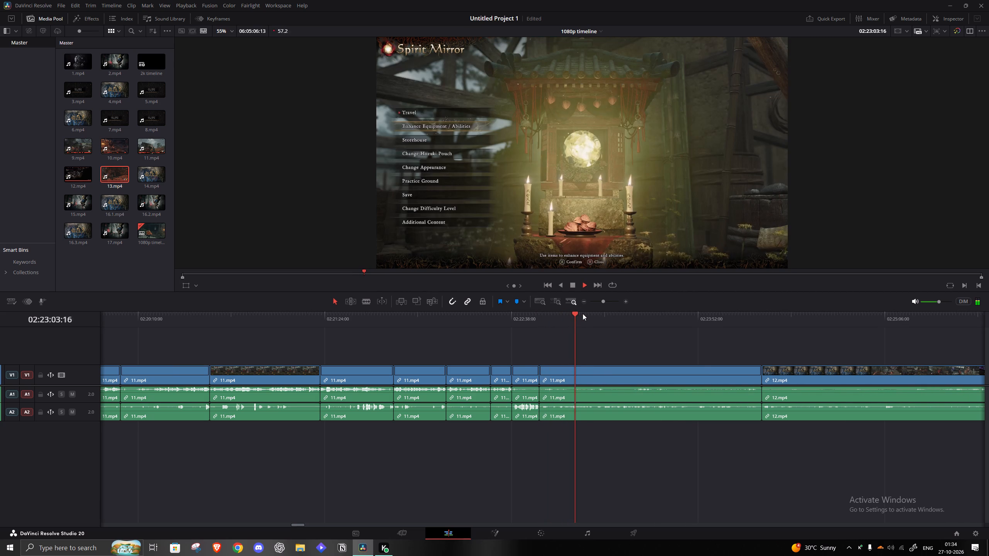
left_click(585, 312)
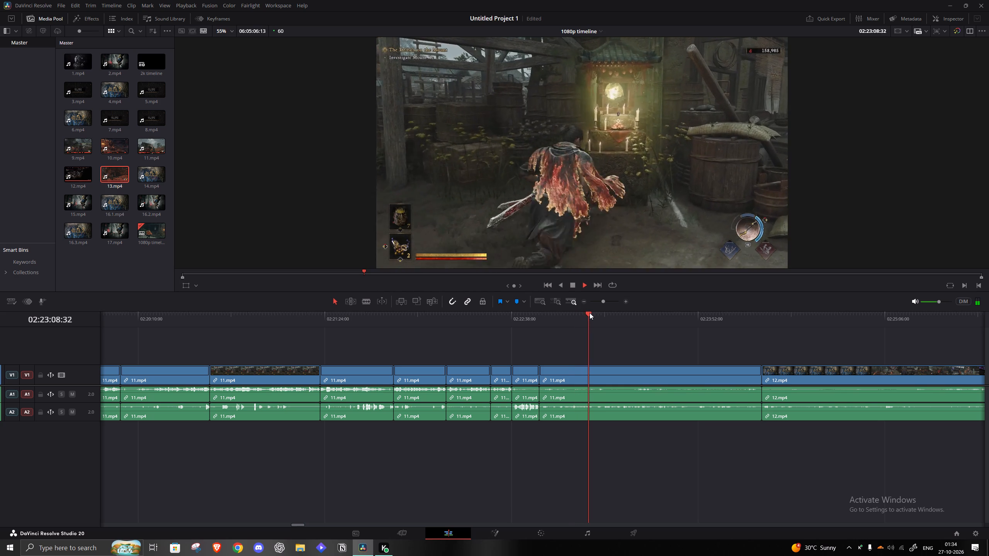
key("space")
key("space")
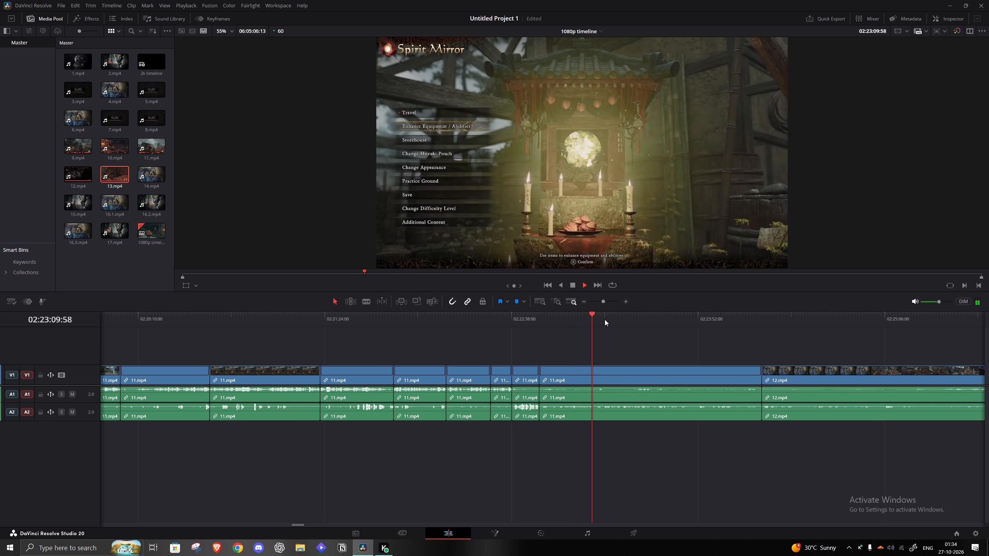
key("space")
key("s")
left_click_drag(647, 335, 650, 427)
key("a")
left_click(654, 358)
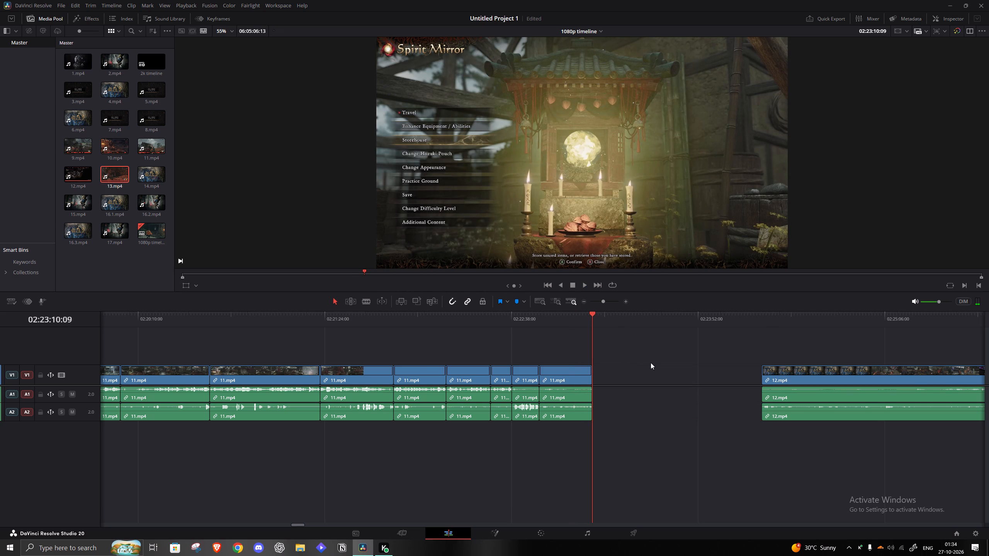
key("a")
left_click(642, 384)
key("a")
key("ctrl+s")
Move 12.mp4 and 13.mp4 together about 1 h 38 min later, leaving a gap after the last 11.mp4 clip, and save.
left_click_drag(607, 301, 604, 301)
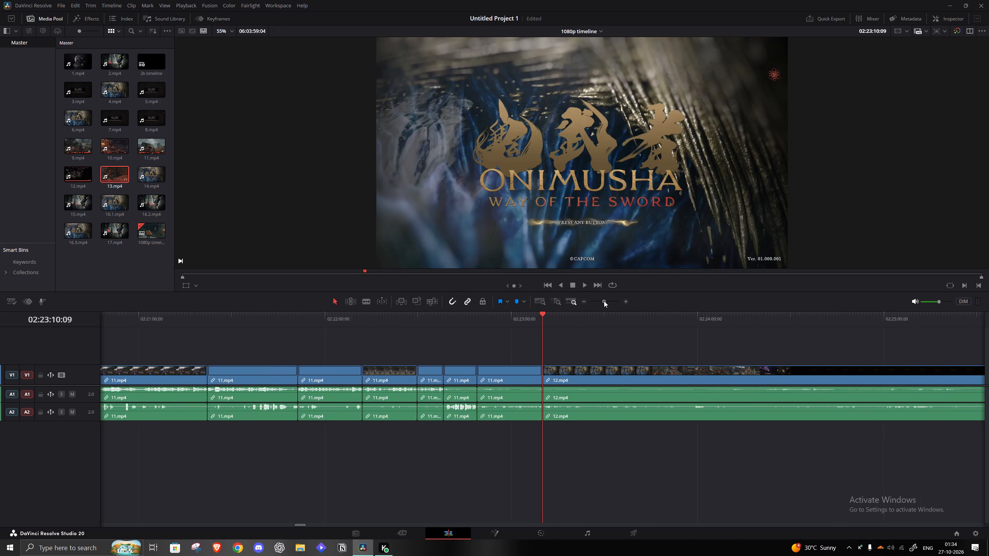
left_click_drag(604, 301, 599, 299)
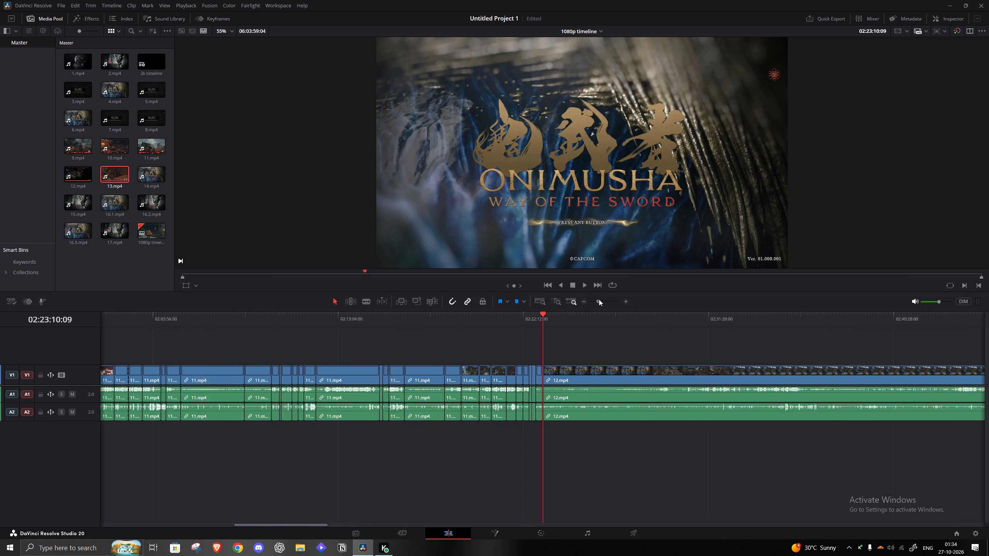
left_click_drag(599, 299, 601, 299)
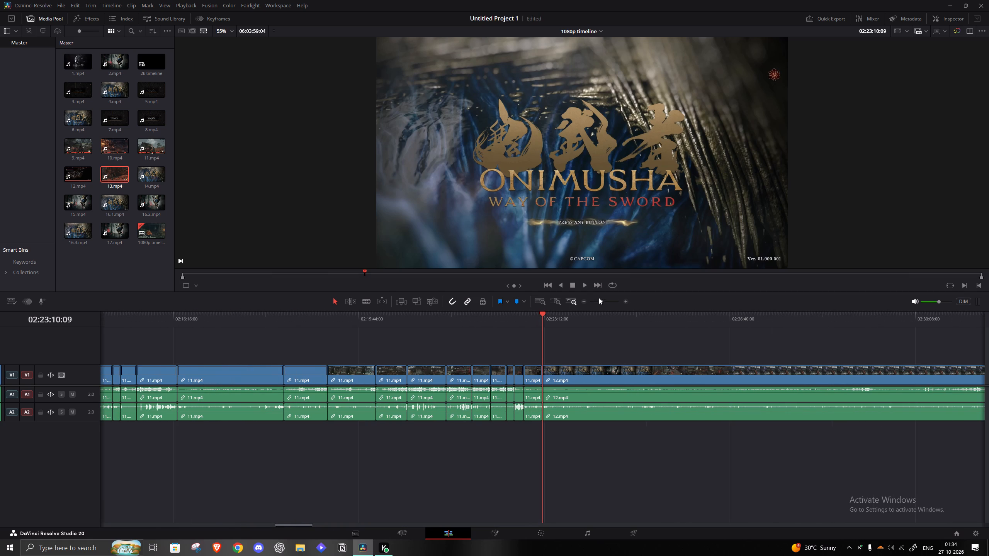
left_click_drag(596, 303, 592, 303)
left_click_drag(698, 471, 418, 356)
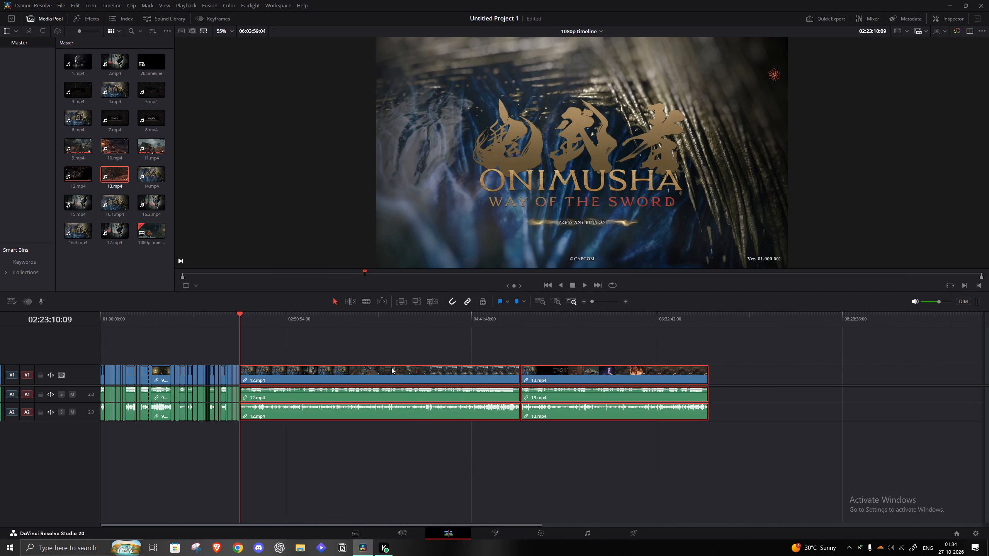
left_click(466, 457)
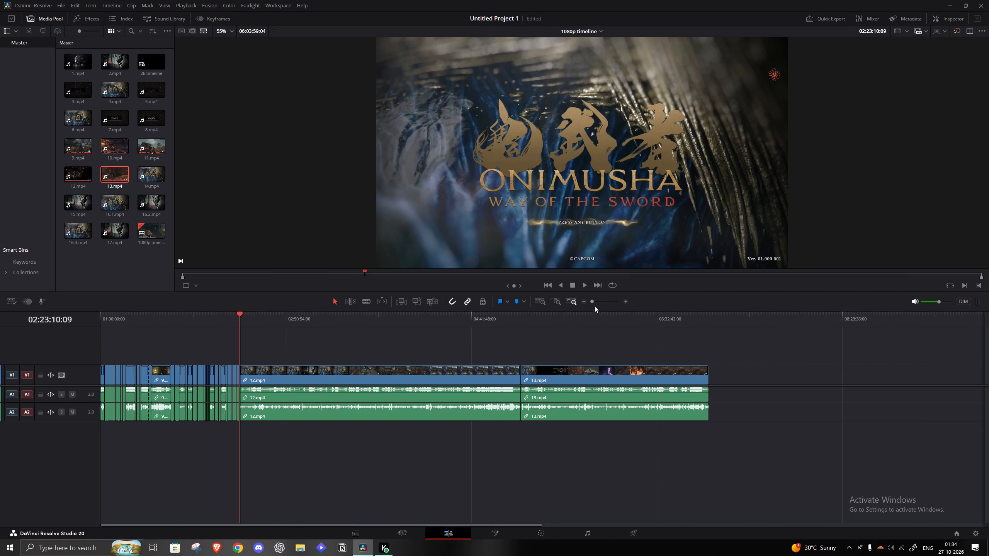
left_click_drag(594, 300, 603, 298)
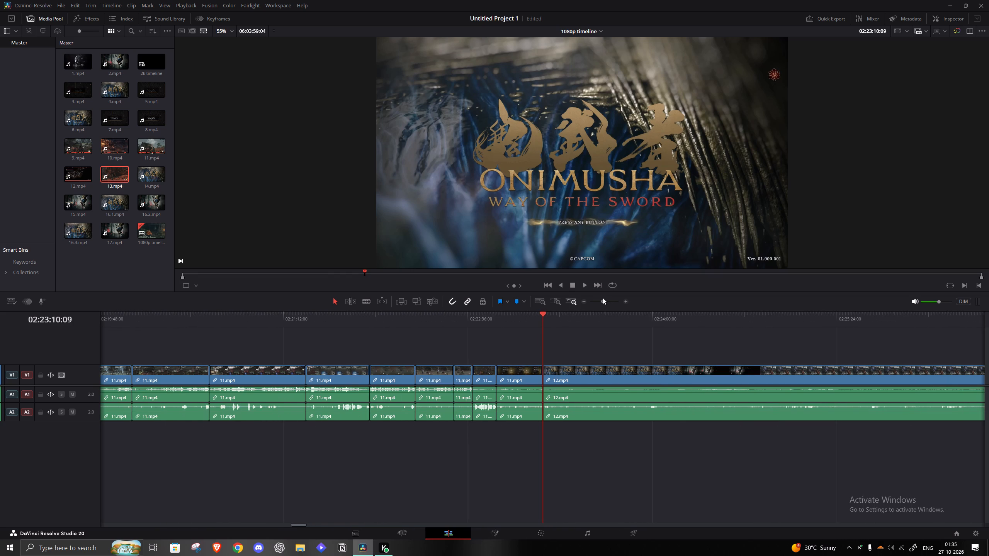
left_click_drag(603, 298, 598, 297)
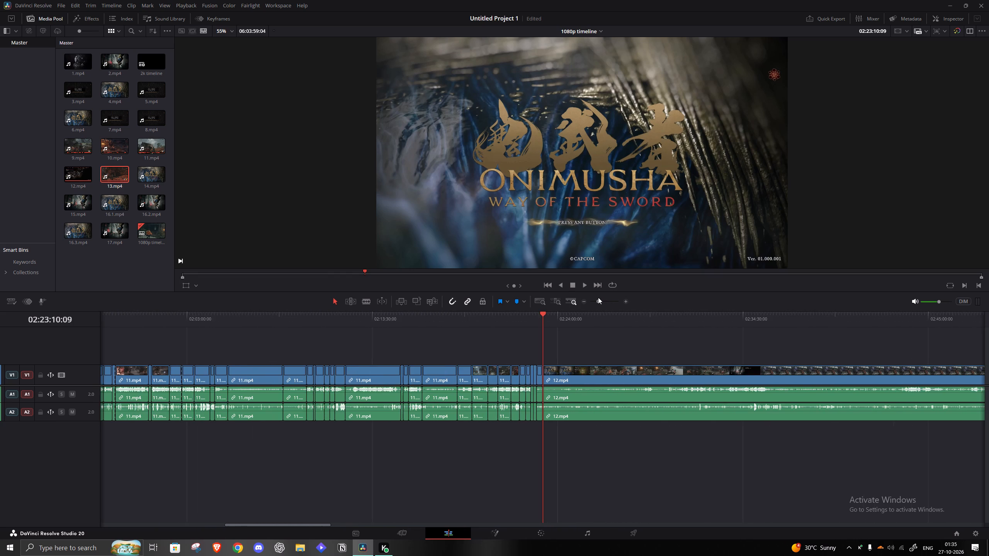
left_click_drag(598, 297, 594, 297)
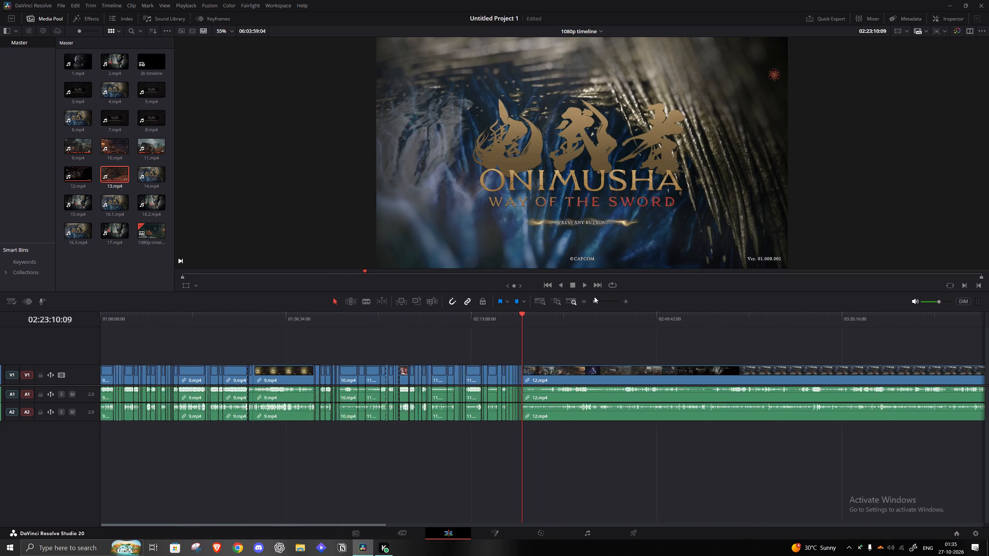
left_click_drag(594, 297, 604, 295)
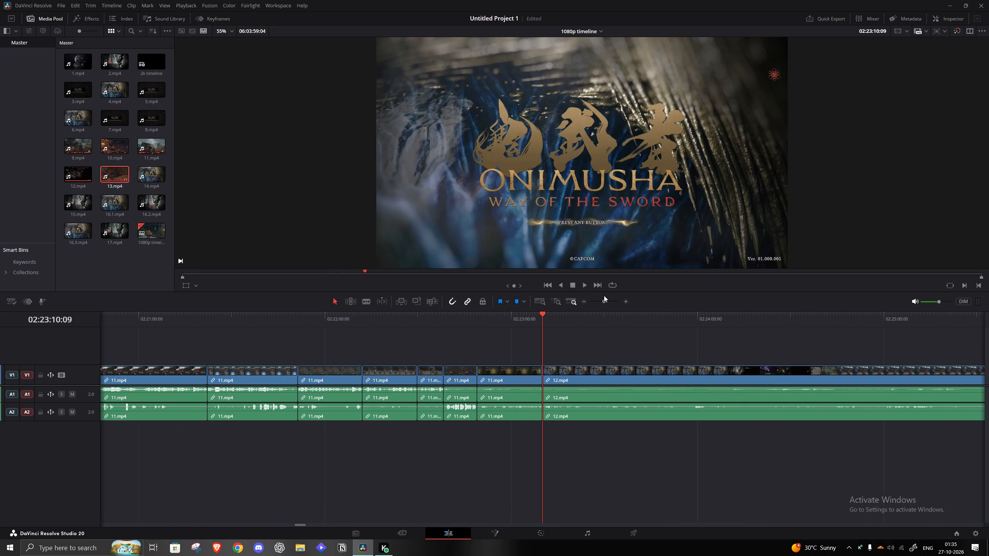
left_click_drag(604, 295, 593, 295)
left_click_drag(805, 455, 748, 425)
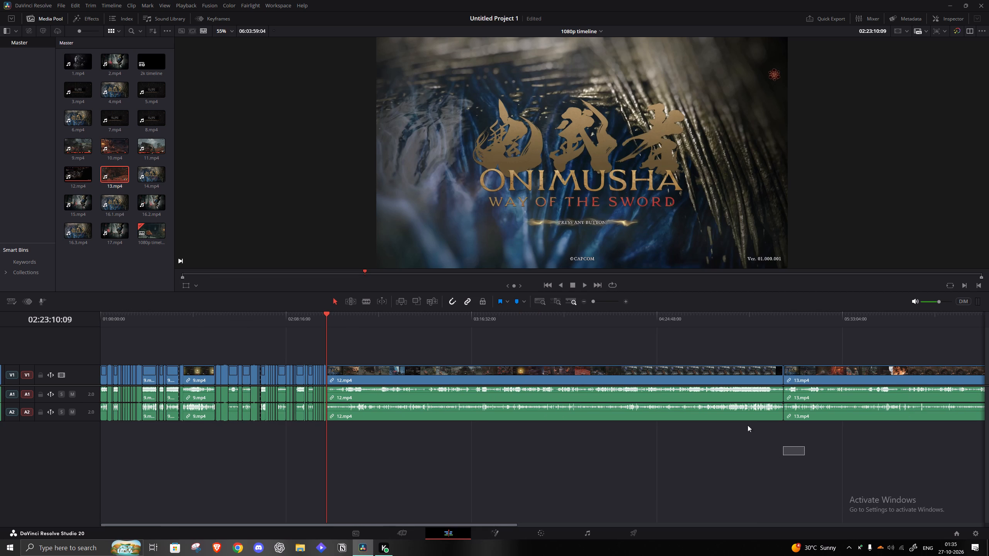
left_click_drag(748, 425, 516, 371)
left_click_drag(480, 372, 747, 373)
left_click(626, 461)
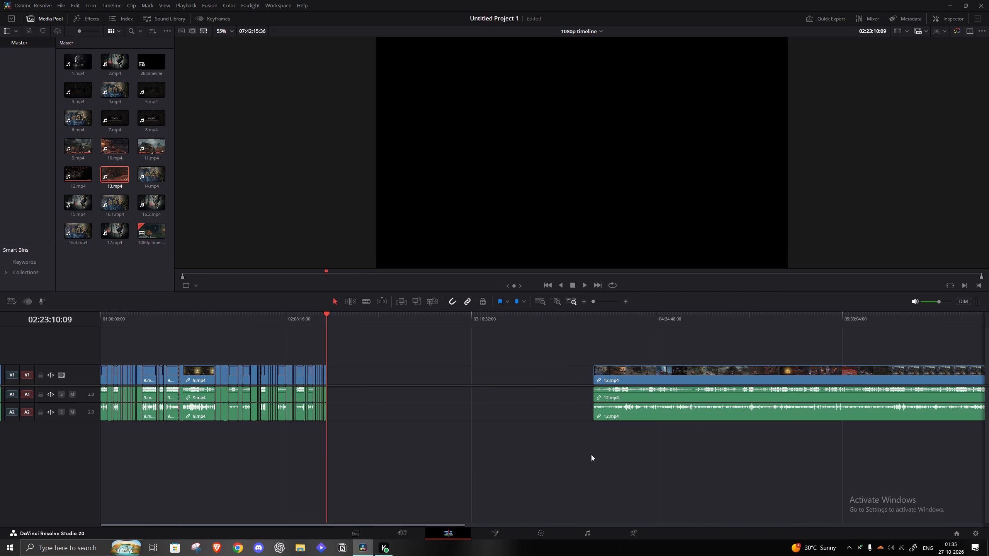
key("ctrl+s")
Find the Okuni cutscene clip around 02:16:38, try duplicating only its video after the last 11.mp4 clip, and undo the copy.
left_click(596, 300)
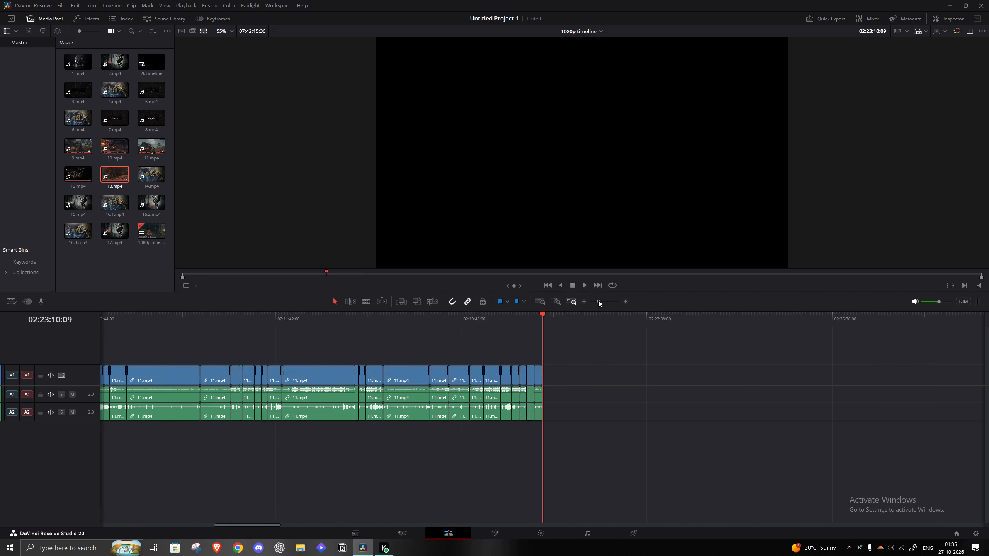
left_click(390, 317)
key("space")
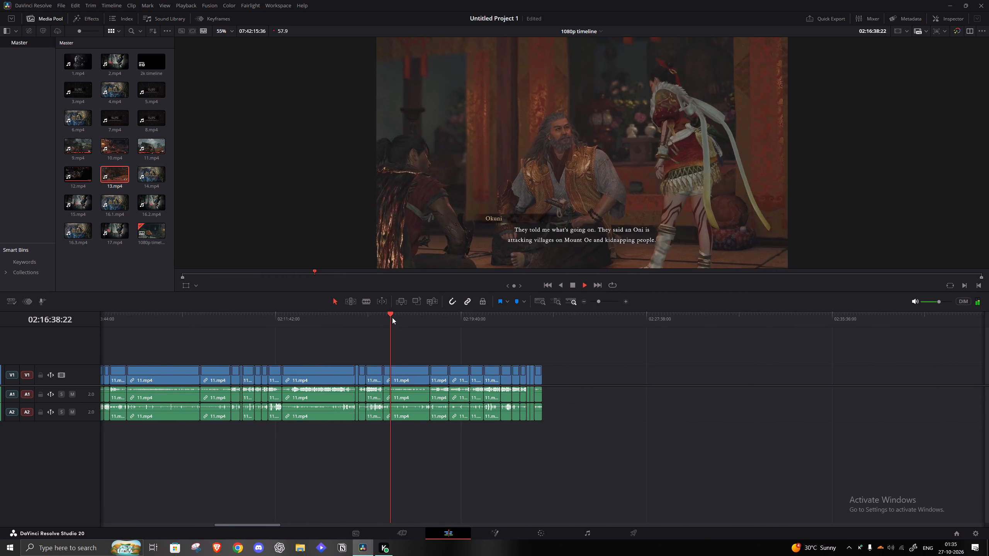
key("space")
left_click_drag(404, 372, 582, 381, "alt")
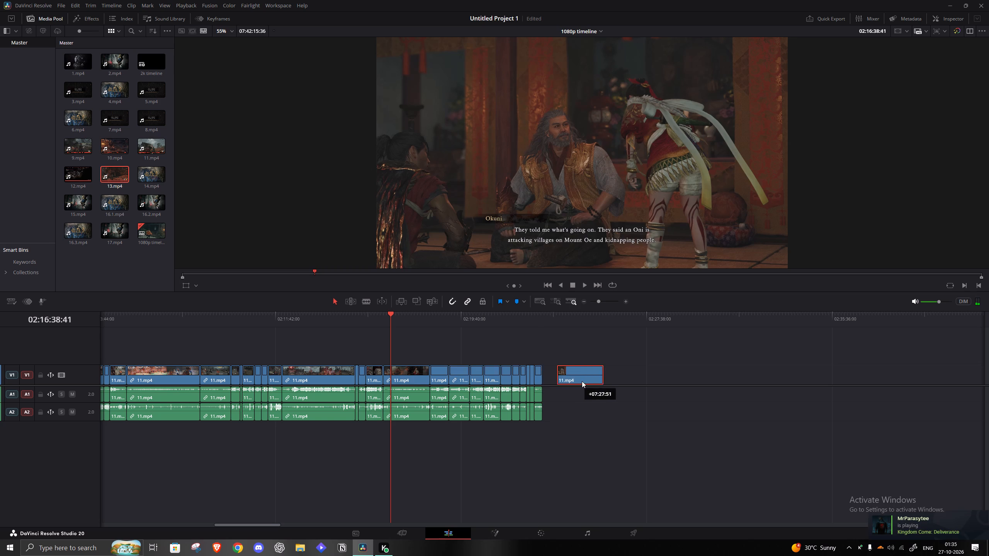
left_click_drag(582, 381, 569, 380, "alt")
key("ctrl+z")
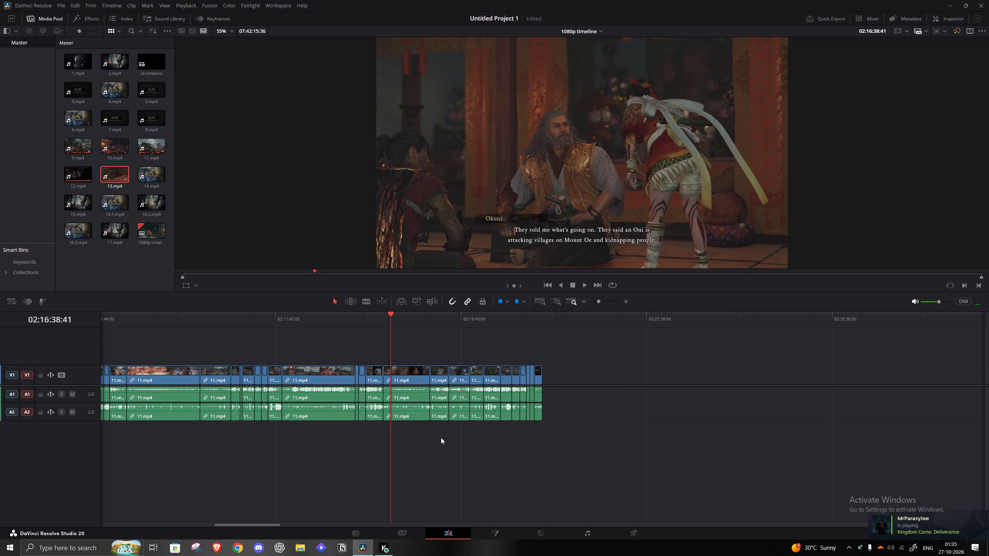
Duplicate the Okuni cutscene clip with its linked audio directly after the last 11.mp4 clip at 02:23:10:09.
left_click_drag(419, 436, 407, 380)
left_click_drag(406, 375, 568, 375, "alt")
left_click(708, 384)
Review the start of the duplicated cutscene, trim off its walking footage up to about 02:23:19, and close the gap.
left_click(542, 322)
key("space")
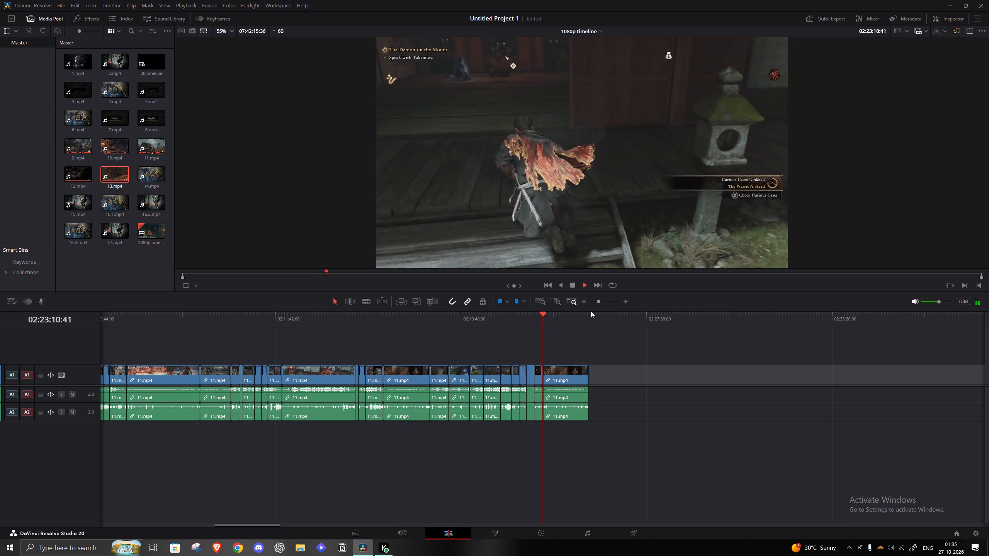
left_click_drag(601, 298, 605, 298)
left_click(618, 319)
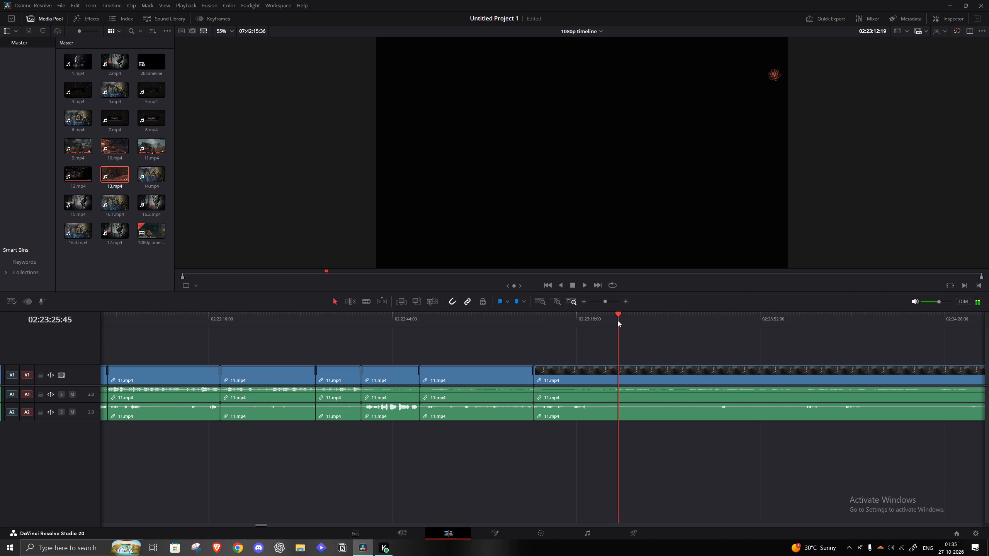
key("space")
left_click_drag(612, 324, 603, 324)
key("space")
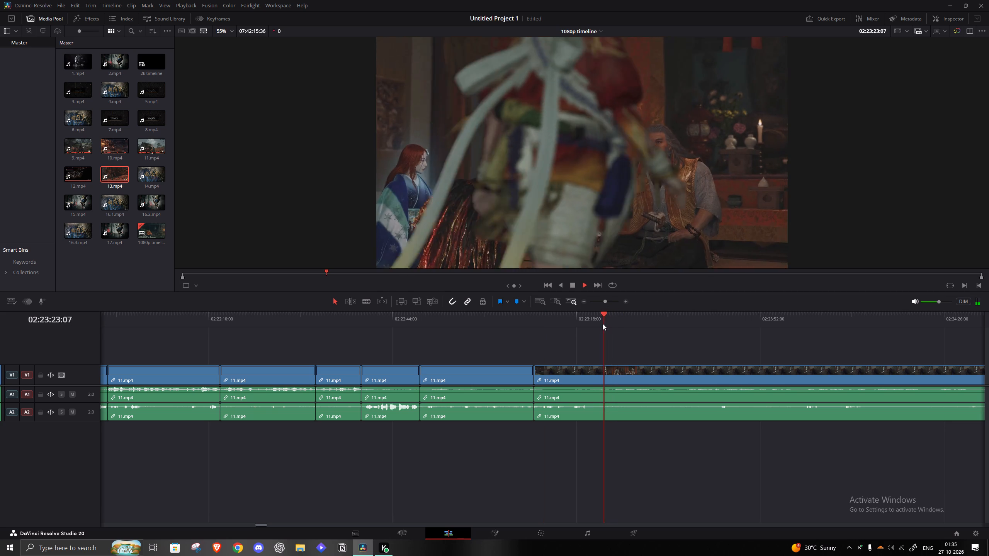
left_click(562, 327)
left_click(572, 327)
left_click(572, 327)
left_click(573, 319)
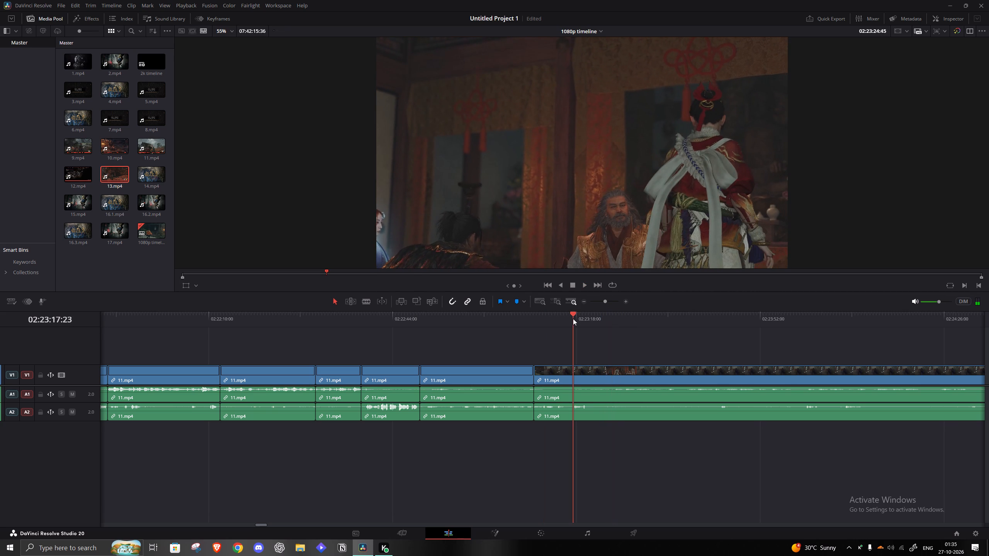
key("space")
key("space")
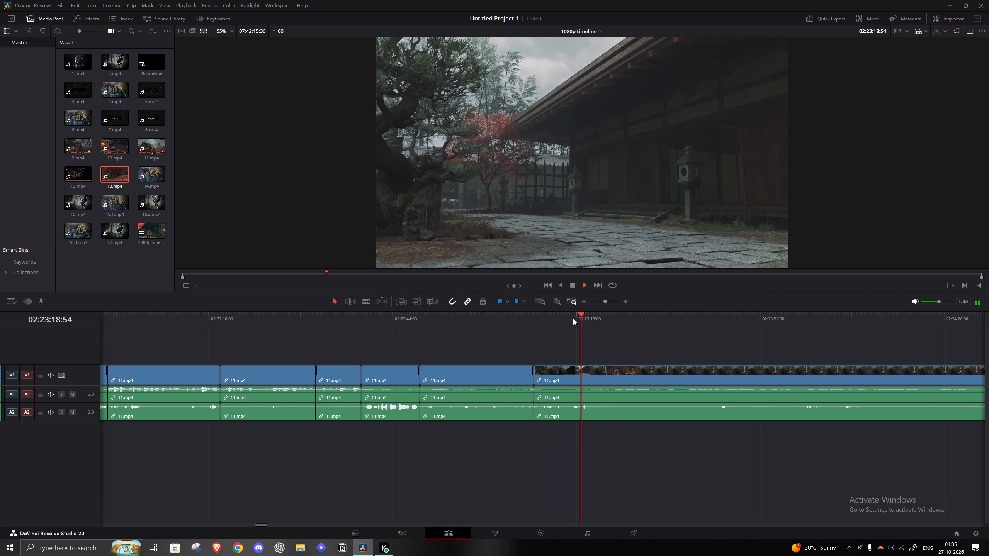
key("space")
key("q")
left_click(546, 370)
key("a")
Play through the duplicated Okuni cutscene to find its ending, trim off everything after 02:24:37:47 following Shizuka's line, and save.
key("space")
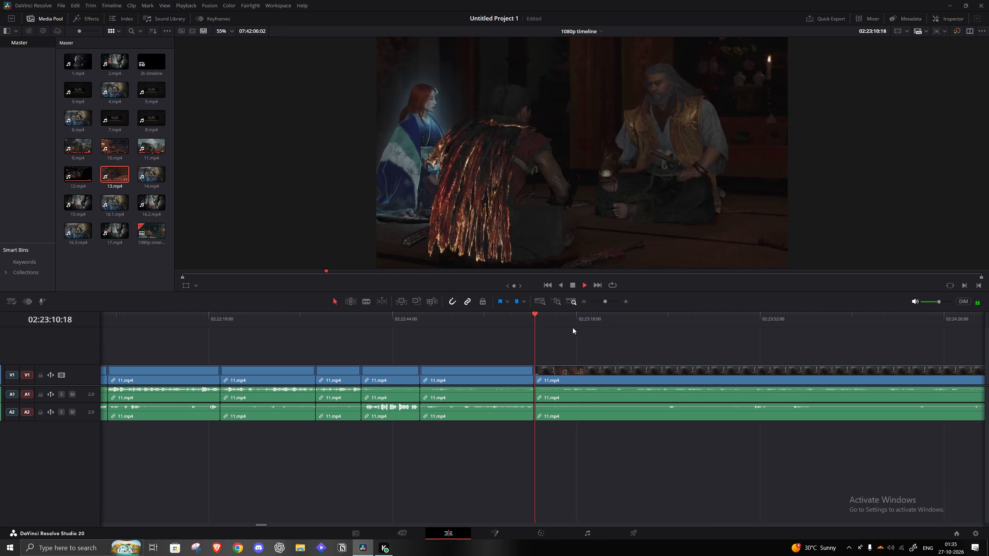
left_click(601, 300)
left_click(577, 319)
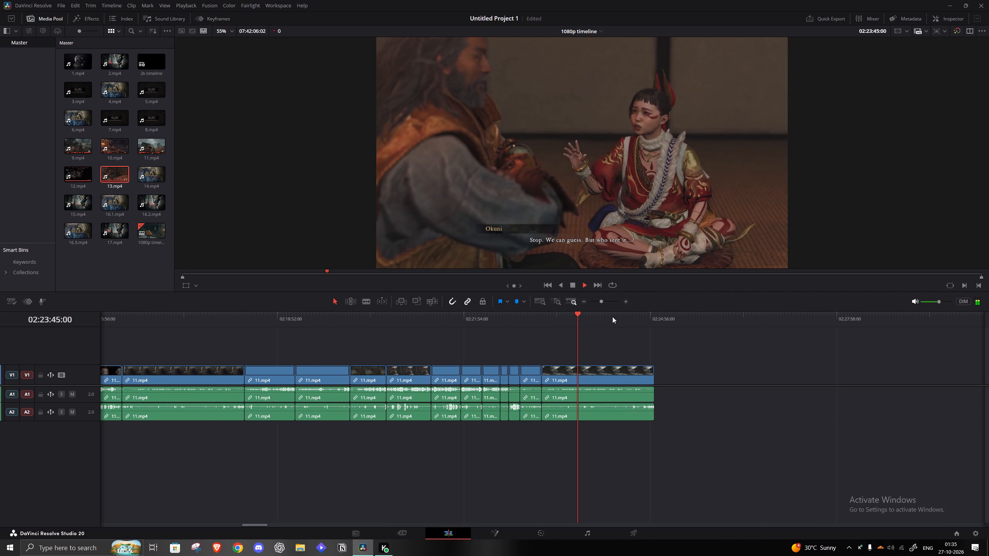
left_click(617, 317)
left_click_drag(544, 323, 521, 323)
left_click_drag(546, 324, 545, 324)
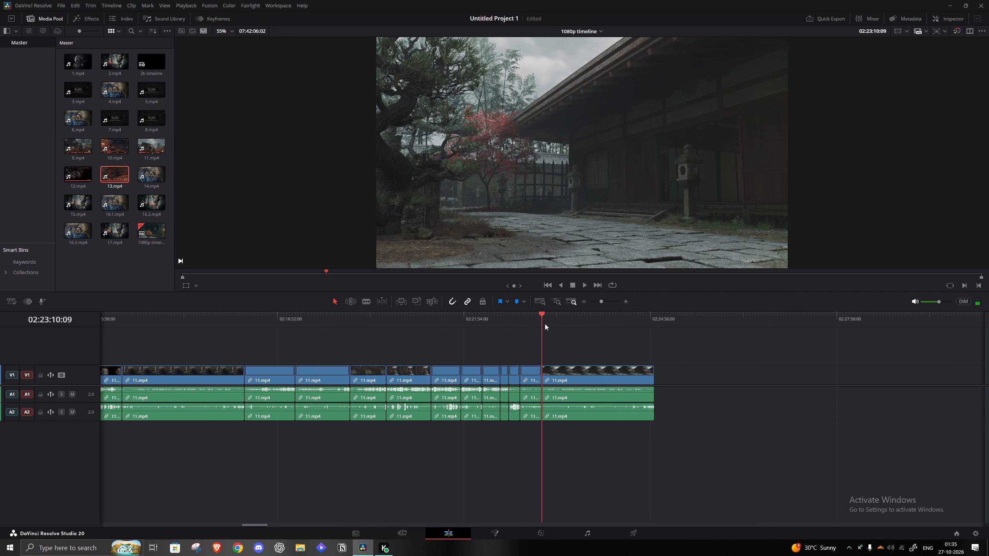
left_click_drag(545, 324, 656, 335)
left_click(649, 321)
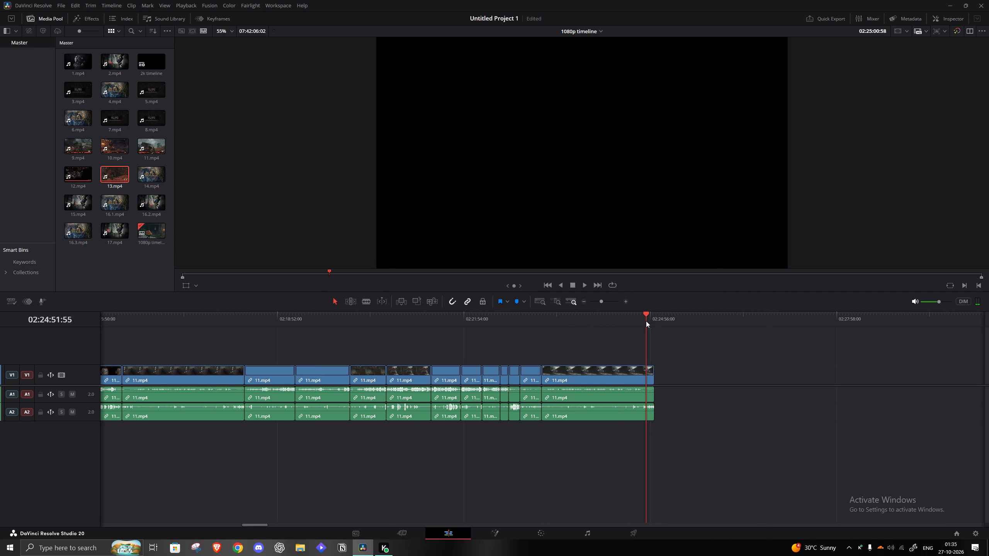
key("space")
left_click(642, 320)
left_click(632, 320)
key("space")
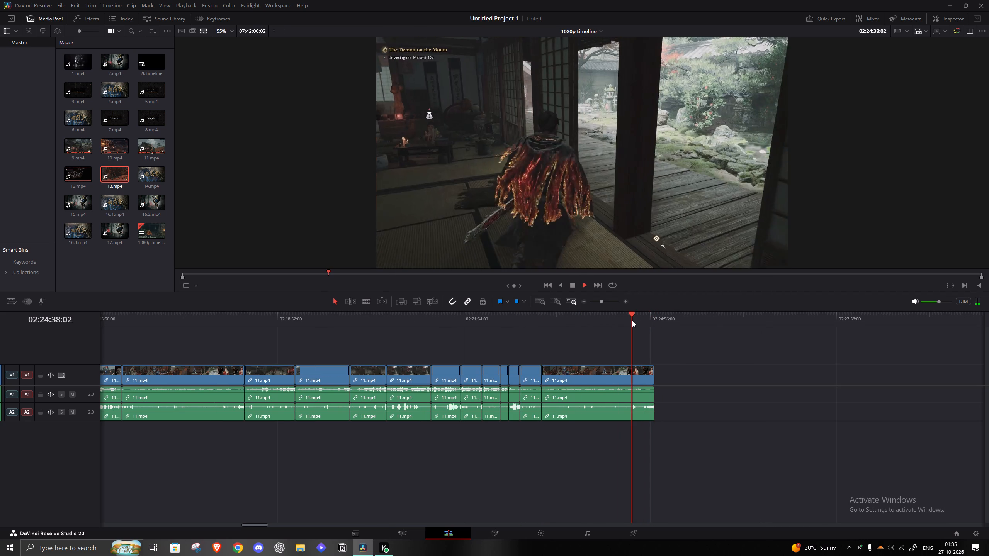
key("space")
left_click(608, 325)
key("space")
left_click(619, 322)
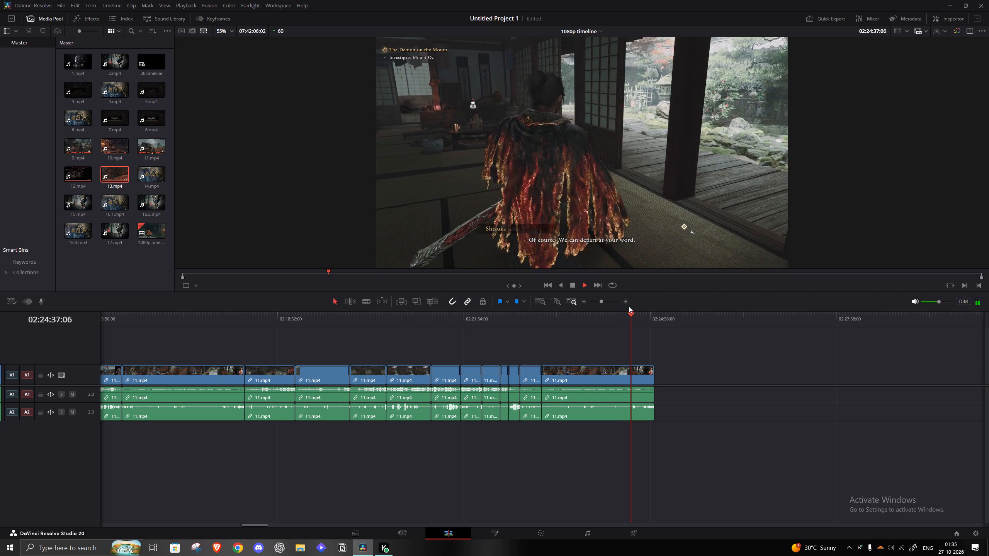
key("space")
type("w")
key("ctrl+s")
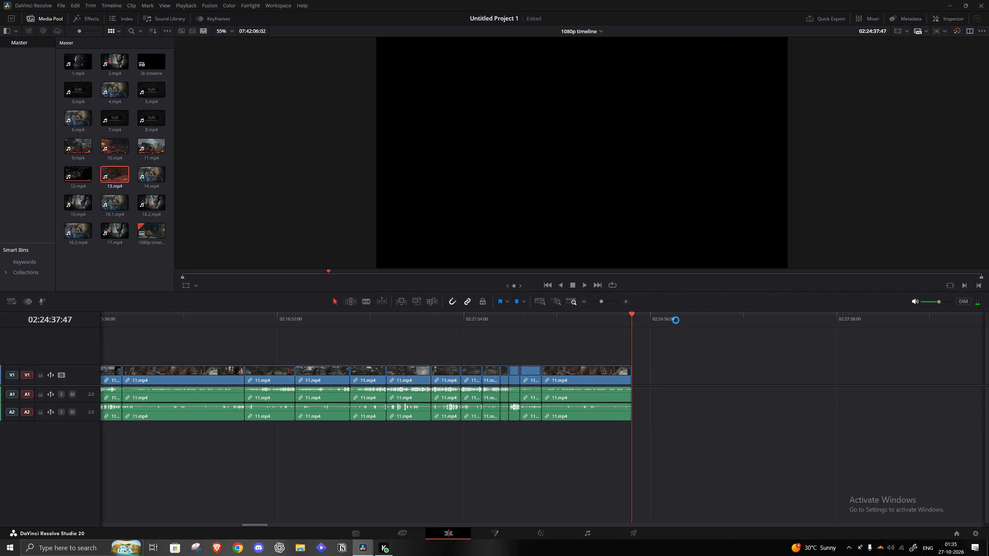
Close the gap between the trimmed cutscene duplicate and 12.mp4.
left_click(685, 377)
key("a")
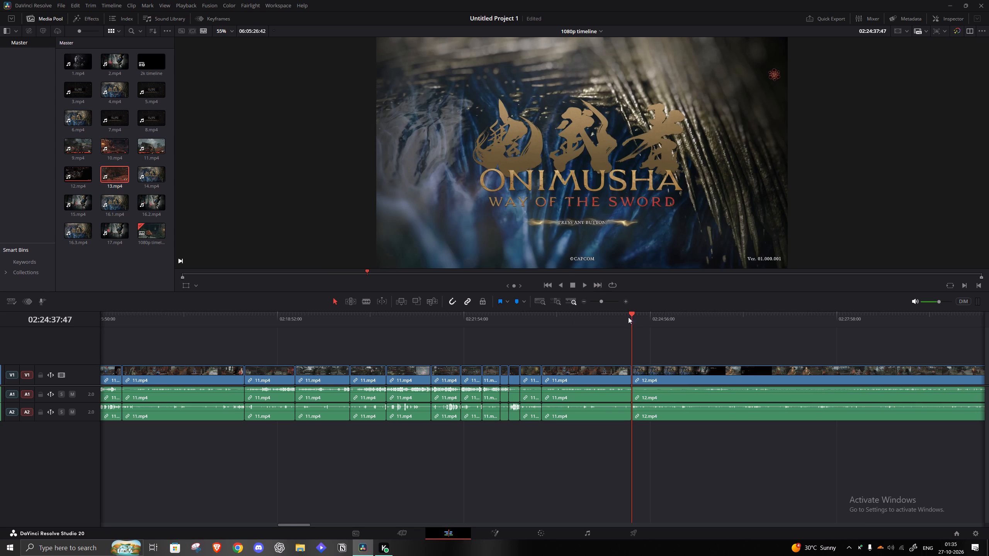
Append 14.mp4 with its linked audio directly after 13.mp4 at the end of the 1080p timeline.
left_click_drag(602, 301, 589, 300)
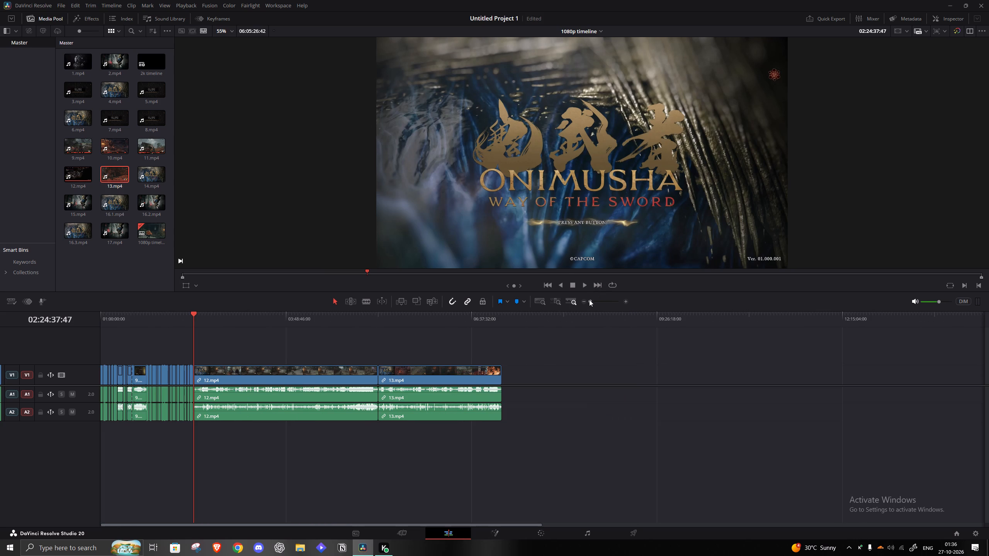
left_click_drag(589, 300, 595, 300)
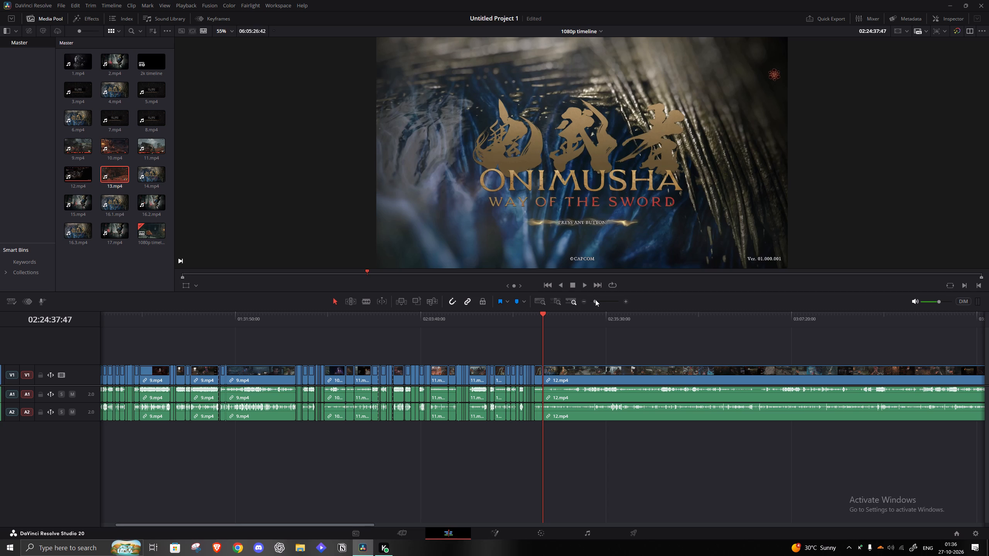
left_click_drag(360, 317, 358, 317)
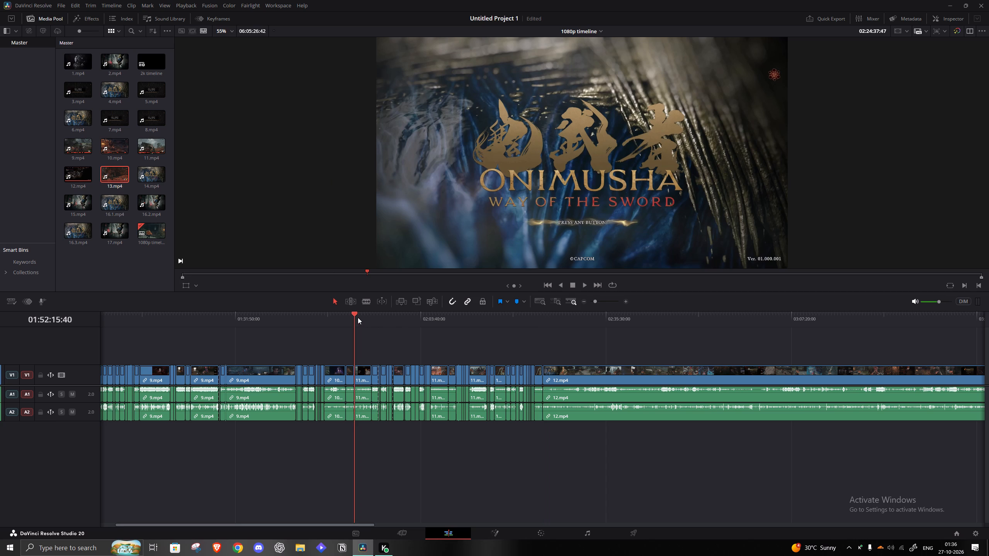
left_click_drag(358, 317, 545, 360)
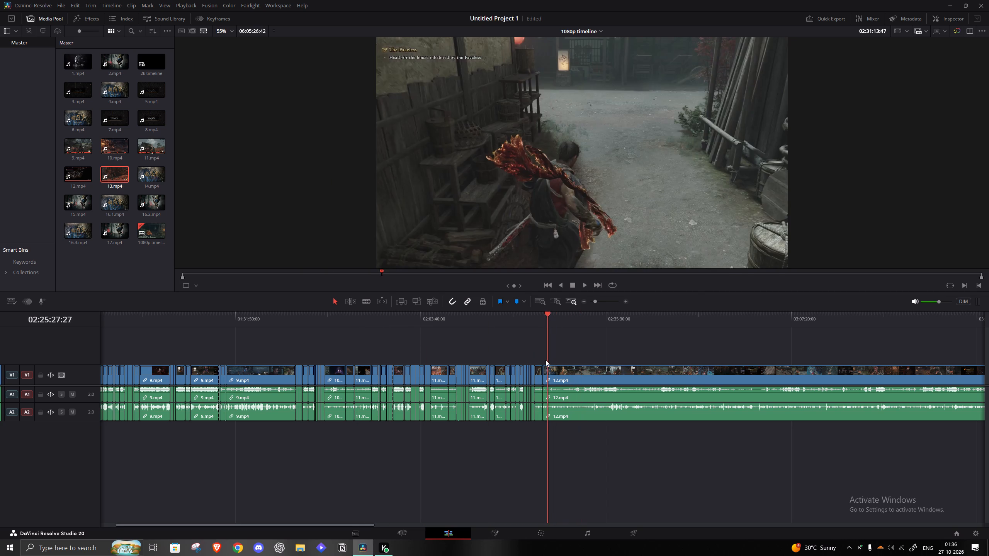
left_click_drag(545, 360, 618, 367)
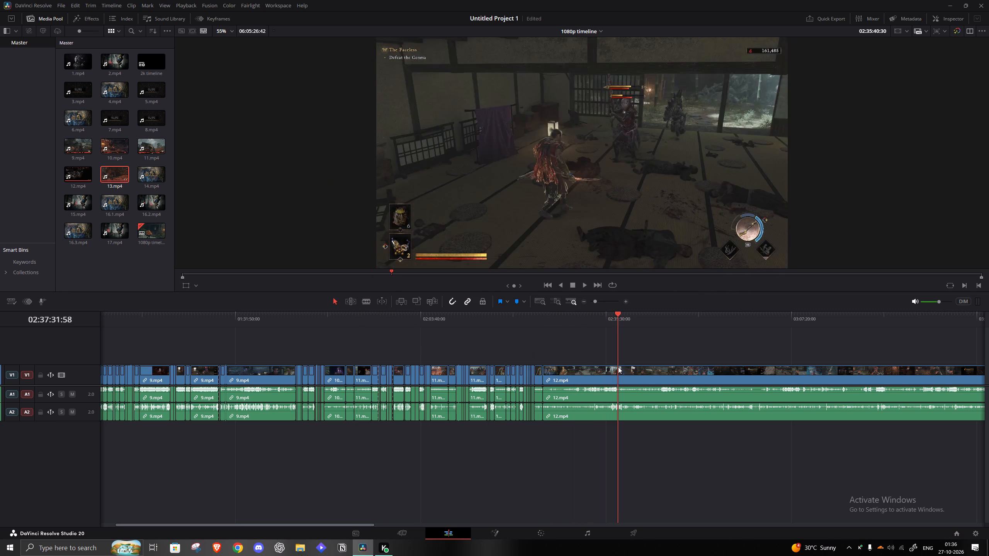
left_click_drag(618, 367, 619, 367)
left_click_drag(600, 295, 592, 297)
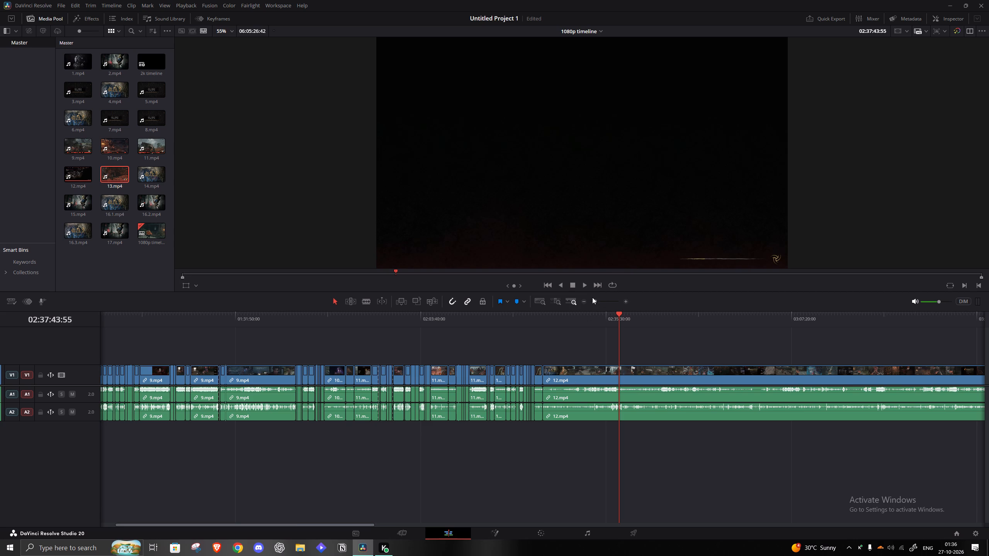
left_click_drag(600, 301, 592, 301)
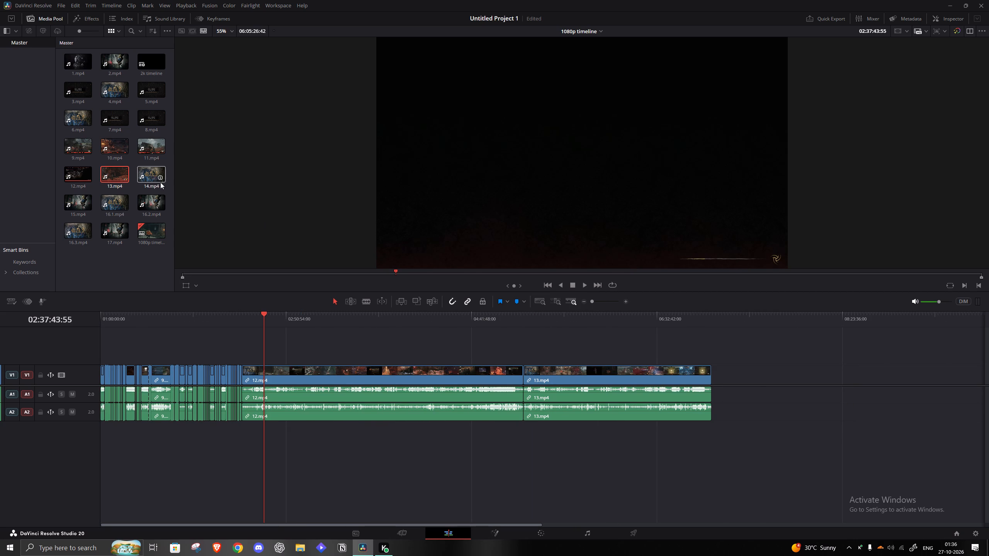
left_click_drag(155, 178, 720, 376)
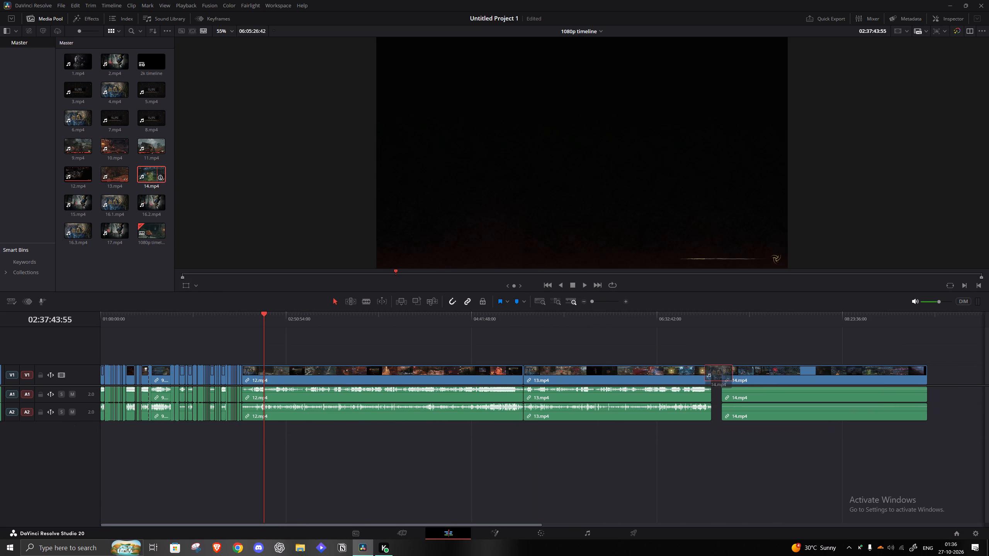
left_click_drag(720, 376, 712, 376)
left_click(668, 452)
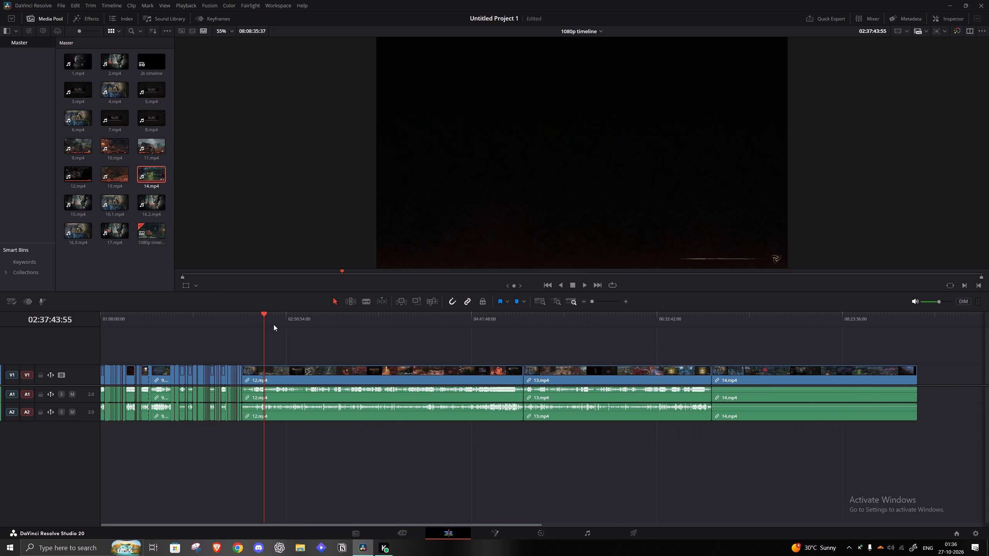
Skim the assembled timeline, examining the late 11.mp4 clips and the footage of 12.mp4 up to about 02:32:34.
left_click_drag(252, 319, 507, 333)
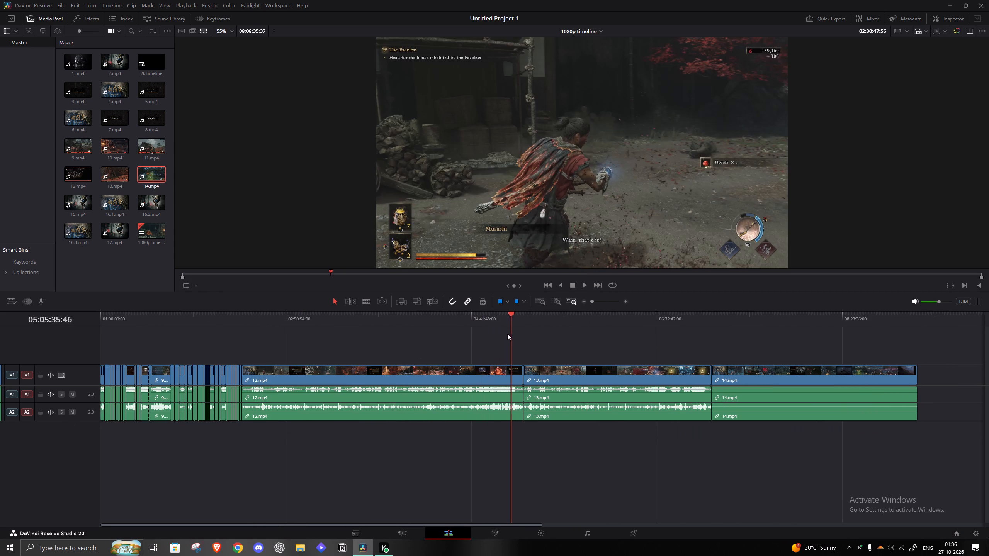
left_click_drag(507, 333, 541, 351)
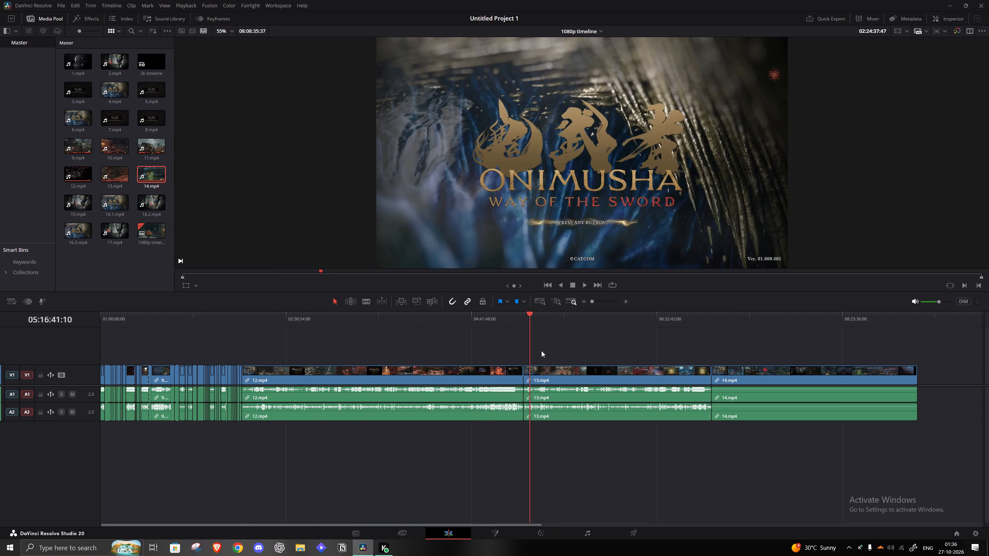
left_click_drag(541, 351, 284, 337)
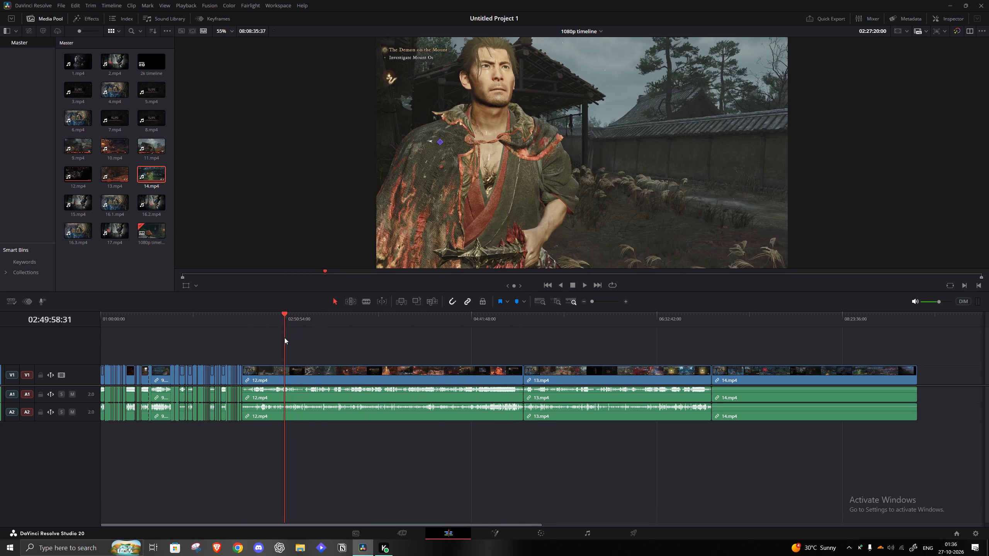
left_click(242, 334)
left_click(229, 322)
left_click(601, 297)
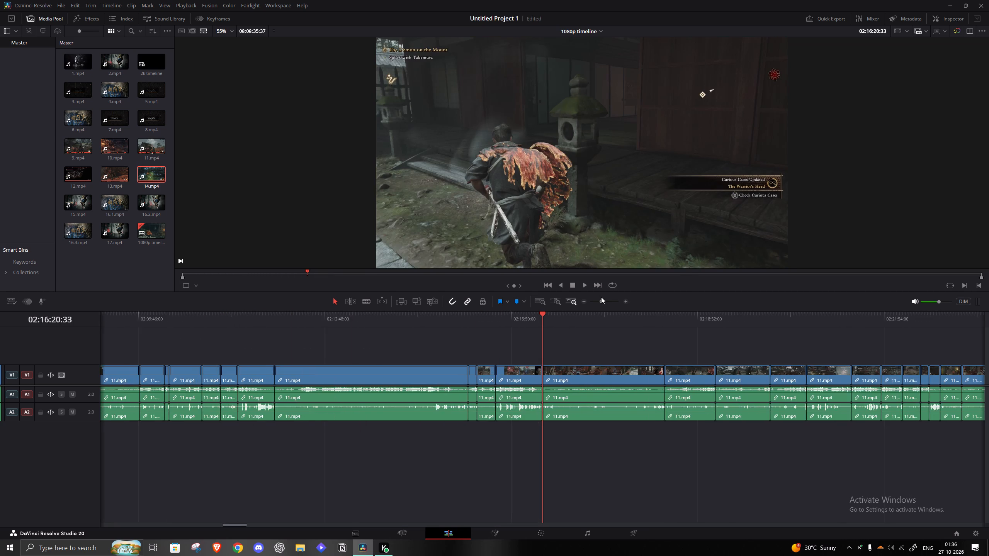
left_click(621, 319)
key("space")
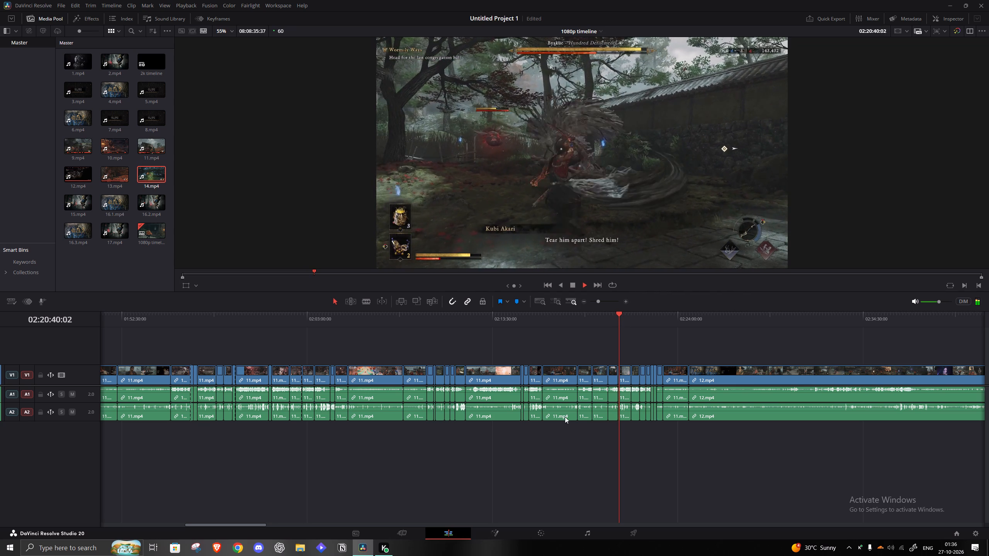
key("space")
left_click(824, 340)
left_click(828, 321)
key("space")
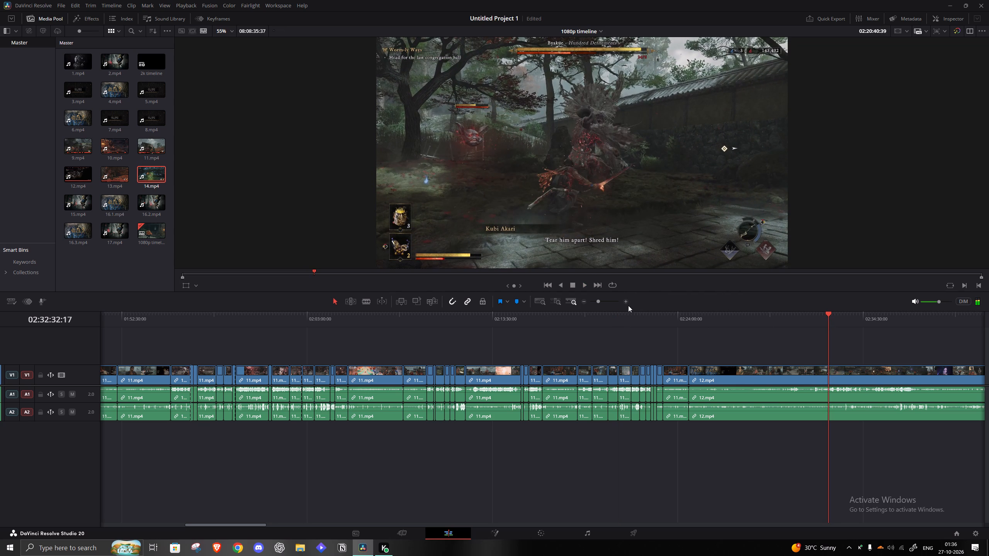
left_click_drag(601, 301, 594, 300)
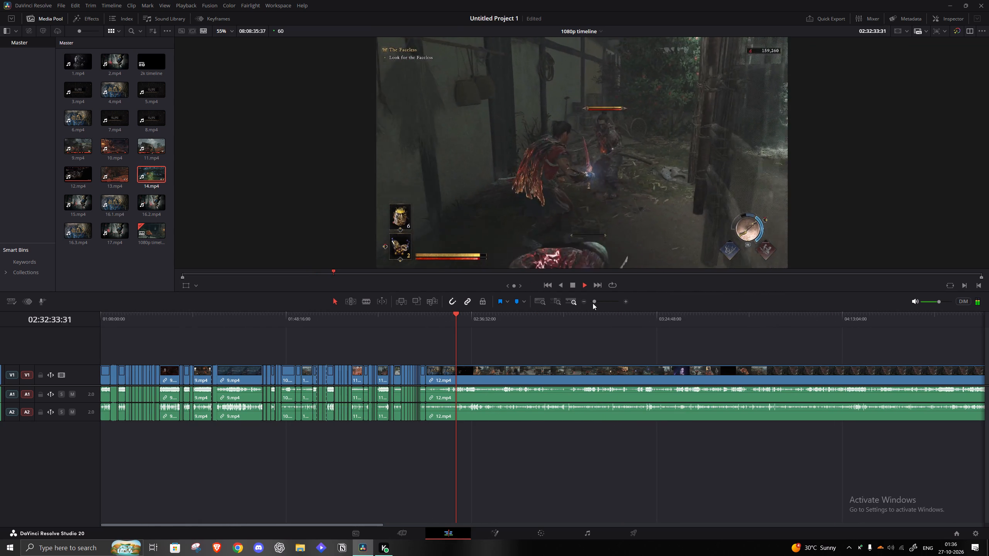
key("space")
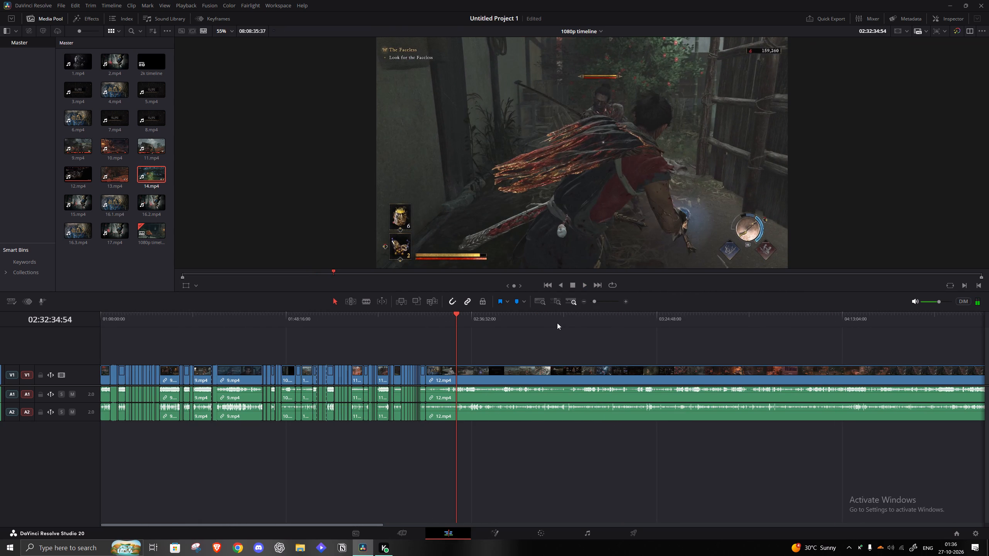